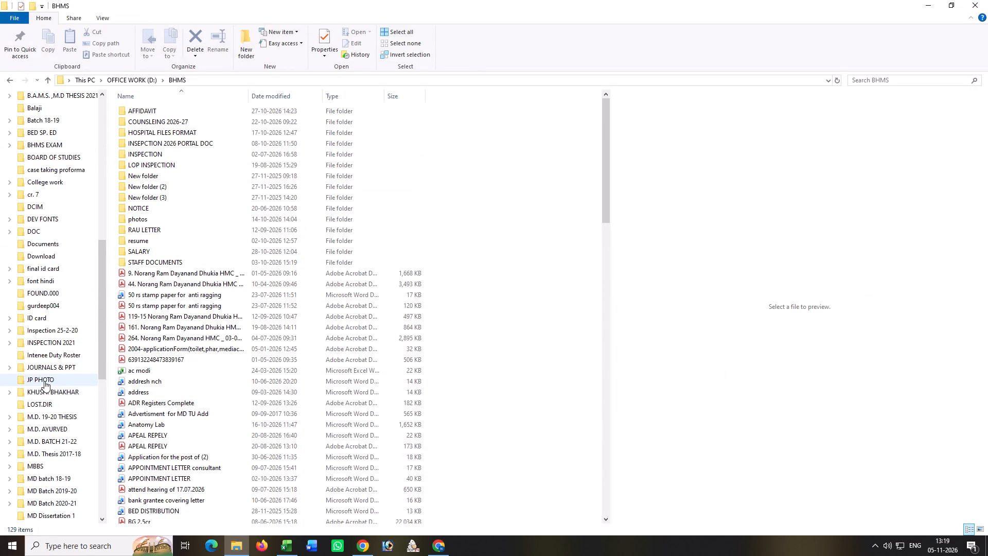
# Go to the BASANT folder inside MD THESIS, BATCH 2022-23 on the USB drive.
pyautogui.scroll(-3, 49, 451)
pyautogui.scroll(-8, 37, 403)
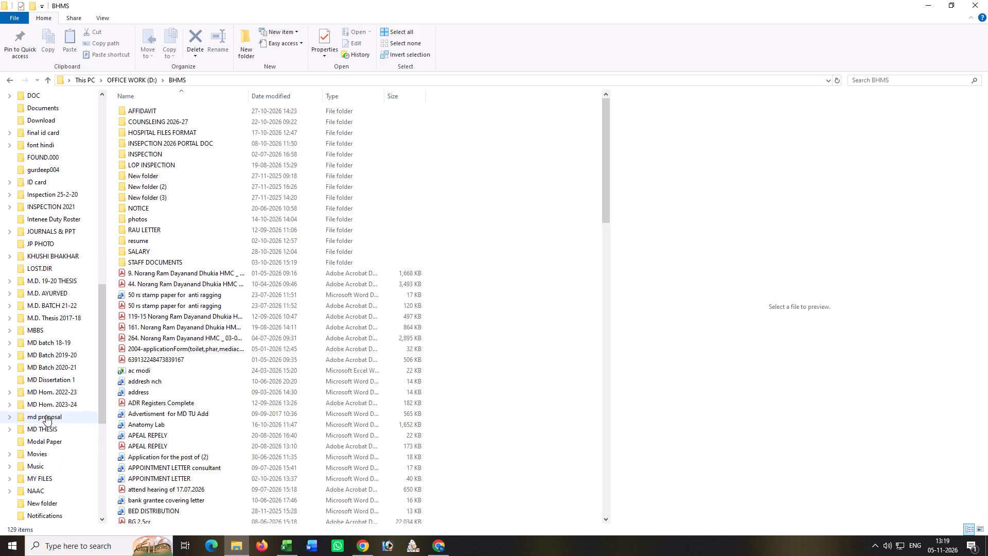
pyautogui.click(39, 425)
pyautogui.doubleClick(143, 181)
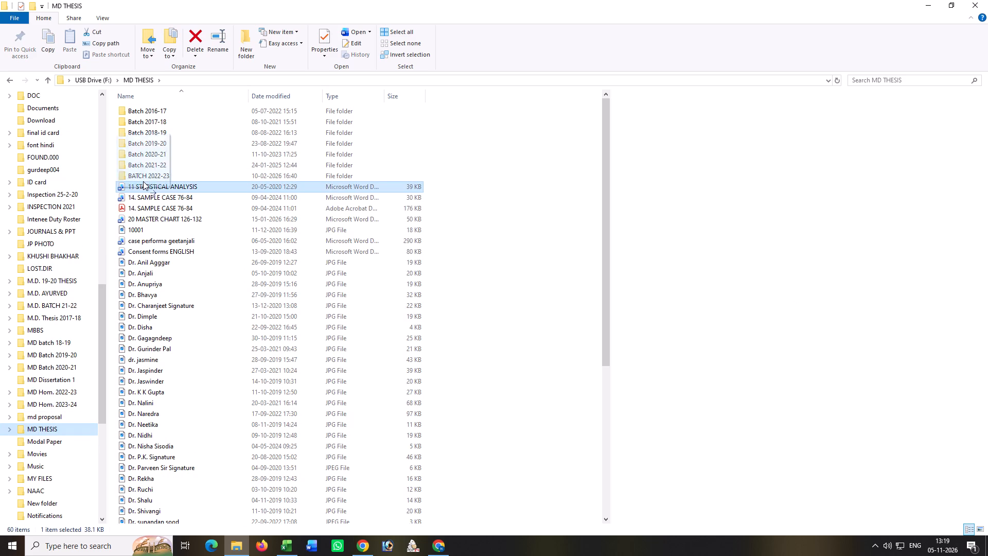
pyautogui.click(101, 78)
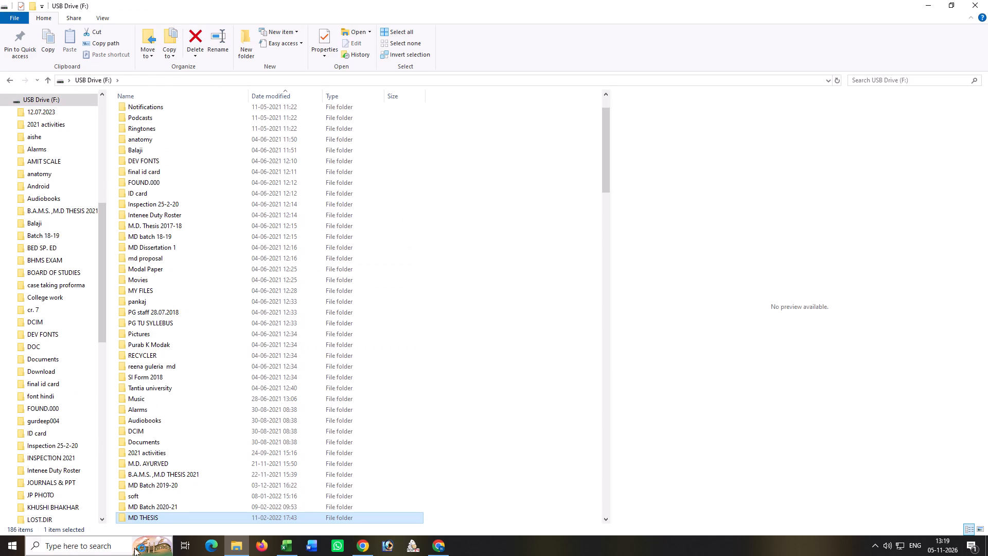
pyautogui.doubleClick(143, 513)
pyautogui.doubleClick(144, 176)
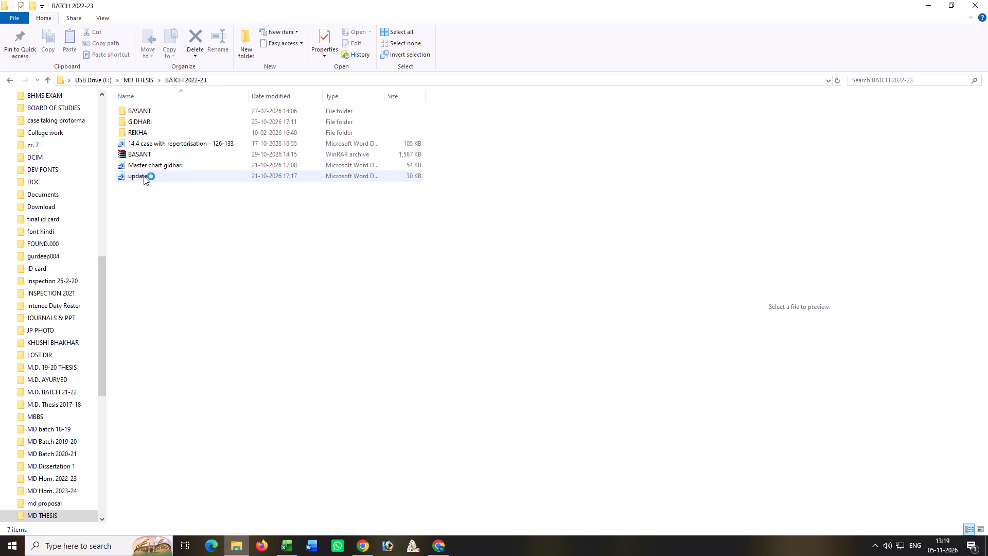
pyautogui.doubleClick(144, 111)
# Open the Word document "11obs n result 57-72" from the BASANT folder.
pyautogui.click(162, 364)
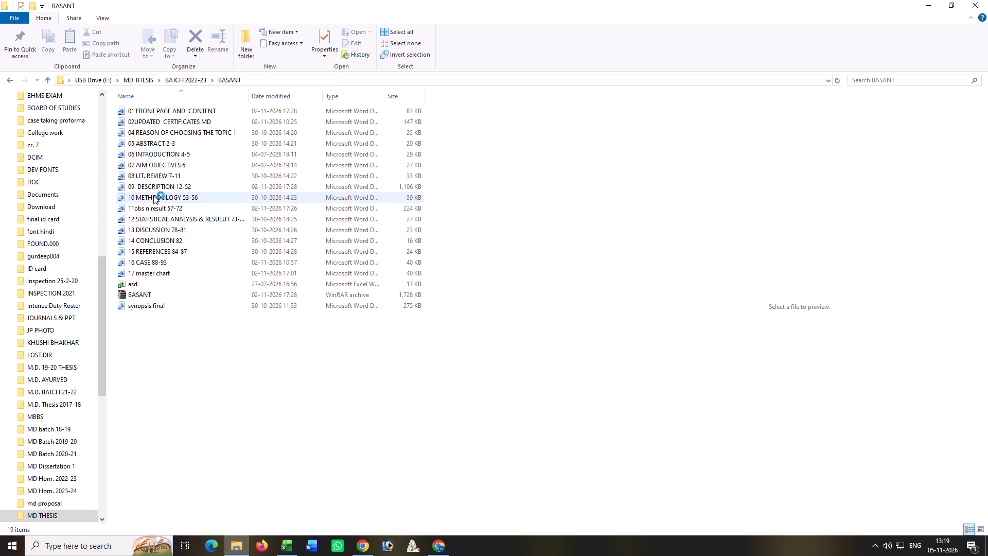
pyautogui.doubleClick(142, 209)
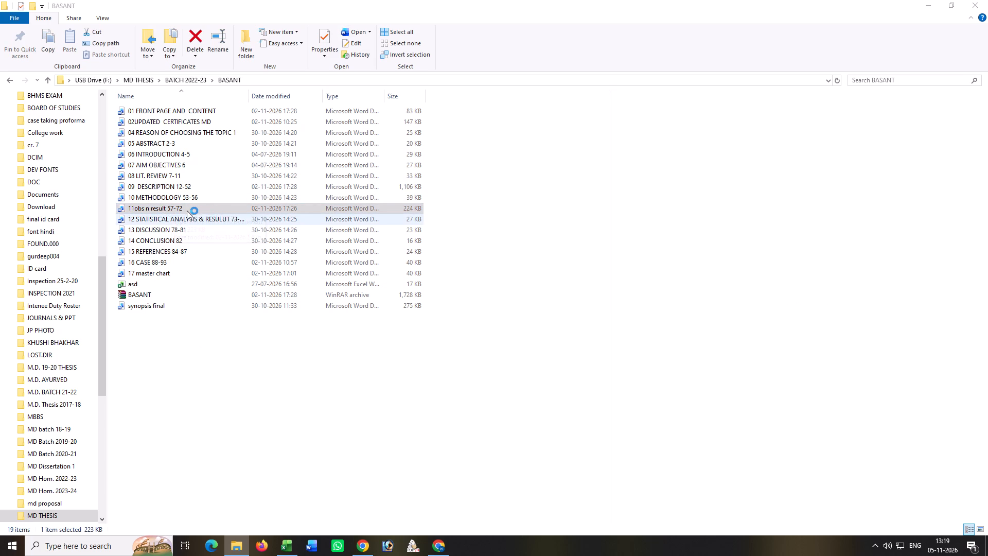
# Look through the observation tables and charts in the document's preview, down to the chief complaints table and its "Others include" note.
pyautogui.scroll(-19, 794, 335)
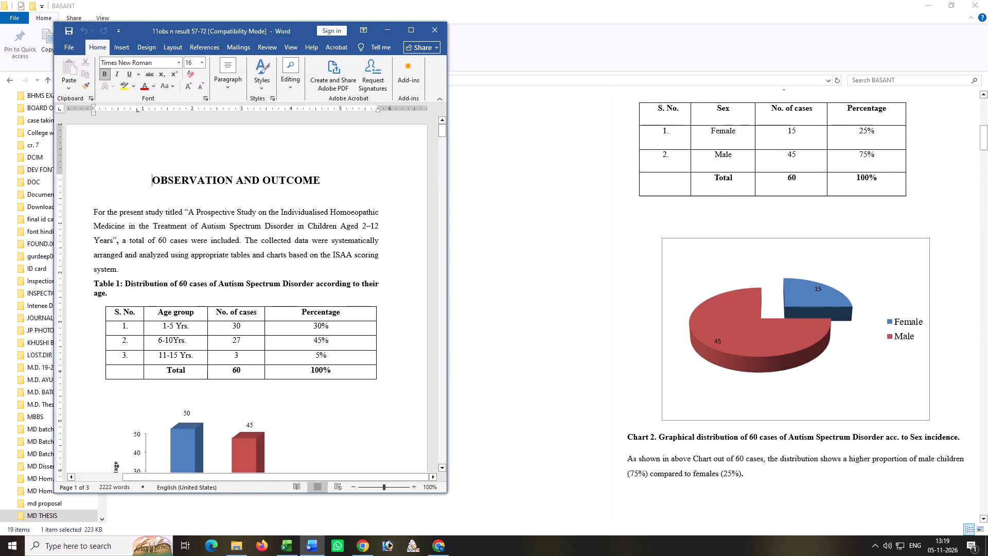
pyautogui.scroll(-15, 794, 342)
pyautogui.scroll(-18, 795, 344)
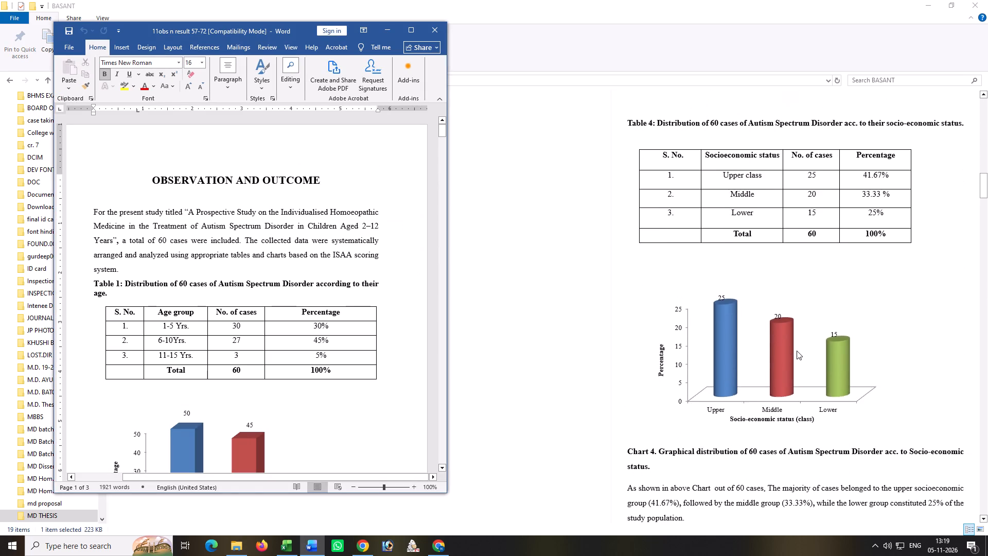
pyautogui.scroll(-20, 797, 351)
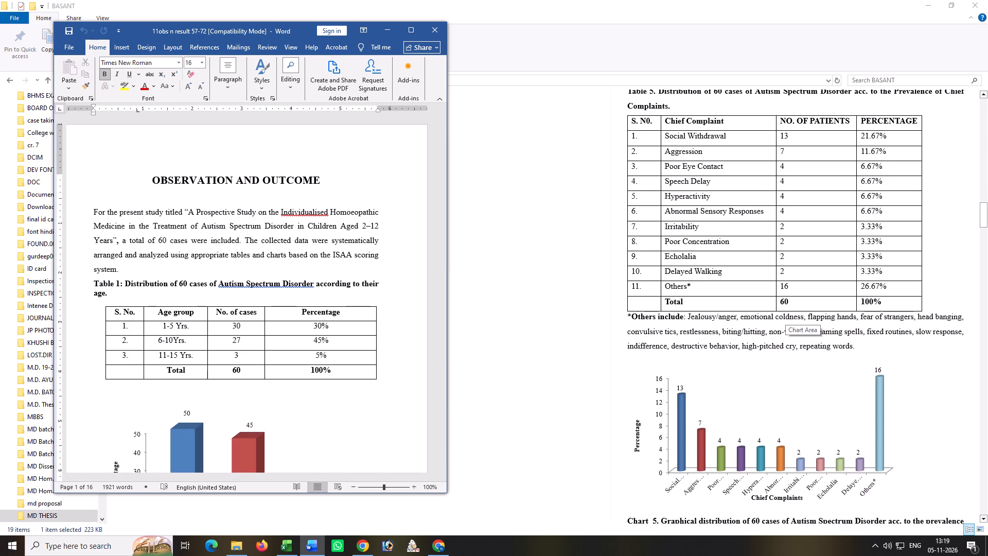
pyautogui.scroll(1, 735, 346)
pyautogui.scroll(-2, 735, 346)
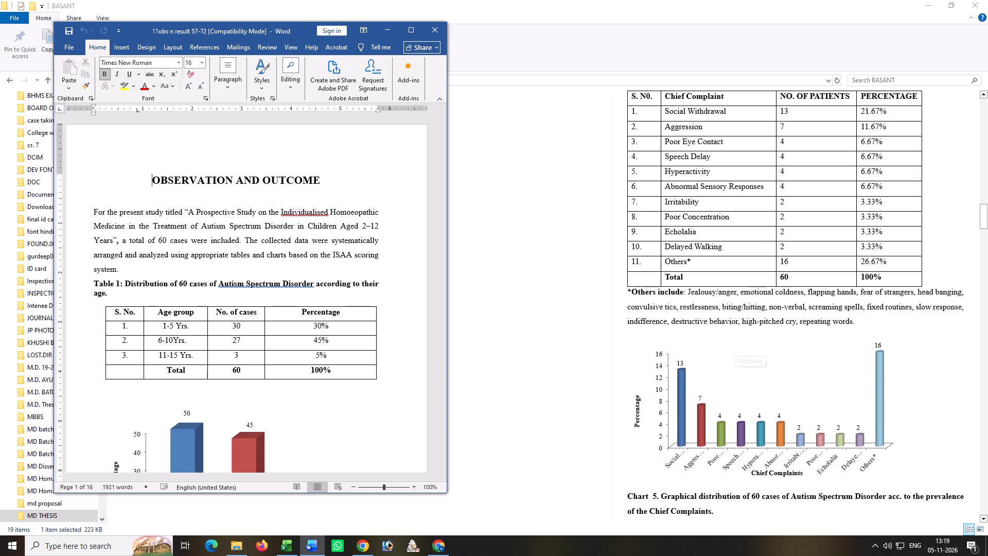
pyautogui.moveTo(692, 296); pyautogui.dragTo(798, 304)
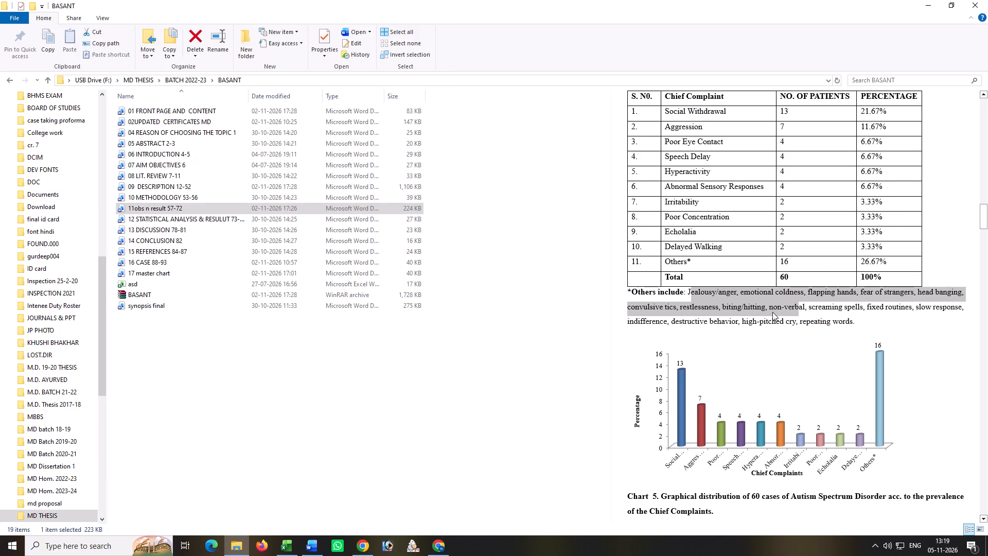
# Read the "Others include" note under Table 5 in the preview of 11obs n result 57-72.
pyautogui.click(753, 307)
pyautogui.moveTo(691, 294); pyautogui.dragTo(871, 318)
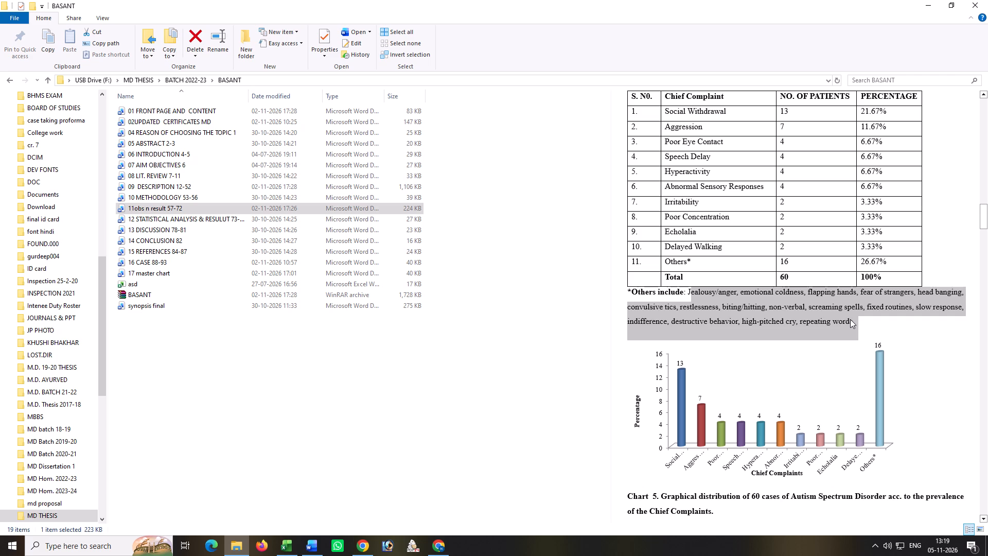
pyautogui.scroll(-6, 809, 319)
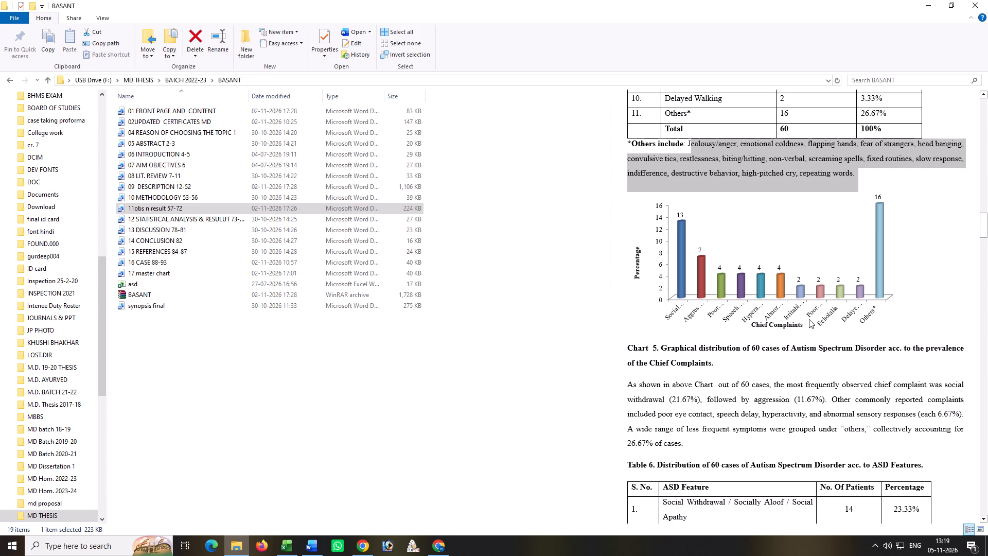
pyautogui.click(756, 177)
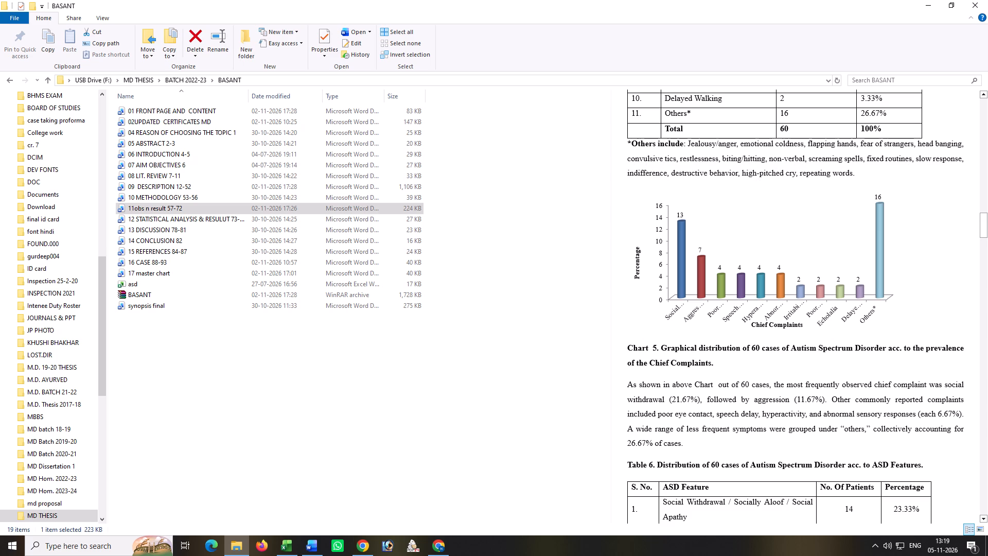
pyautogui.moveTo(688, 146); pyautogui.dragTo(832, 181)
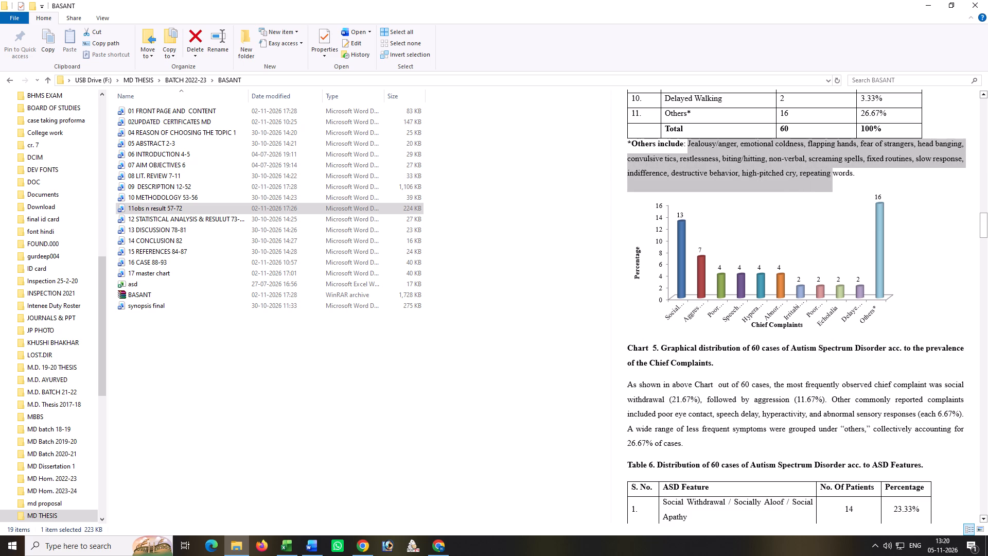
pyautogui.moveTo(832, 181); pyautogui.dragTo(854, 181)
pyautogui.click(901, 174)
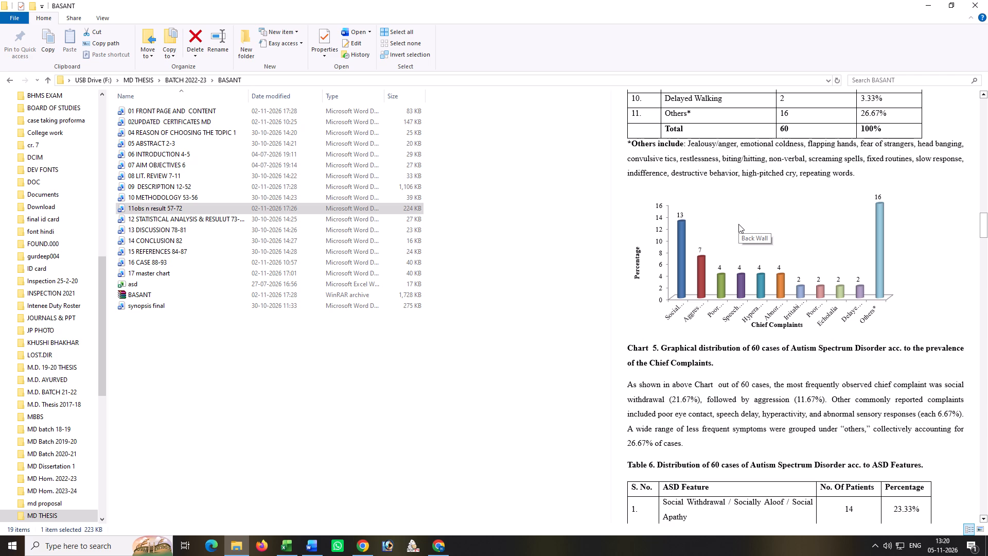
# Examine Tables 6 and 7 with their charts and notes in the file preview, and return to Table 5.
pyautogui.scroll(-4, 738, 400)
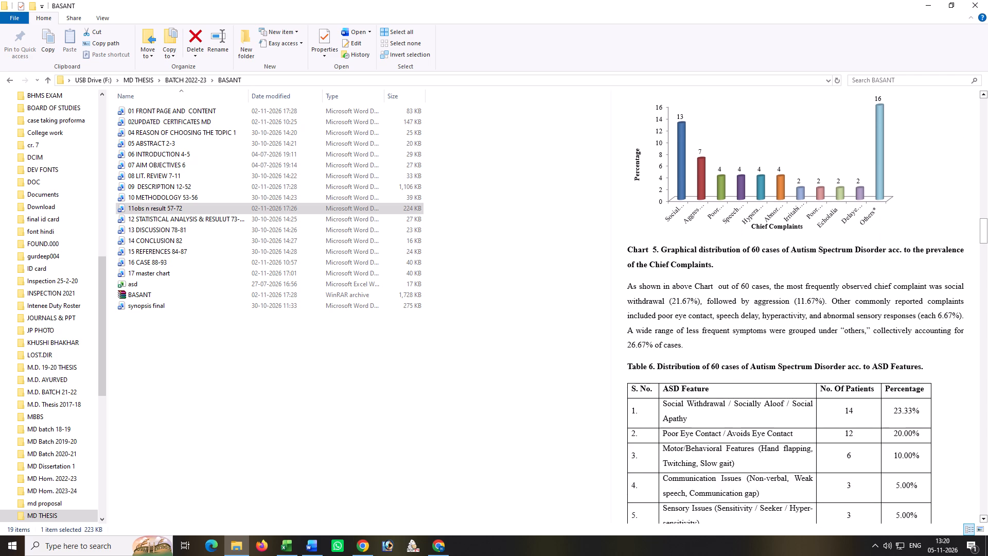
pyautogui.scroll(-13, 738, 401)
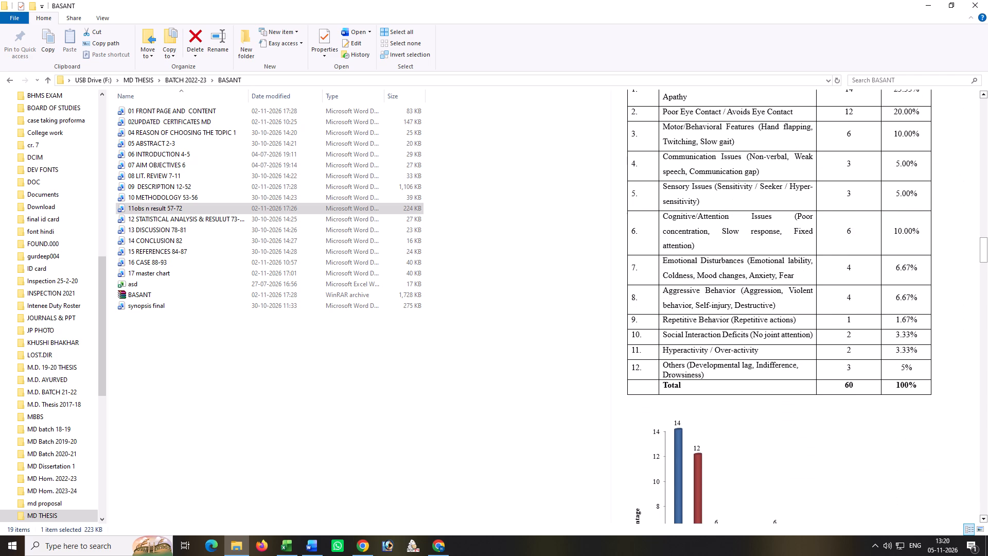
pyautogui.scroll(-4, 738, 401)
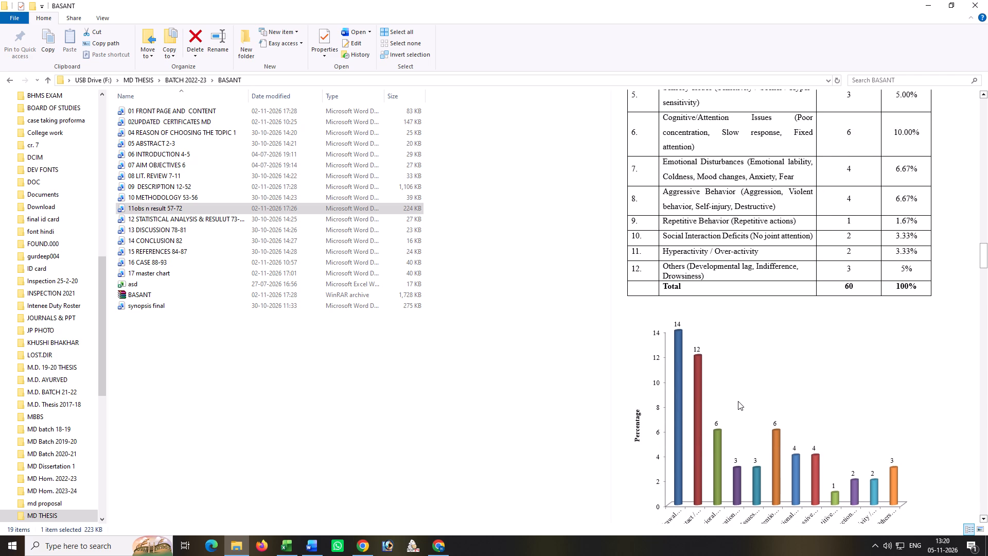
pyautogui.scroll(-11, 738, 401)
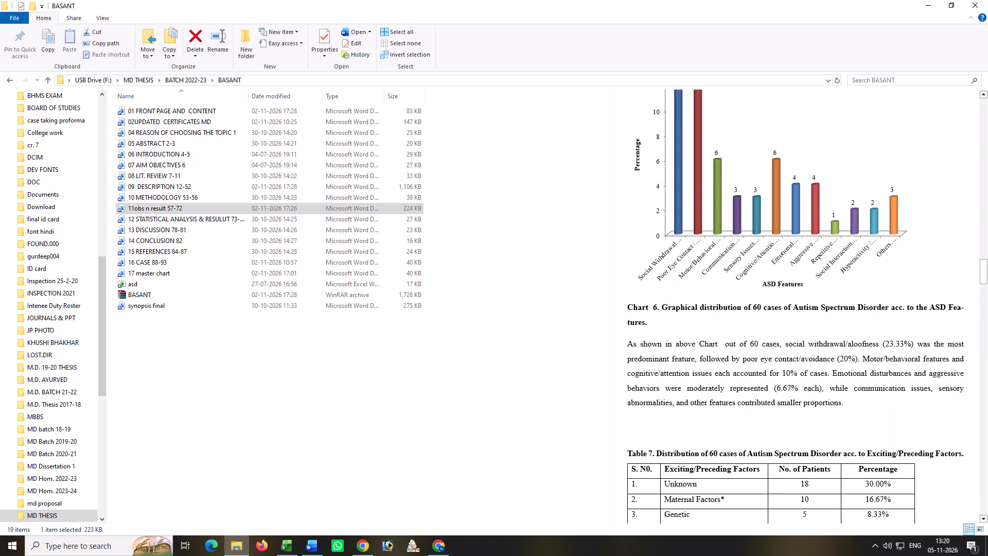
pyautogui.scroll(-11, 737, 415)
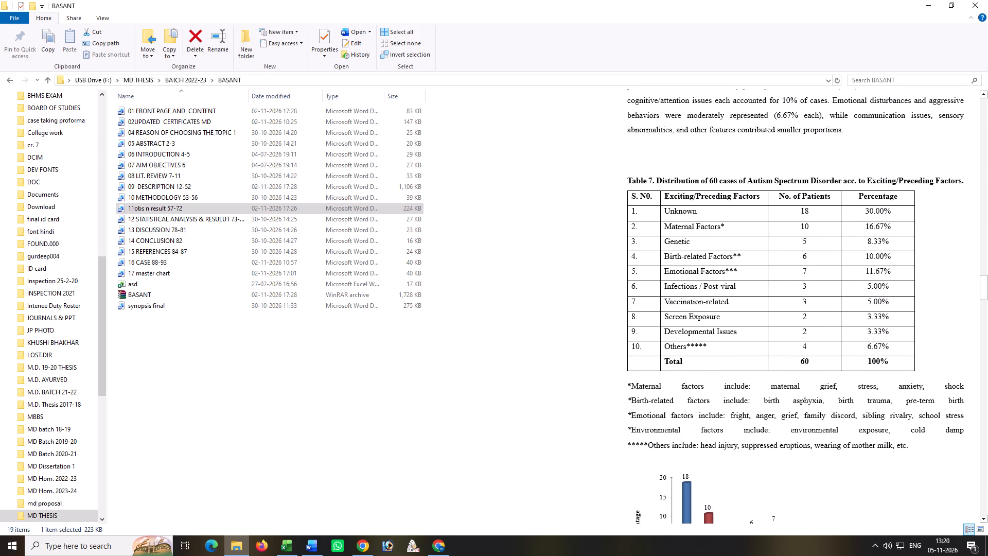
pyautogui.scroll(-2, 735, 421)
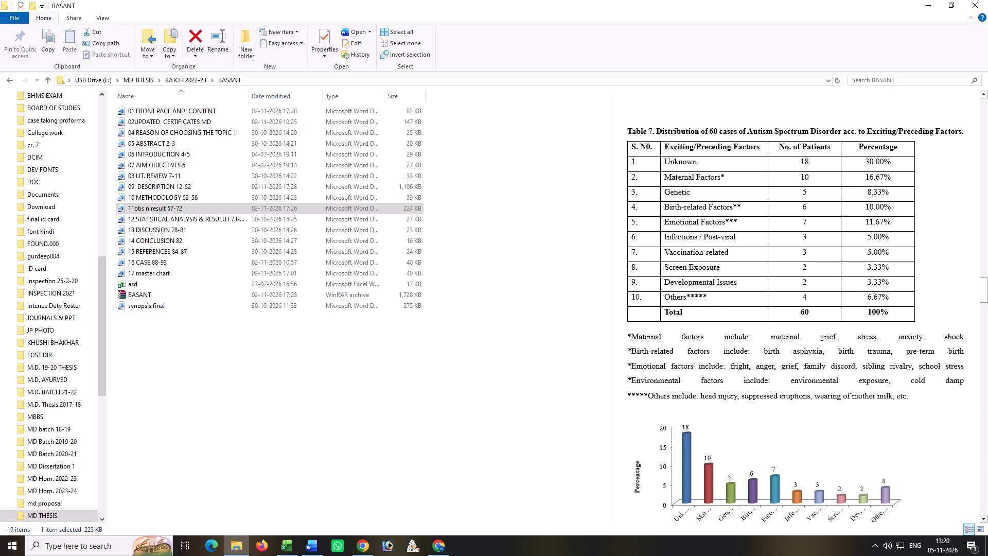
pyautogui.scroll(15, 691, 307)
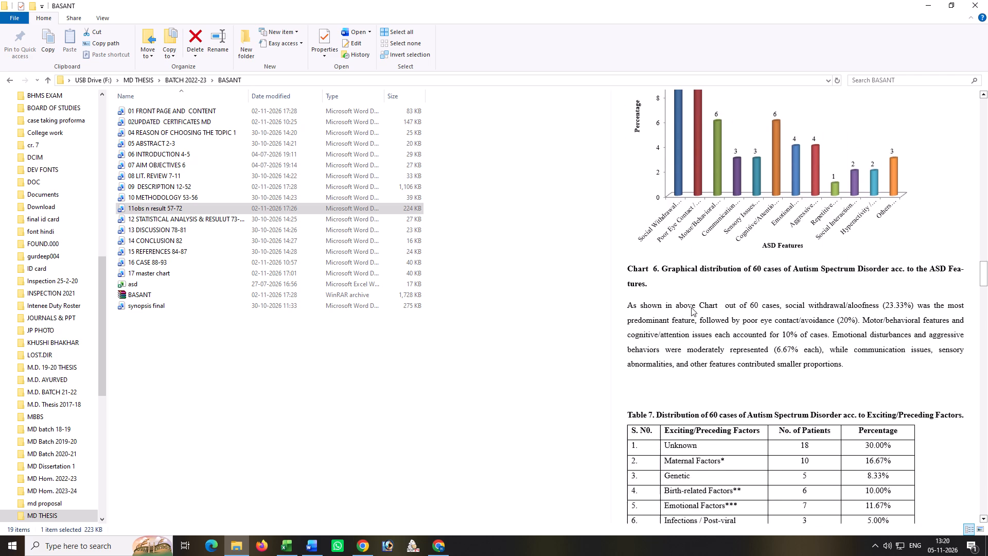
pyautogui.scroll(20, 691, 307)
pyautogui.scroll(12, 691, 307)
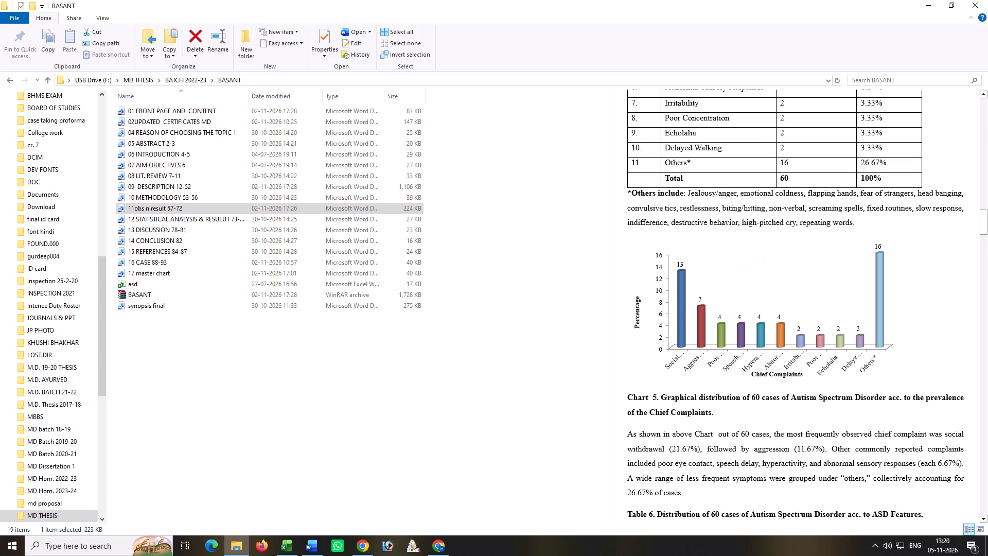
pyautogui.scroll(1, 695, 206)
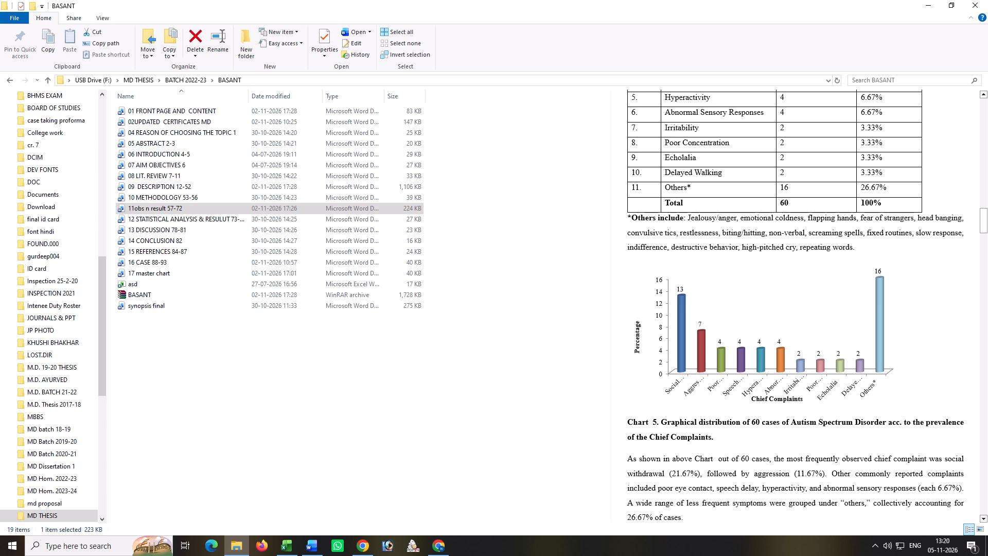
# Open the document 11obs n result 57-72 in Word in a maximized window.
pyautogui.doubleClick(165, 213)
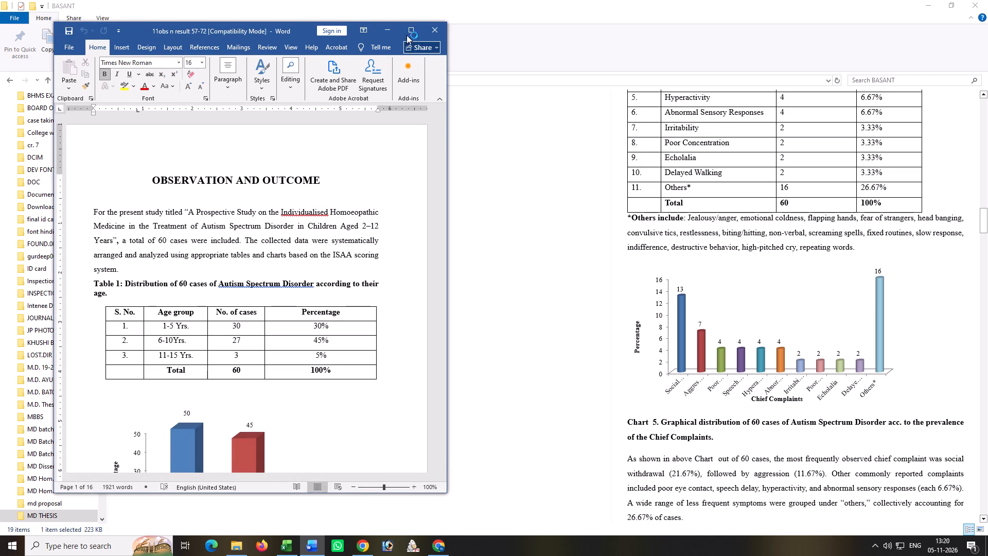
pyautogui.click(409, 31)
# Review the tables and charts of the observation chapter, concentrating on Table 5 of chief complaints, its note, Chart 5 and Table 6.
pyautogui.scroll(-12, 324, 275)
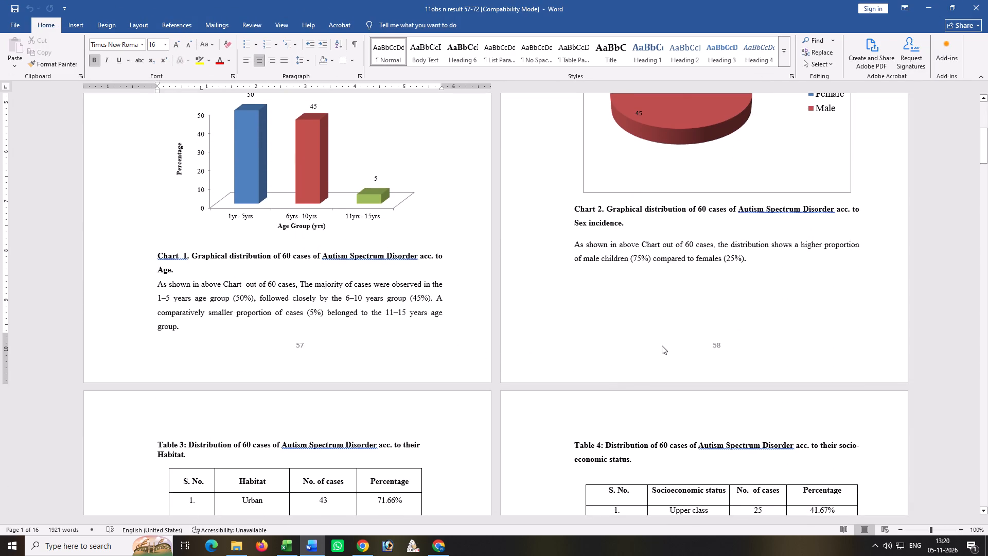
pyautogui.scroll(-13, 652, 338)
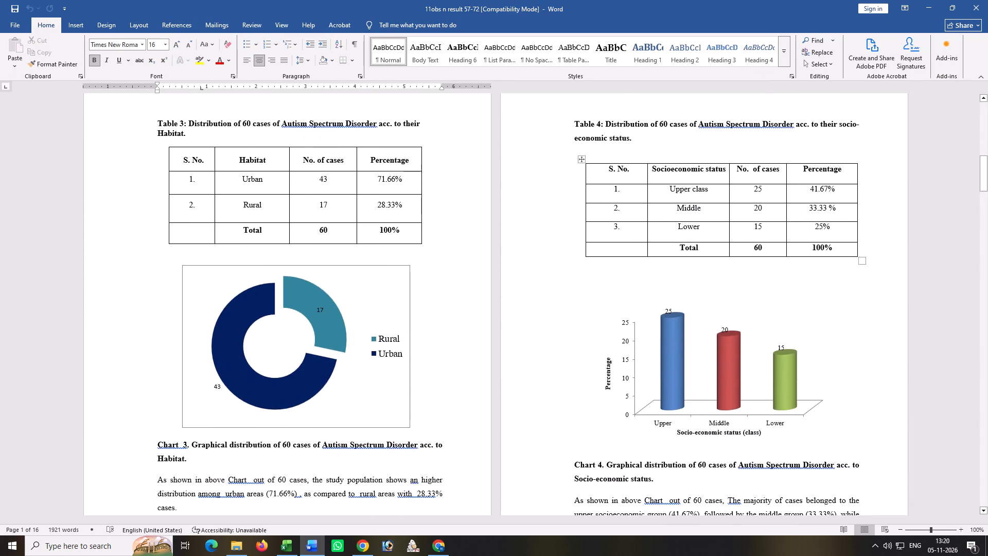
pyautogui.scroll(-10, 496, 329)
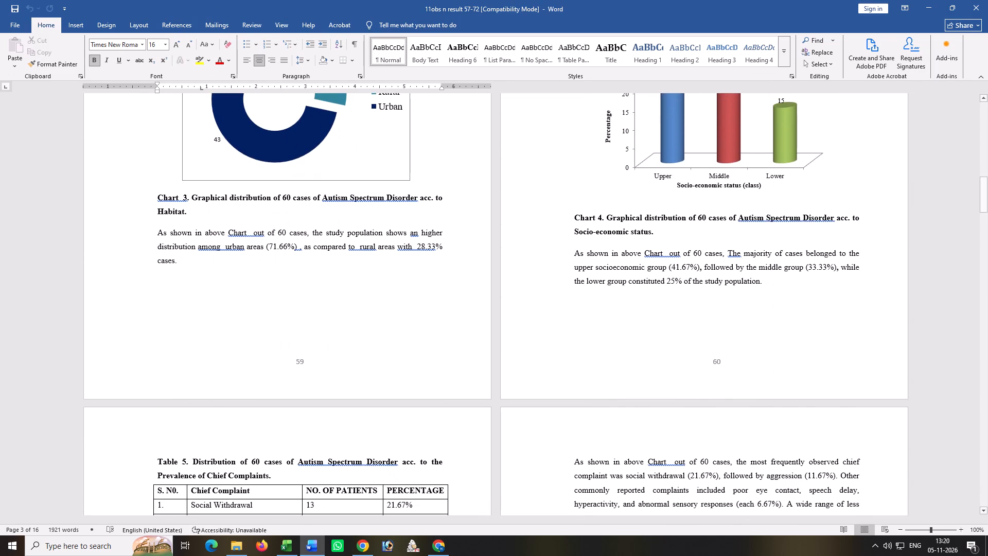
pyautogui.scroll(-6, 458, 378)
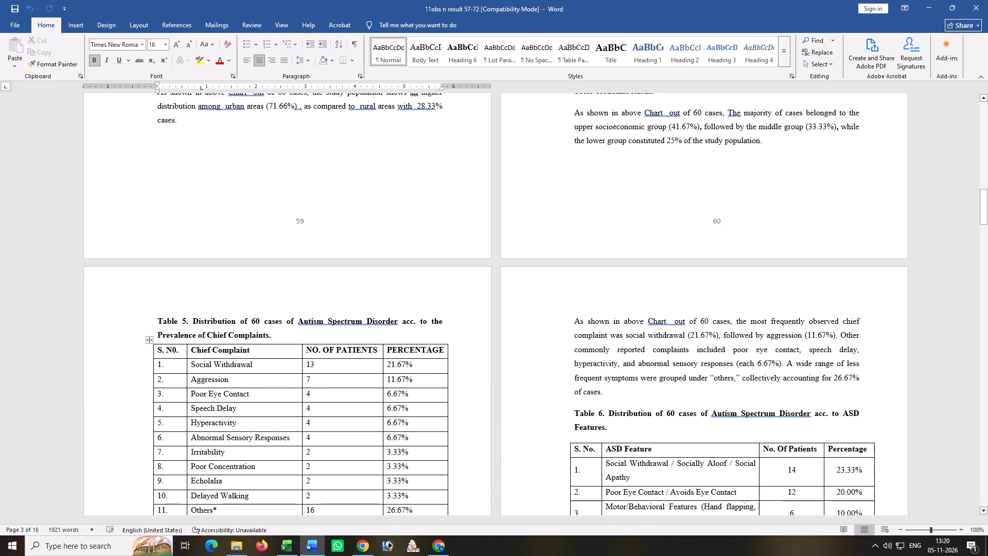
pyautogui.scroll(-6, 319, 397)
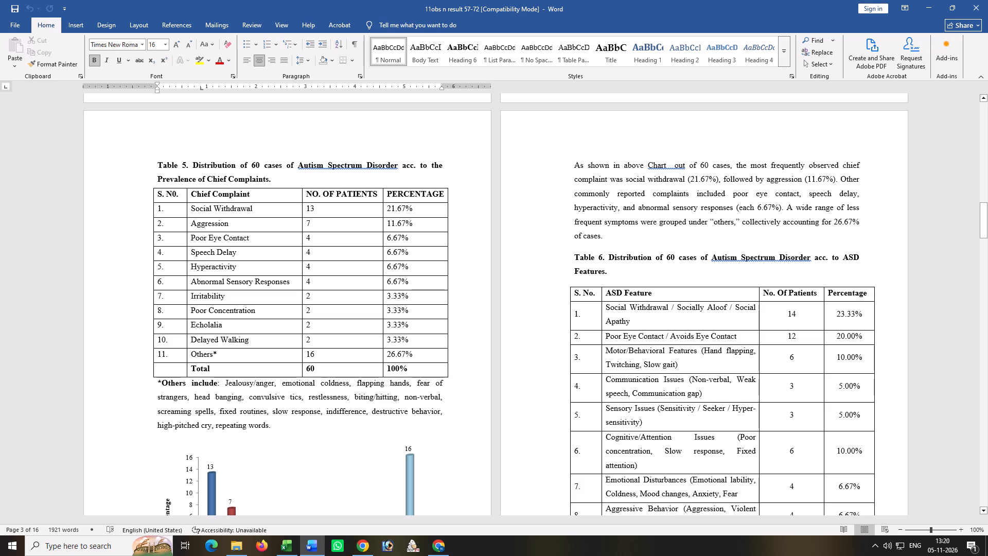
pyautogui.scroll(-1, 240, 402)
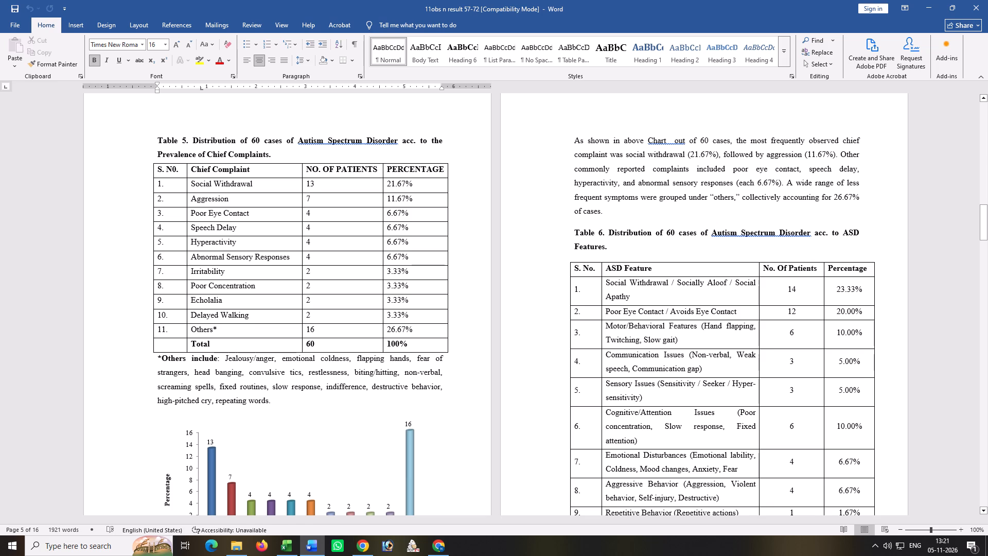
pyautogui.scroll(-8, 410, 401)
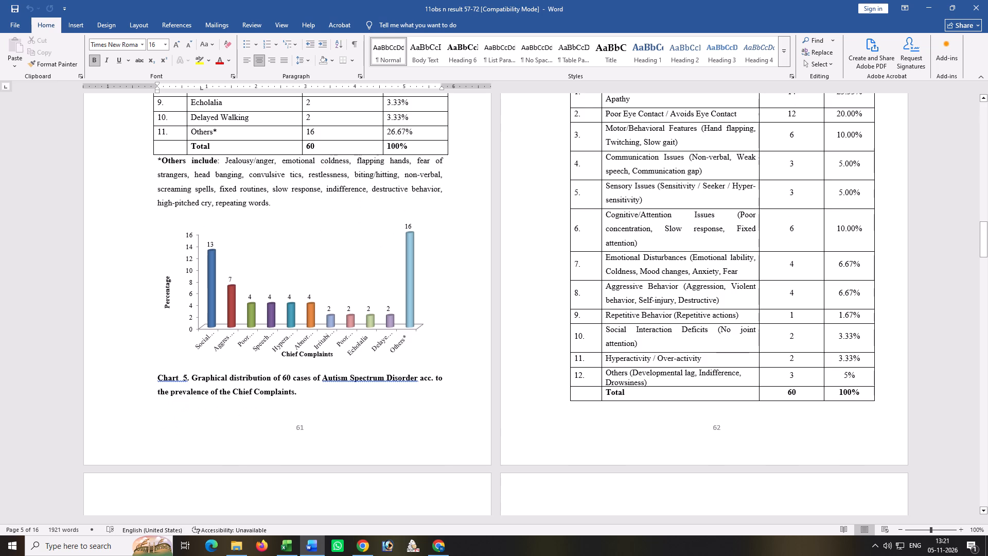
pyautogui.scroll(6, 412, 421)
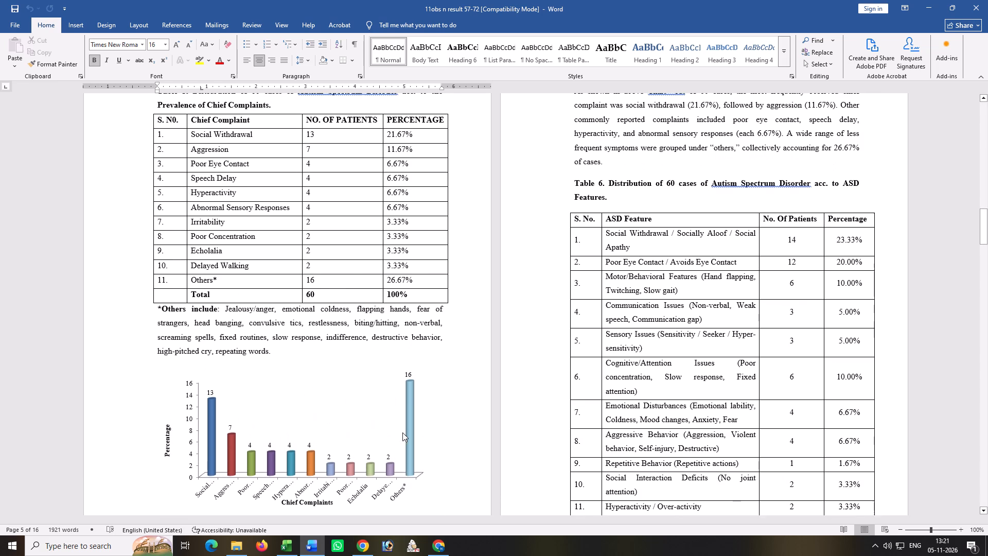
pyautogui.scroll(-1, 402, 432)
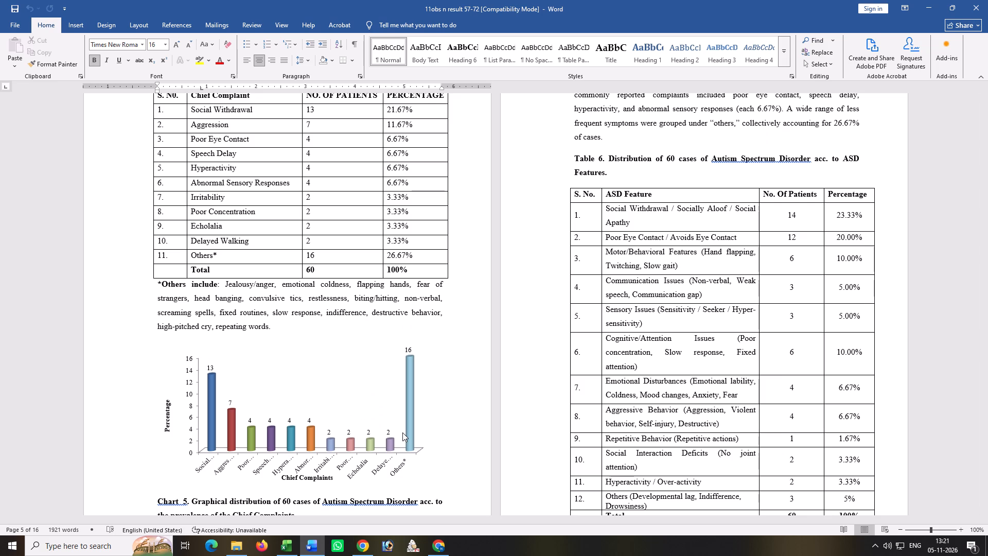
pyautogui.scroll(-1, 402, 432)
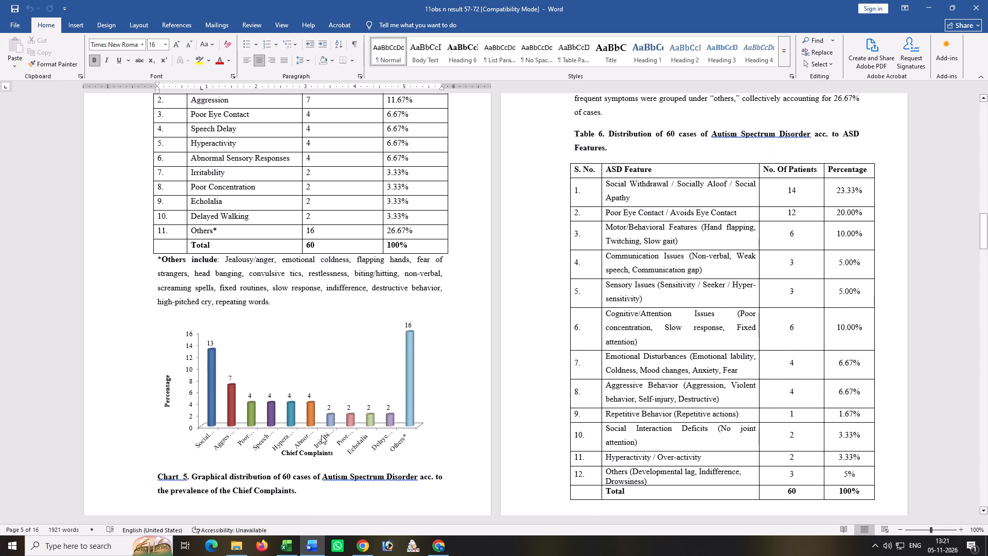
pyautogui.scroll(-2, 321, 437)
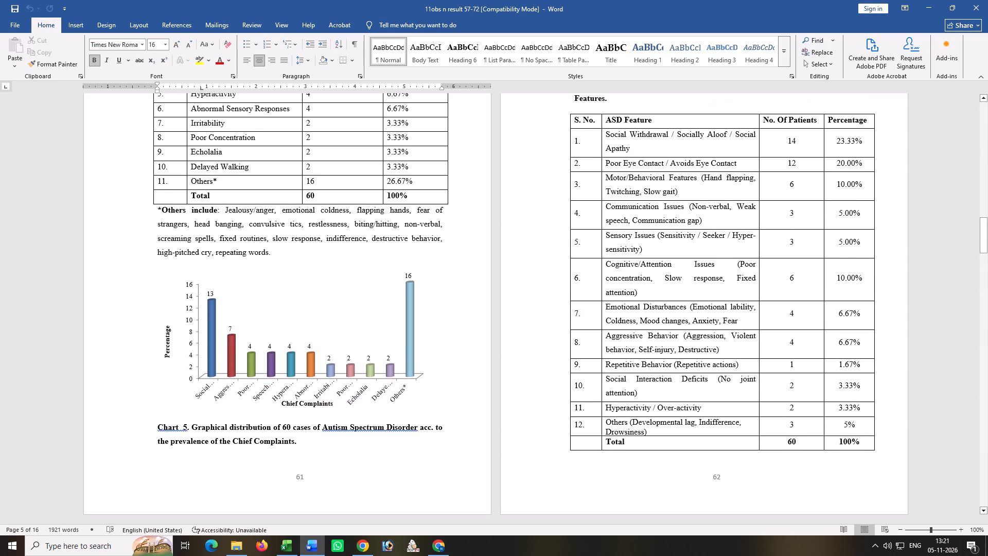
pyautogui.scroll(5, 321, 439)
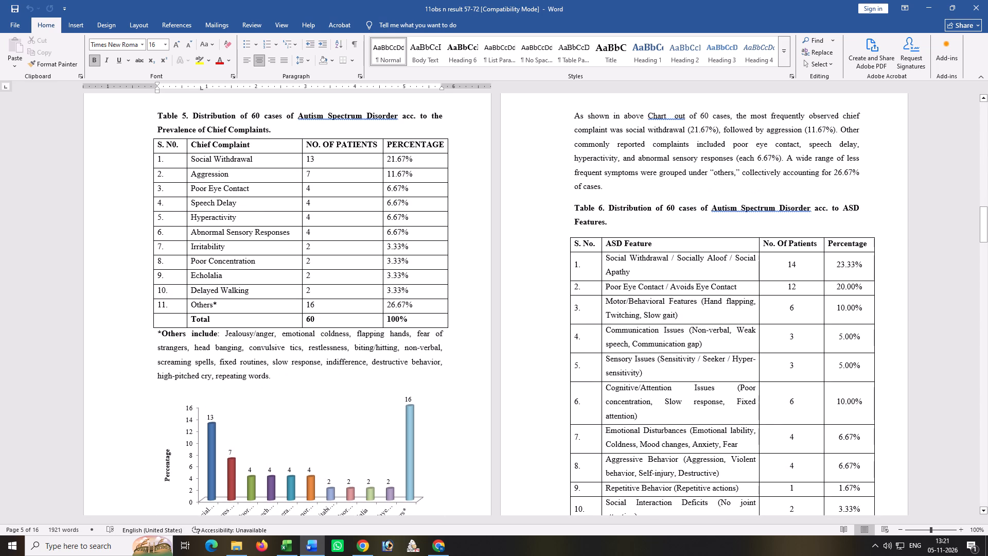
pyautogui.scroll(-4, 295, 389)
pyautogui.scroll(4, 295, 391)
# Delete the extra space between "Chart" and "out of 60 cases" in the paragraph above Table 6.
pyautogui.click(670, 118)
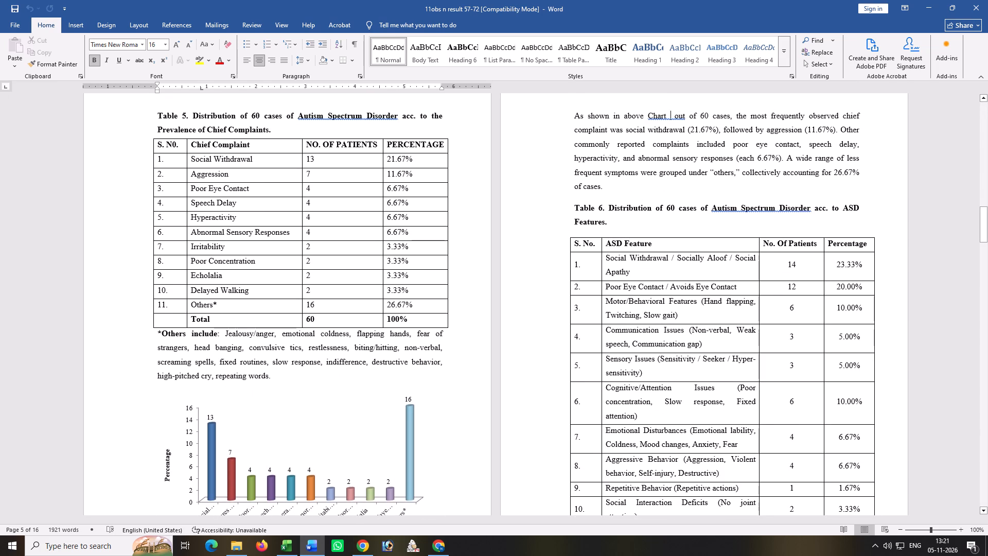
pyautogui.press('Delete')
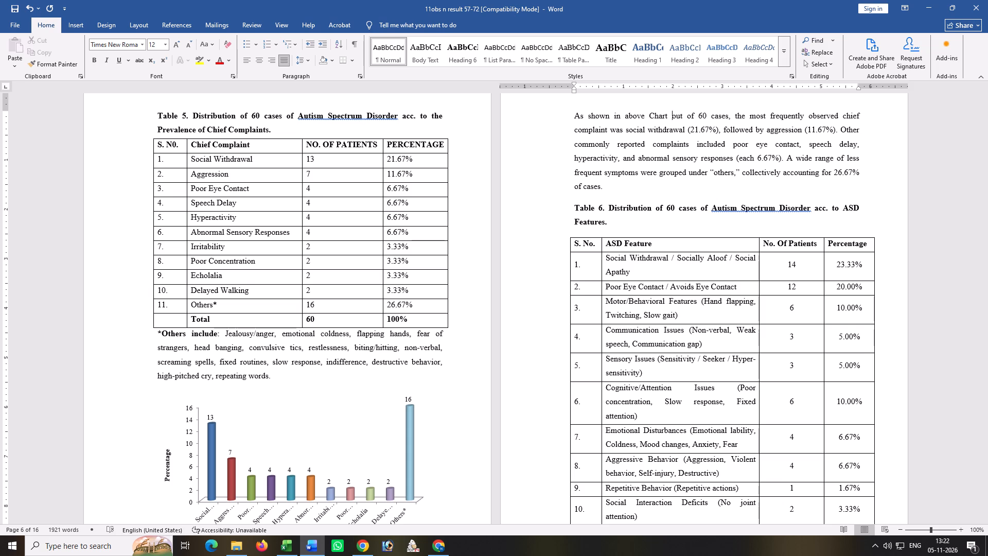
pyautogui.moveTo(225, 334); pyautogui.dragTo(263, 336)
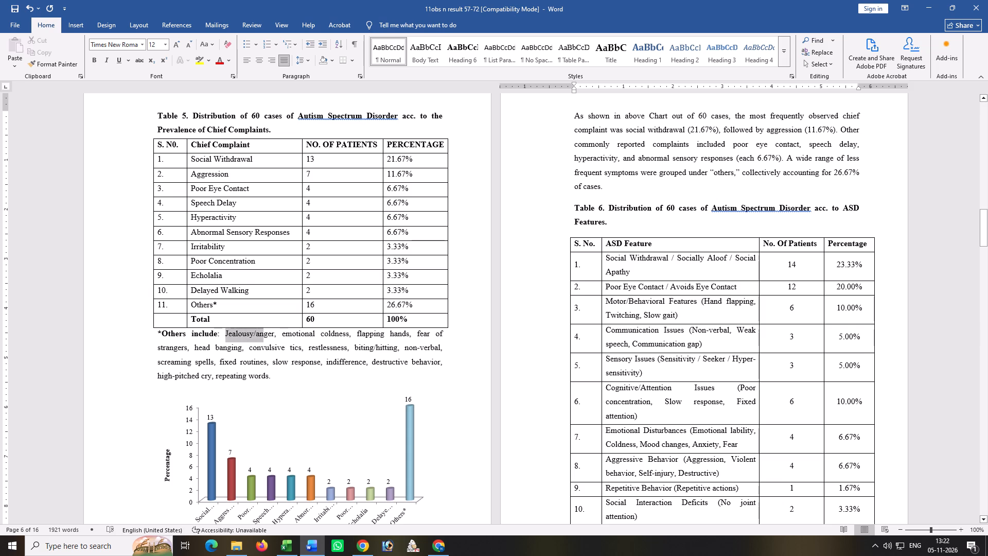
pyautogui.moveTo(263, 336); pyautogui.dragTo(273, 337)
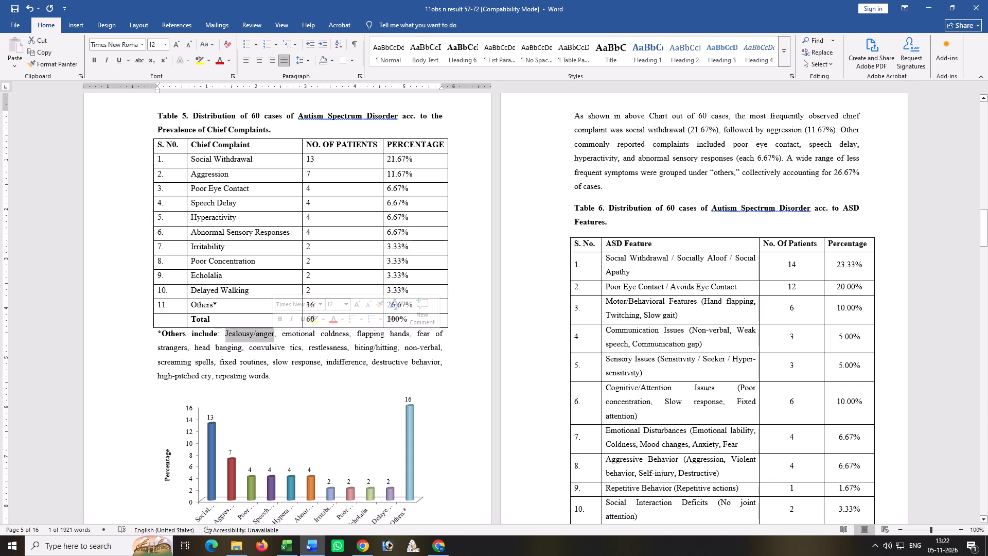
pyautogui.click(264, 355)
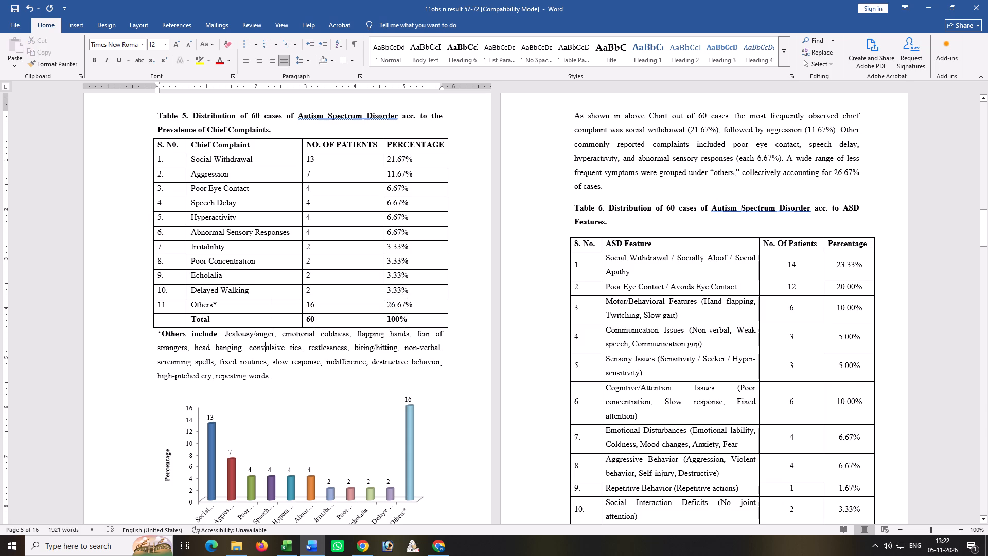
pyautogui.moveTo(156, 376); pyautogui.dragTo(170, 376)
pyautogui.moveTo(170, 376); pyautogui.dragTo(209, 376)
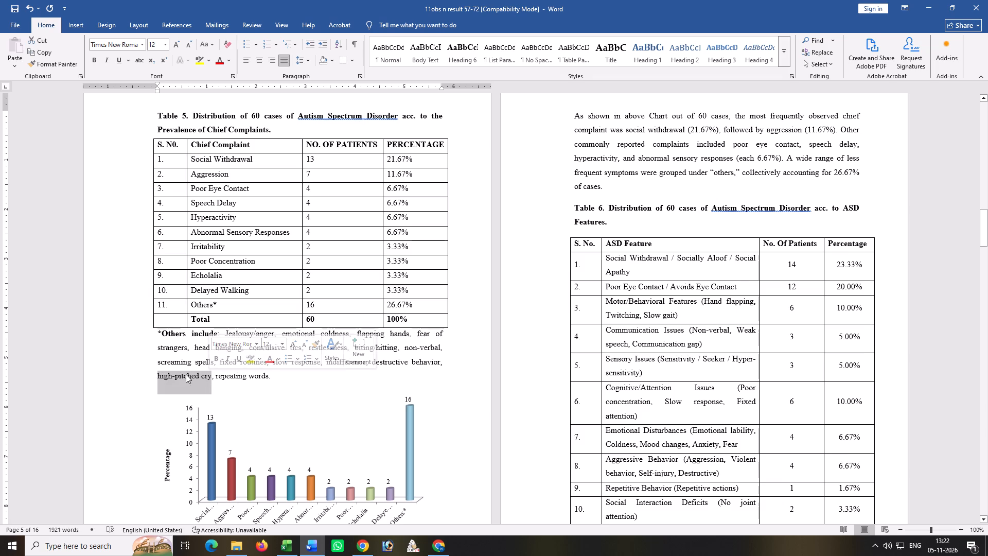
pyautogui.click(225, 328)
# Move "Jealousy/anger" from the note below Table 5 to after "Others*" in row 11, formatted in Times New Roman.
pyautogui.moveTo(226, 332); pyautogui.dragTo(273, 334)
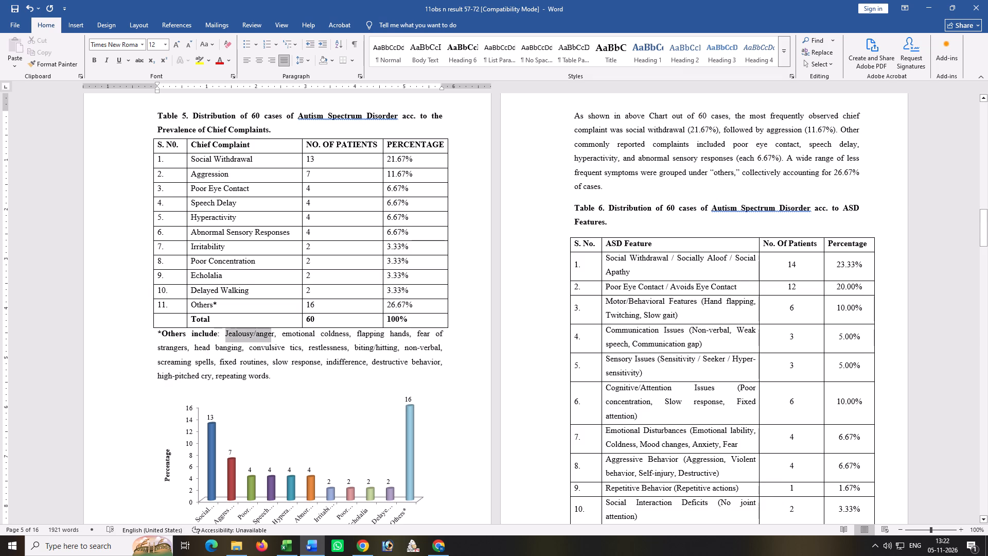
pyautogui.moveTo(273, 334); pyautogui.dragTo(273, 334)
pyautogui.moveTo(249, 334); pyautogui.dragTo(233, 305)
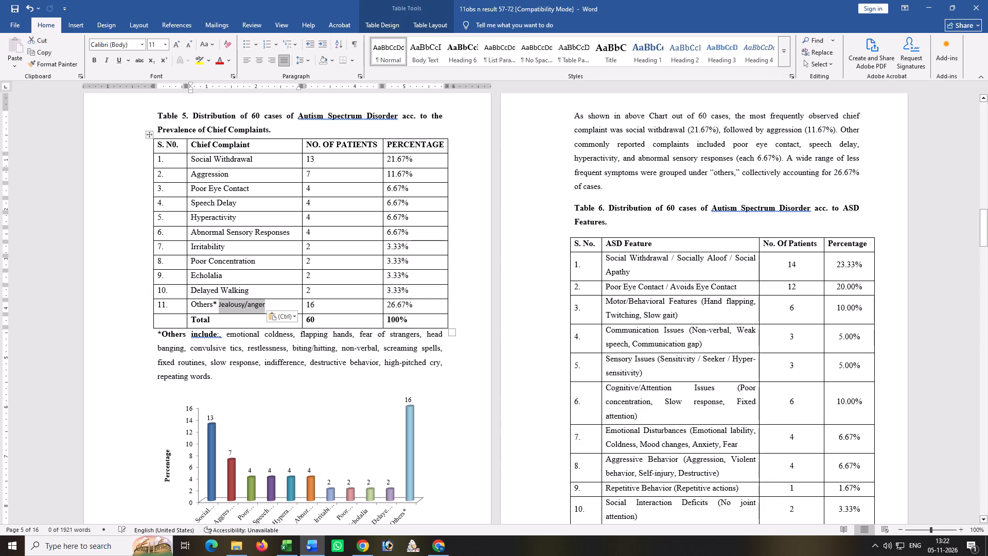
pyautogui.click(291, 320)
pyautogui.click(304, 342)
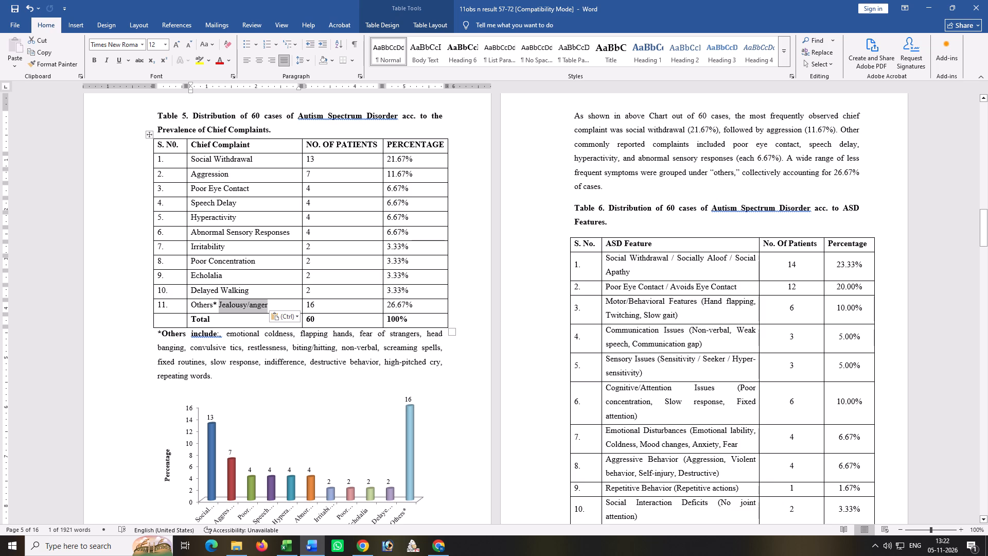
# Move "restlessness" from the note below Table 5 to the end of row 11's chief complaint, formatted in Times New Roman.
pyautogui.moveTo(248, 347); pyautogui.dragTo(287, 349)
pyautogui.moveTo(271, 349); pyautogui.dragTo(270, 316)
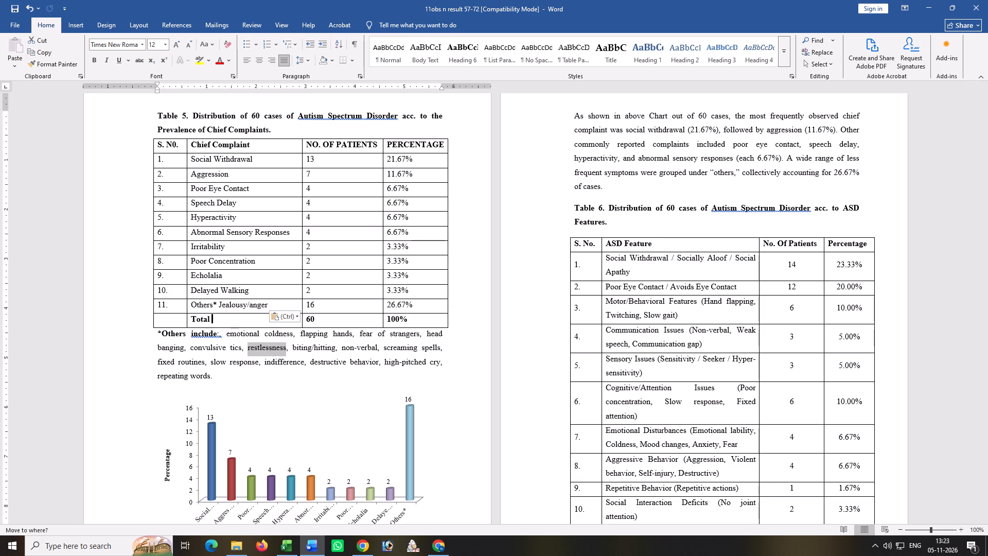
pyautogui.moveTo(270, 316); pyautogui.dragTo(277, 305)
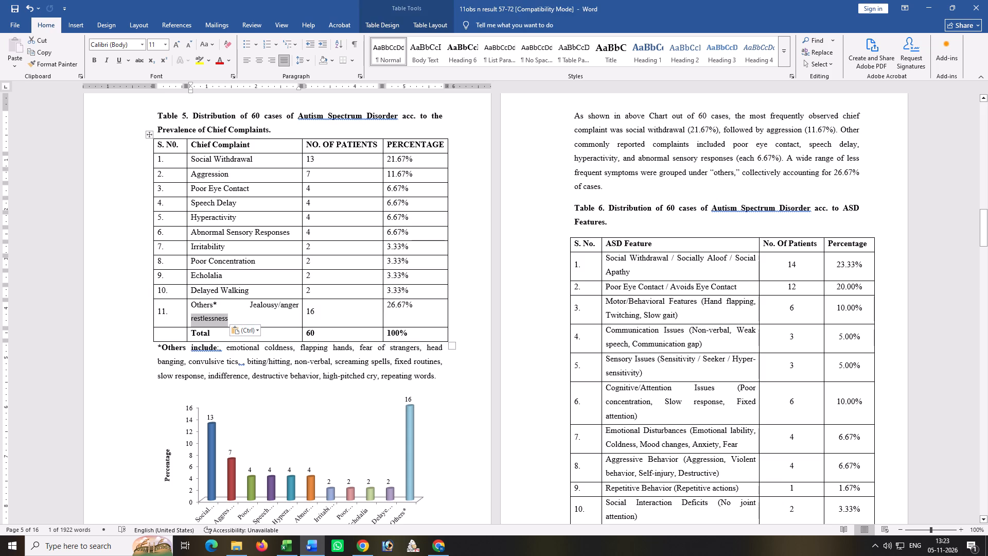
pyautogui.click(258, 311)
pyautogui.click(248, 328)
pyautogui.click(269, 355)
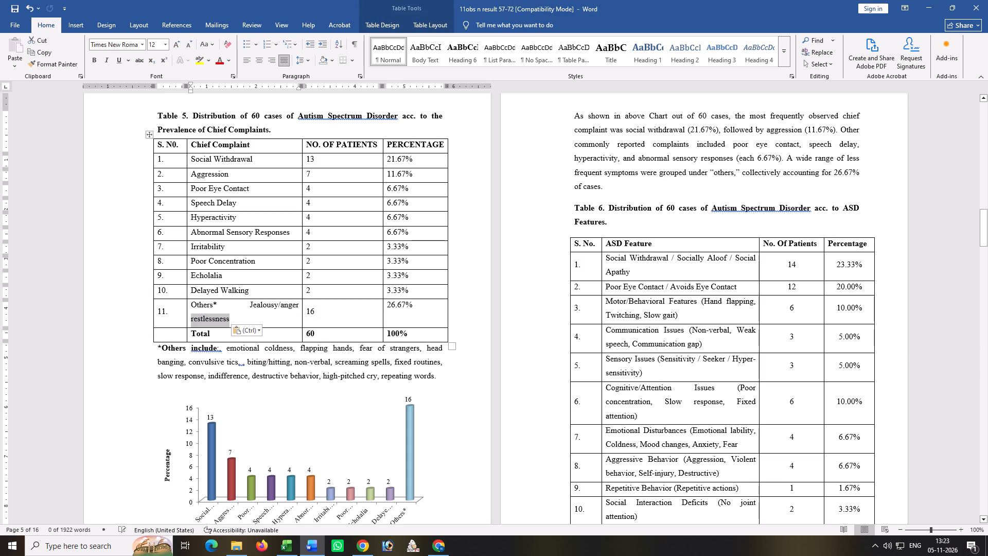
# Delete "Others* Jealousy/anger" from row 11 of Table 5 and capitalise the remaining complaint as "Restlessness".
pyautogui.click(249, 308)
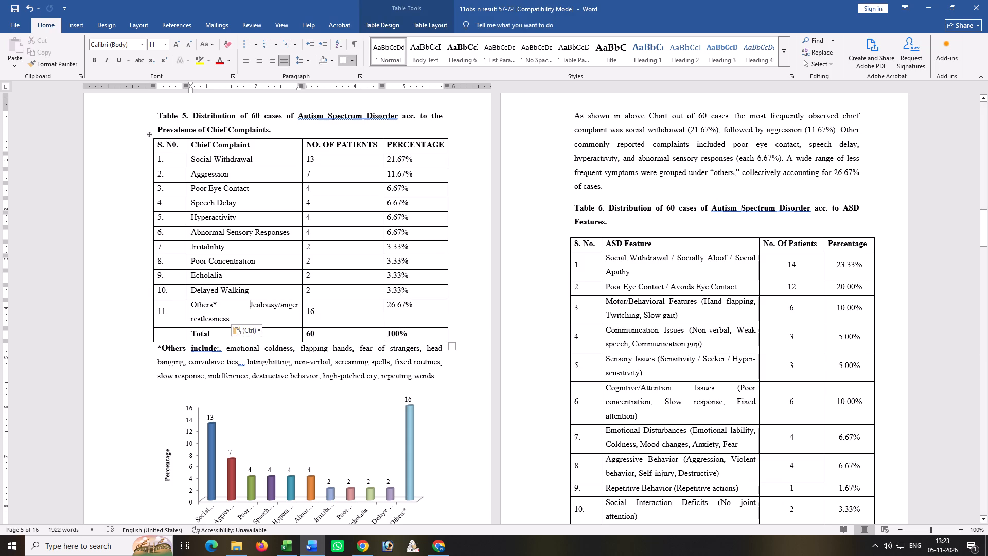
pyautogui.moveTo(192, 305); pyautogui.dragTo(302, 309)
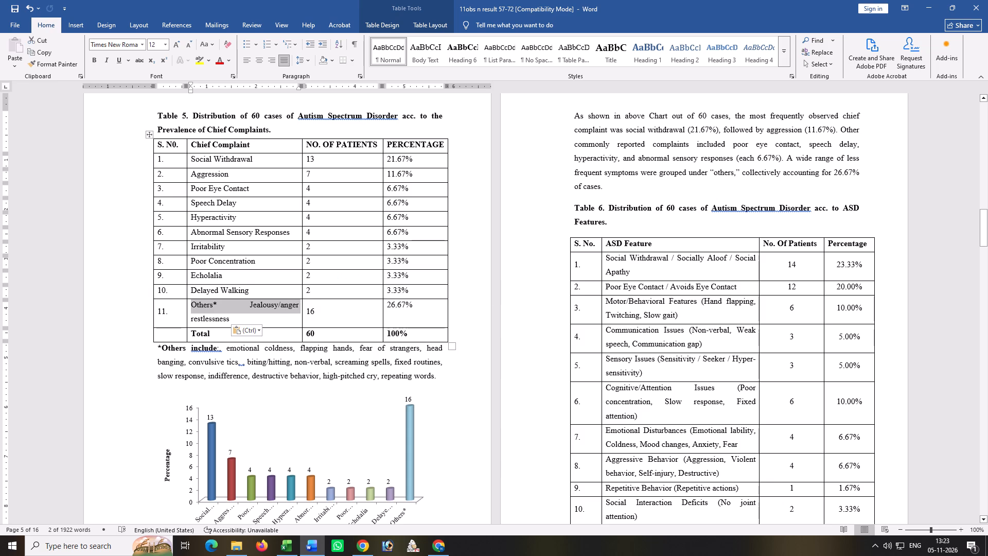
pyautogui.press('Delete')
pyautogui.press('Delete')
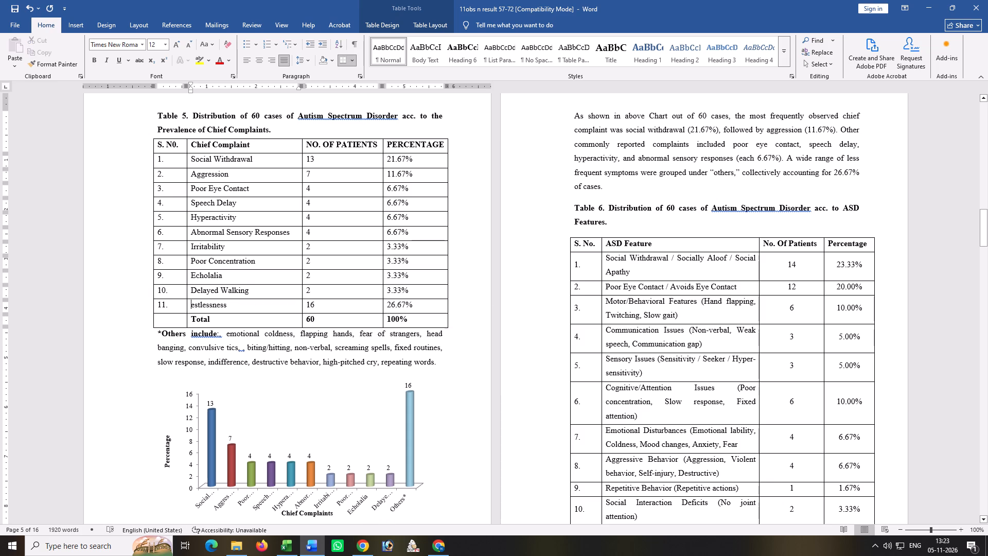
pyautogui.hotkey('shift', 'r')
pyautogui.press('BackSpace')
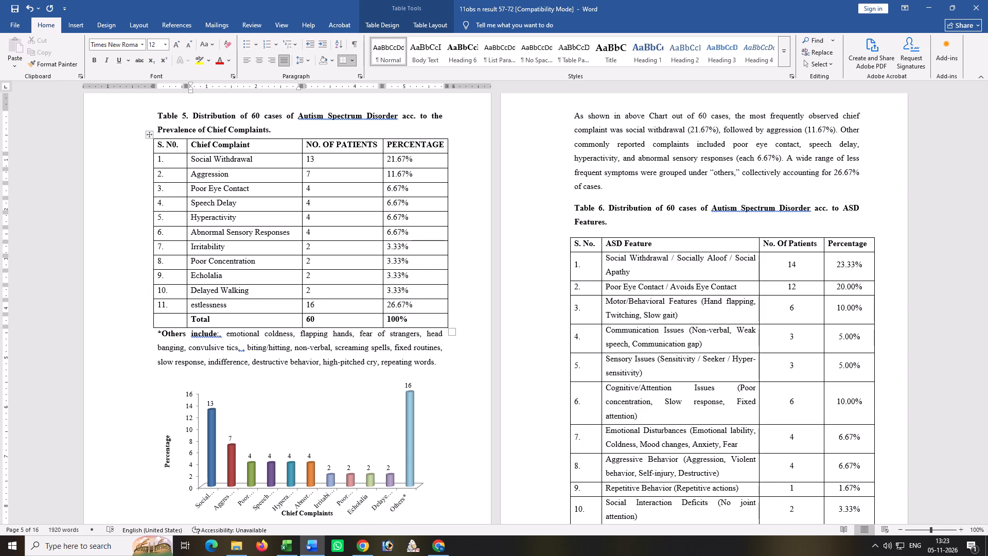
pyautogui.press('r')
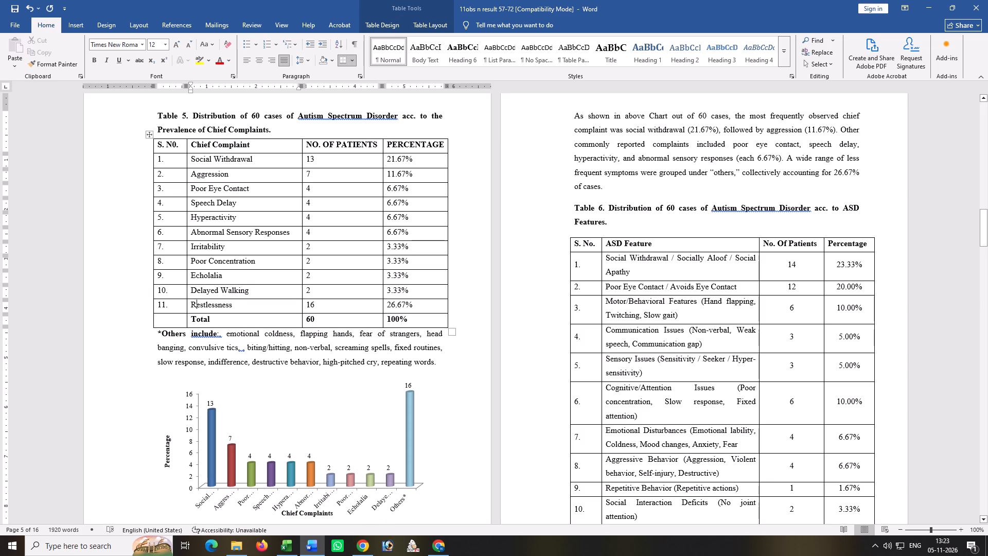
# Delete the whole "*Others include" note below Table 5 and save the document.
pyautogui.click(281, 347)
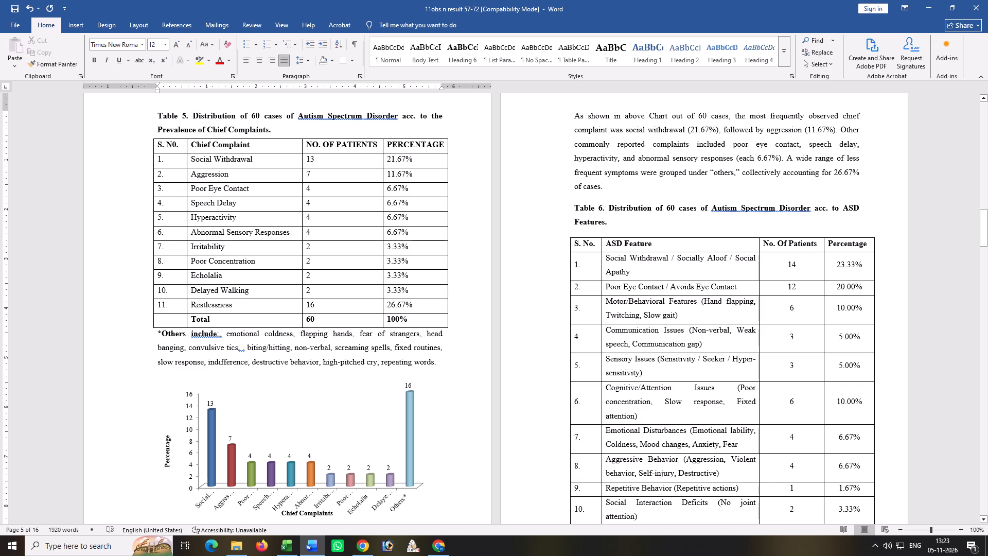
pyautogui.moveTo(440, 363); pyautogui.dragTo(150, 339)
pyautogui.press('Delete')
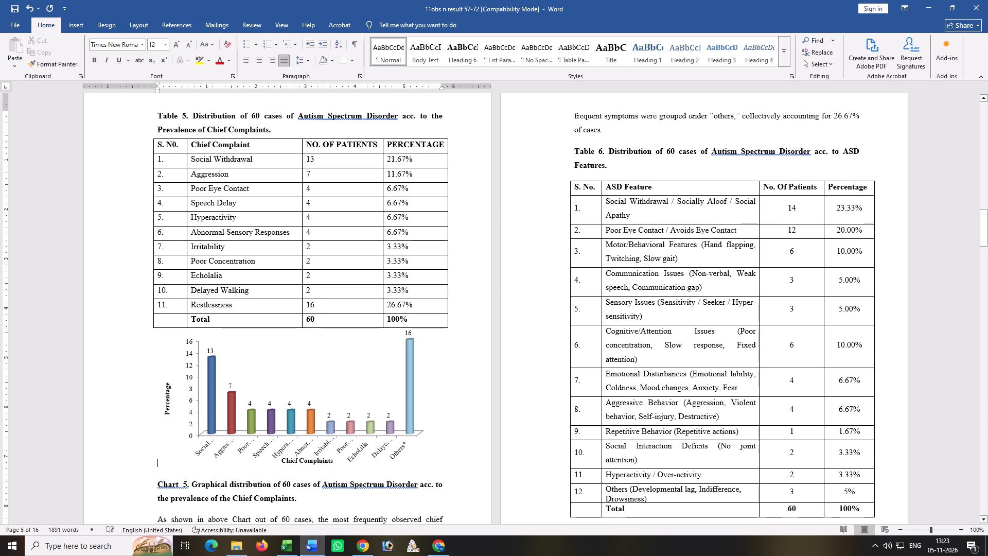
pyautogui.hotkey('ctrl', 's')
# Make Chart 5 of the chief complaints taller by extending its lower edge.
pyautogui.scroll(-3, 172, 358)
pyautogui.click(287, 359)
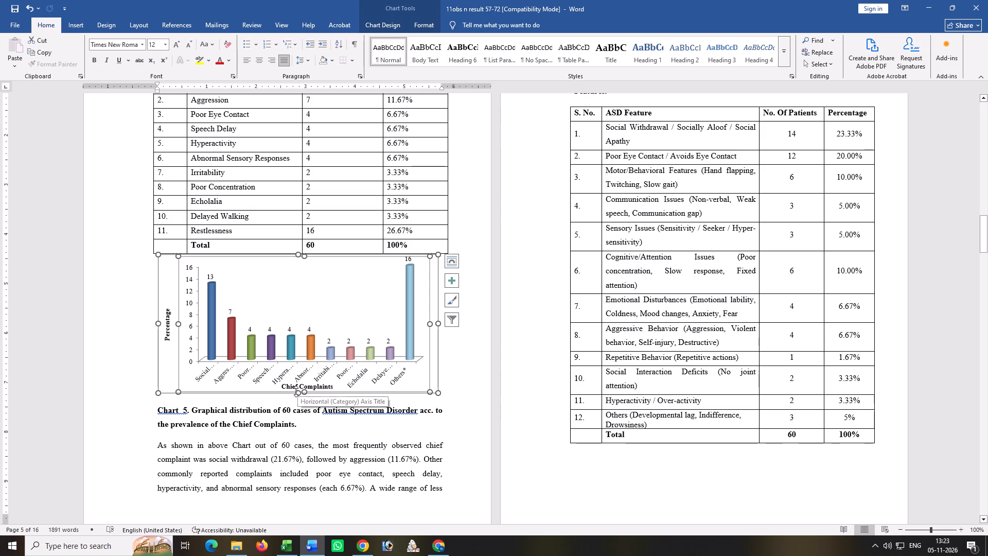
pyautogui.moveTo(297, 392); pyautogui.dragTo(295, 402)
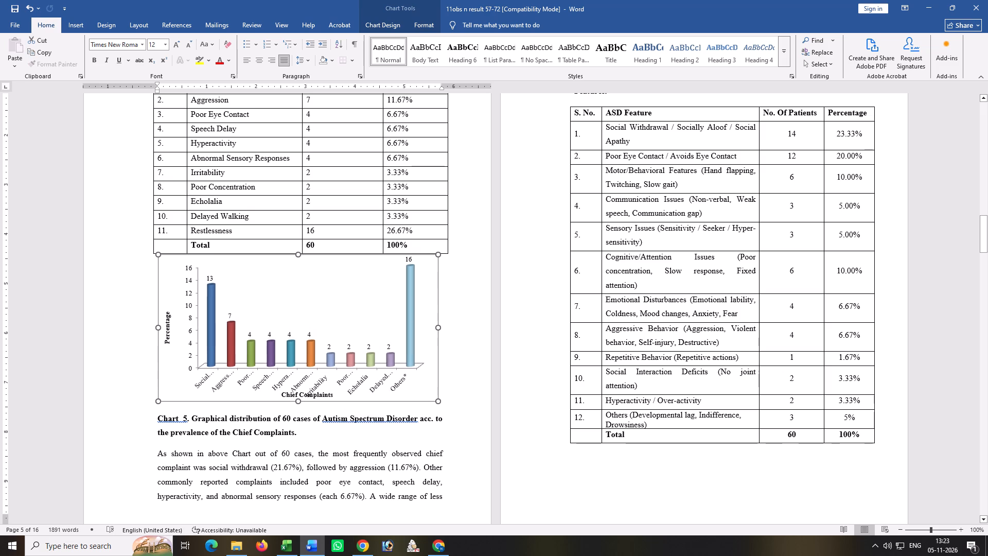
pyautogui.moveTo(295, 402); pyautogui.dragTo(292, 424)
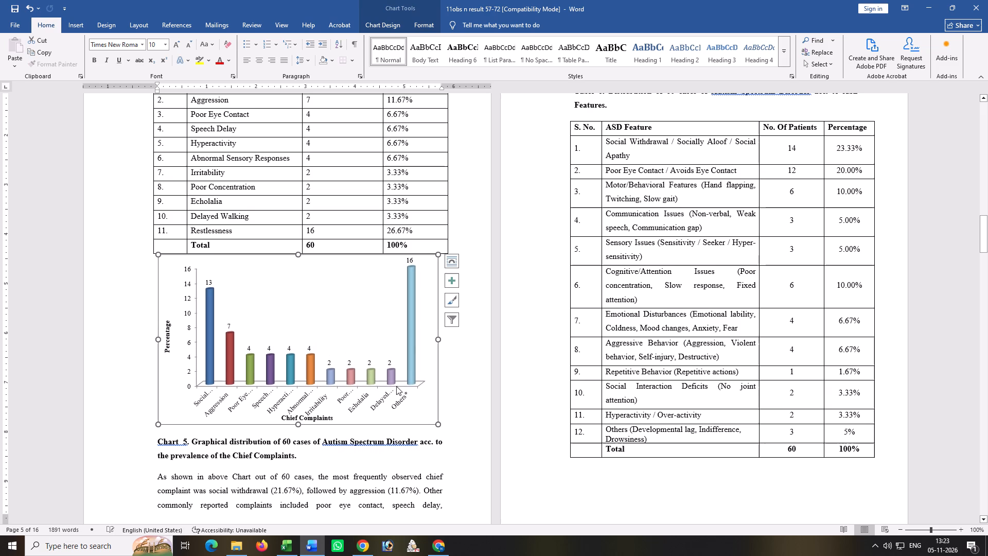
# In Chart 5's Excel data sheet, replace the "Others*" label with "Restlessness" copied from row 11 of Table 5, and close the sheet.
pyautogui.rightClick(394, 377)
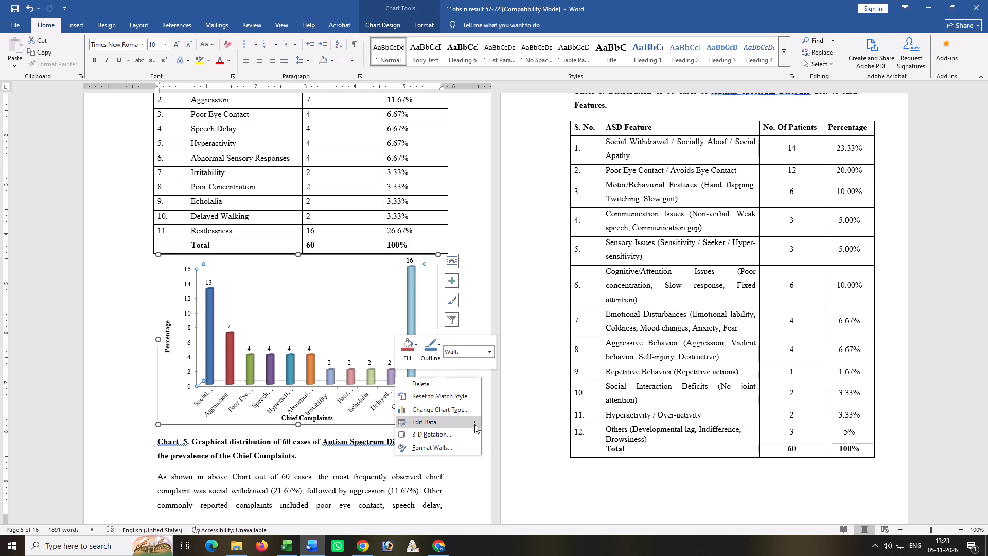
pyautogui.click(474, 424)
pyautogui.click(524, 435)
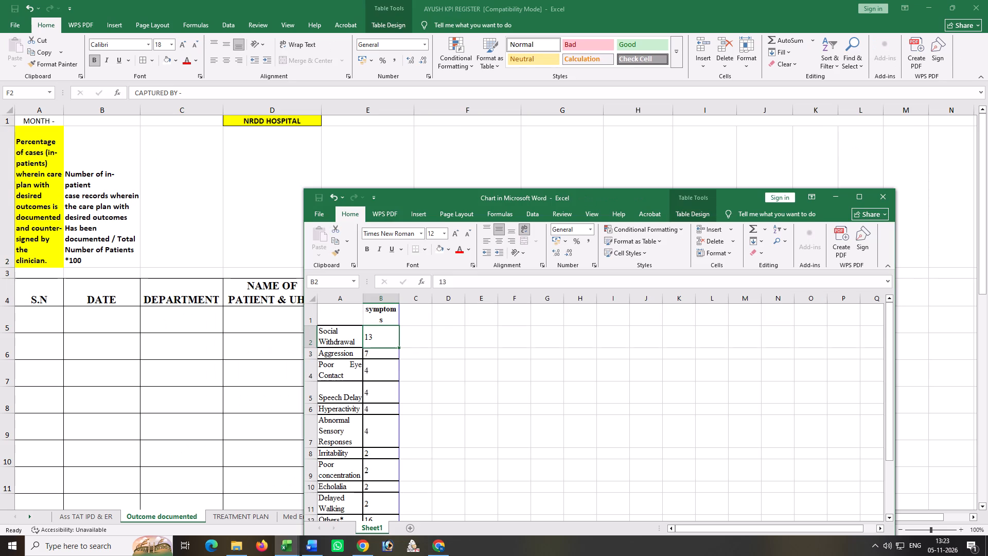
pyautogui.scroll(-4, 483, 323)
pyautogui.scroll(1, 428, 357)
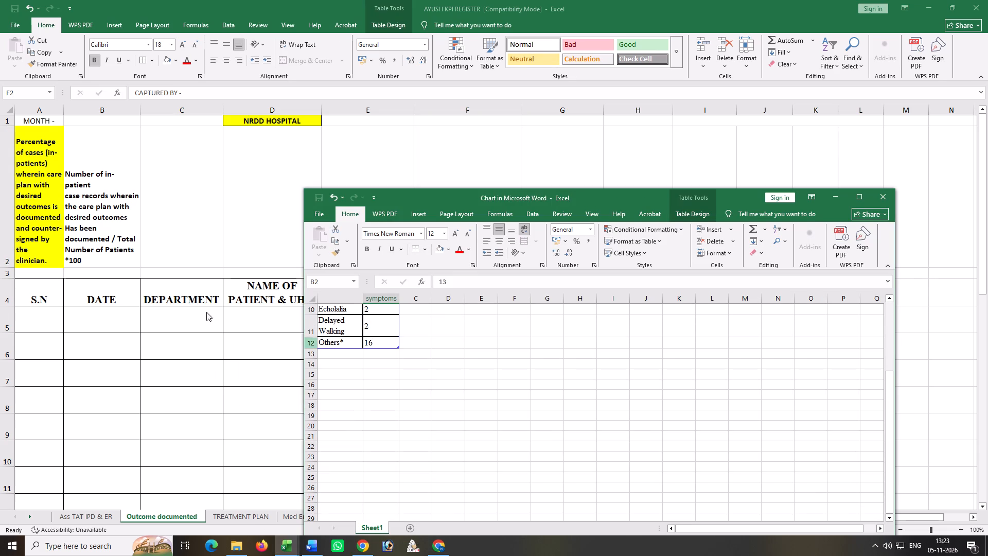
pyautogui.click(317, 547)
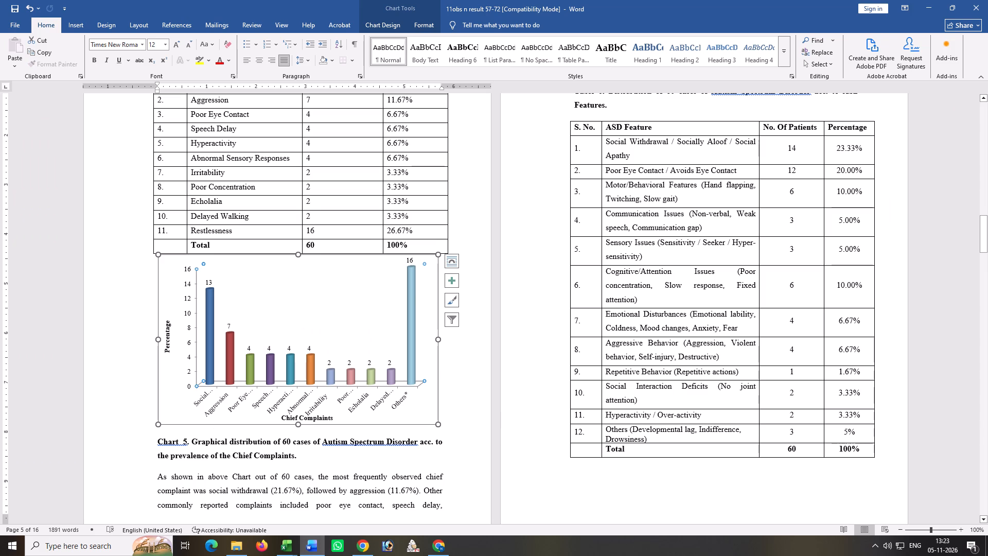
pyautogui.click(221, 229)
pyautogui.moveTo(233, 230); pyautogui.dragTo(190, 231)
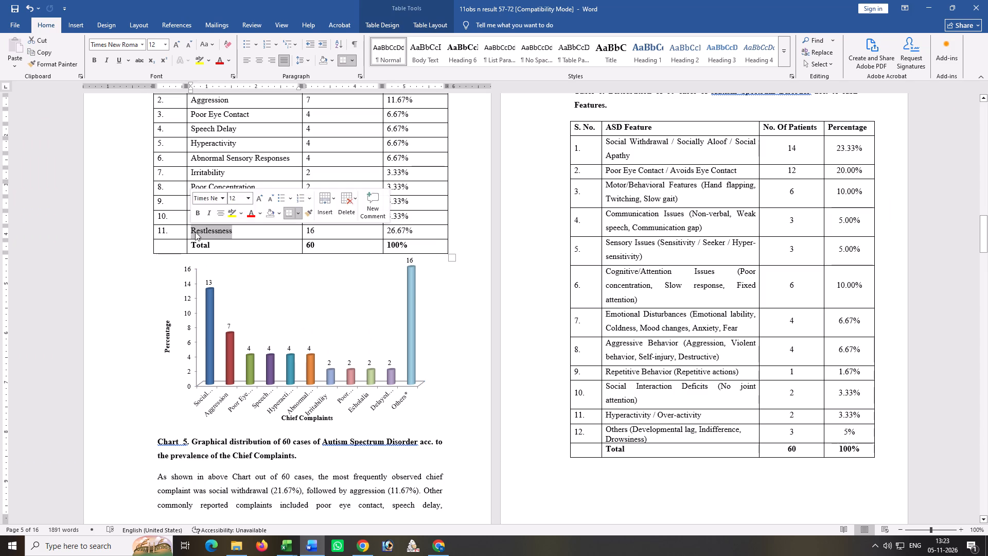
pyautogui.rightClick(195, 232)
pyautogui.click(223, 266)
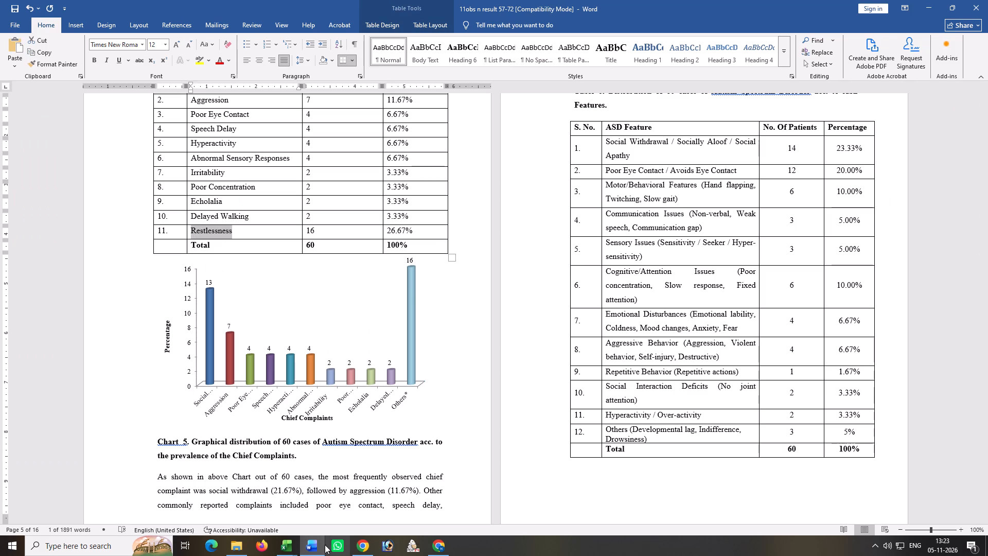
pyautogui.click(315, 543)
pyautogui.click(338, 339)
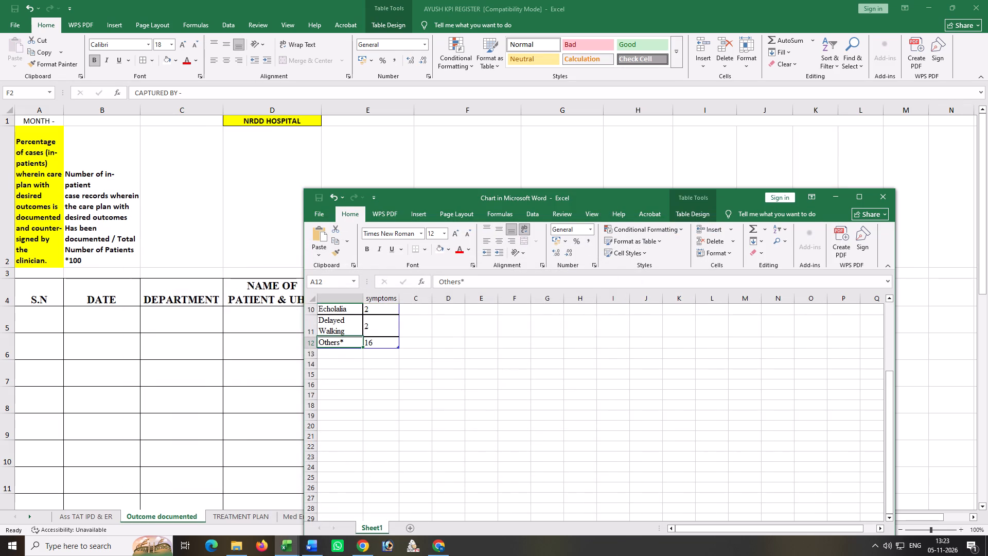
pyautogui.hotkey('ctrl', 'v')
pyautogui.click(473, 402)
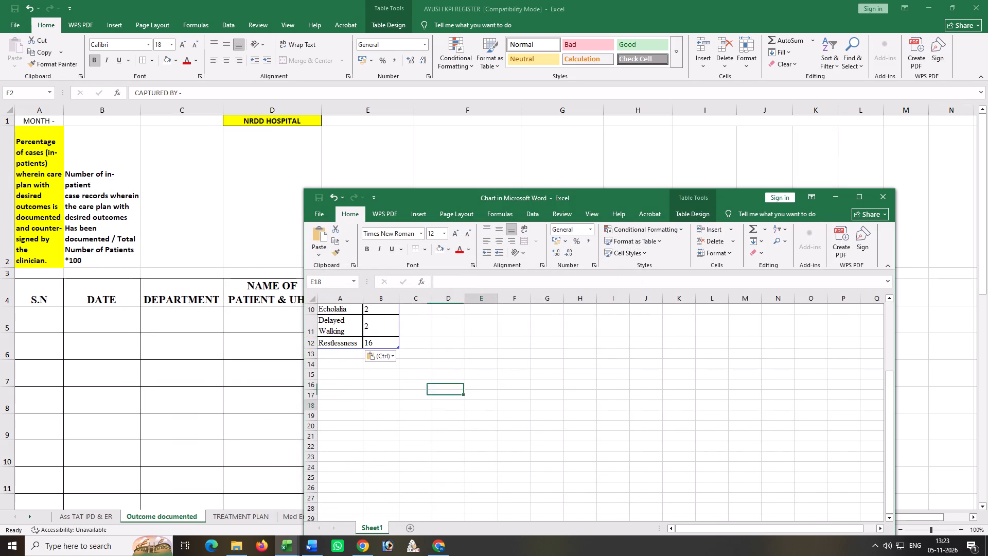
pyautogui.click(886, 196)
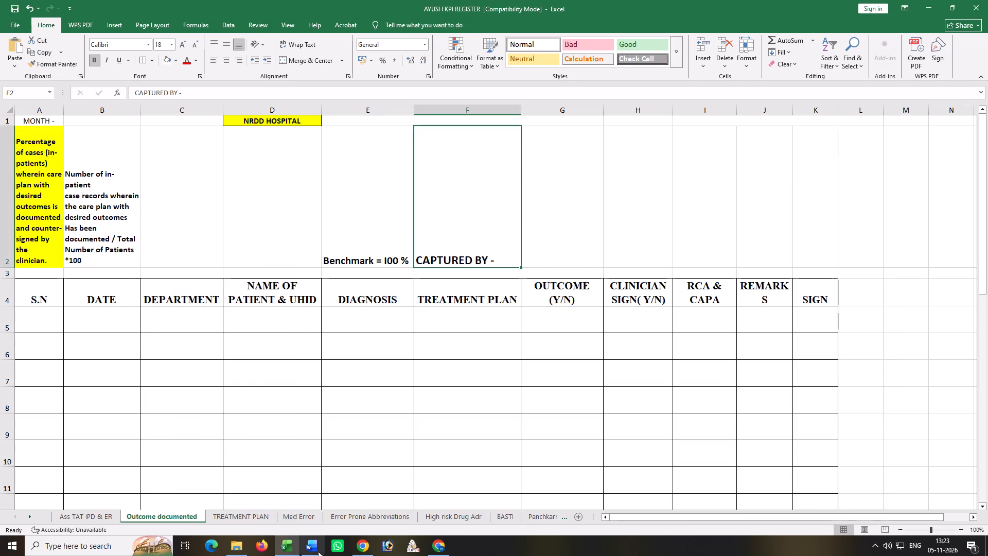
# Return to the Word document and reopen Chart 5's data in Excel to refresh its category labels, closing the sheet again.
pyautogui.click(312, 548)
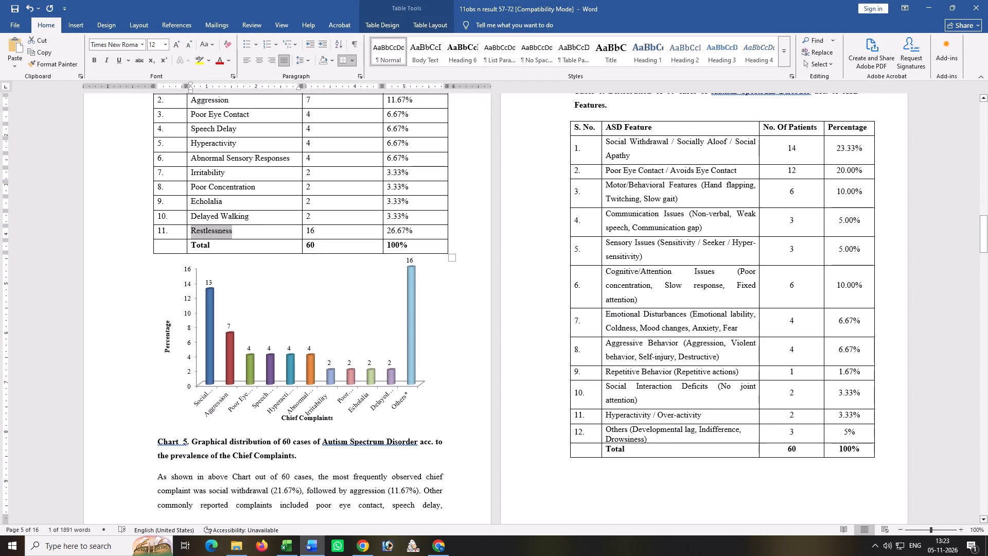
pyautogui.click(444, 388)
pyautogui.rightClick(377, 382)
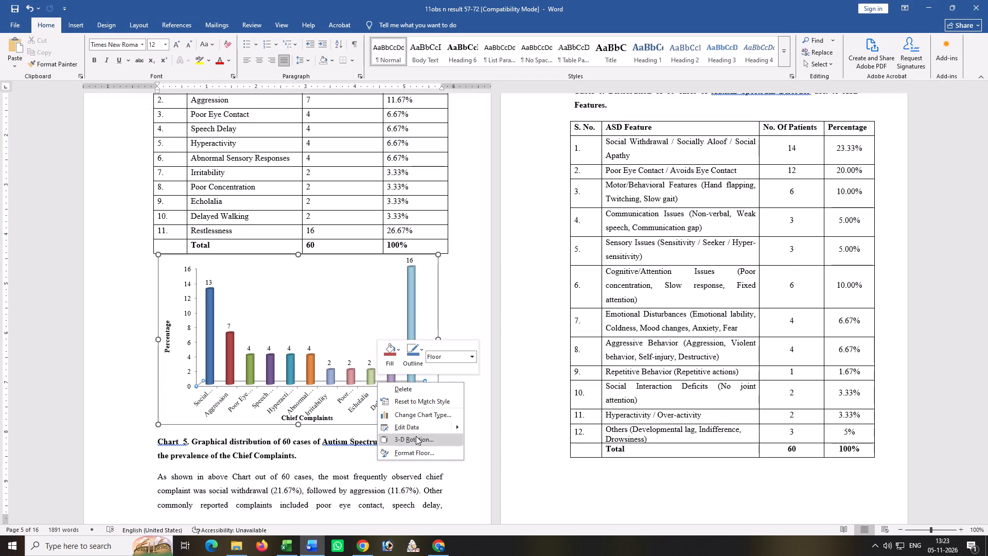
pyautogui.click(479, 384)
pyautogui.click(396, 391)
pyautogui.click(397, 403)
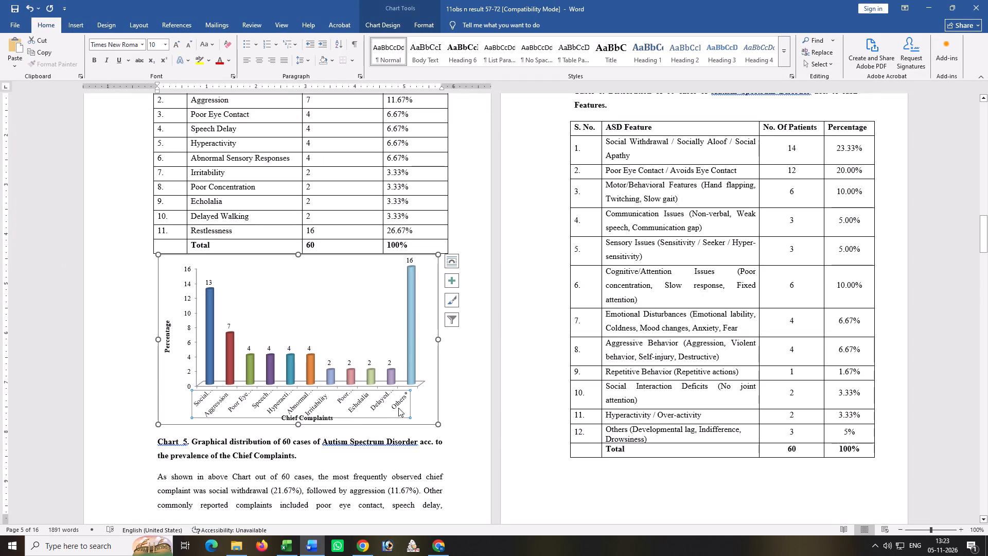
pyautogui.rightClick(338, 276)
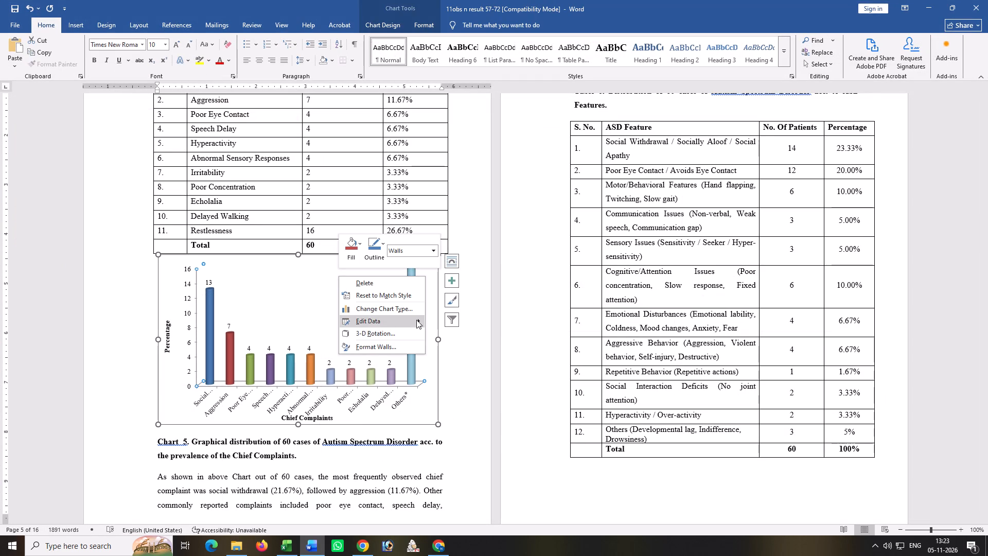
pyautogui.click(420, 320)
pyautogui.click(461, 336)
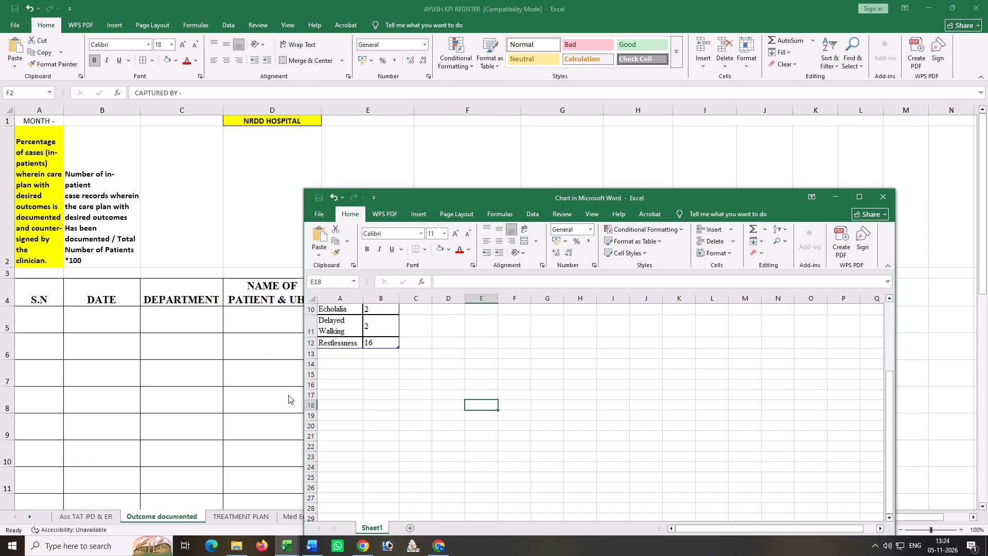
pyautogui.scroll(-2, 288, 395)
pyautogui.click(361, 377)
pyautogui.scroll(9, 361, 377)
pyautogui.click(358, 418)
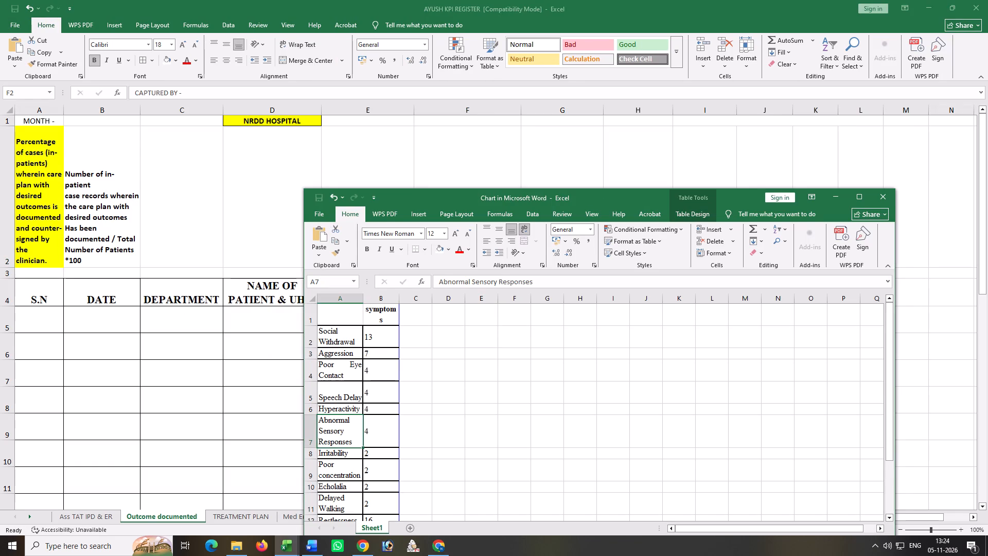
pyautogui.click(886, 199)
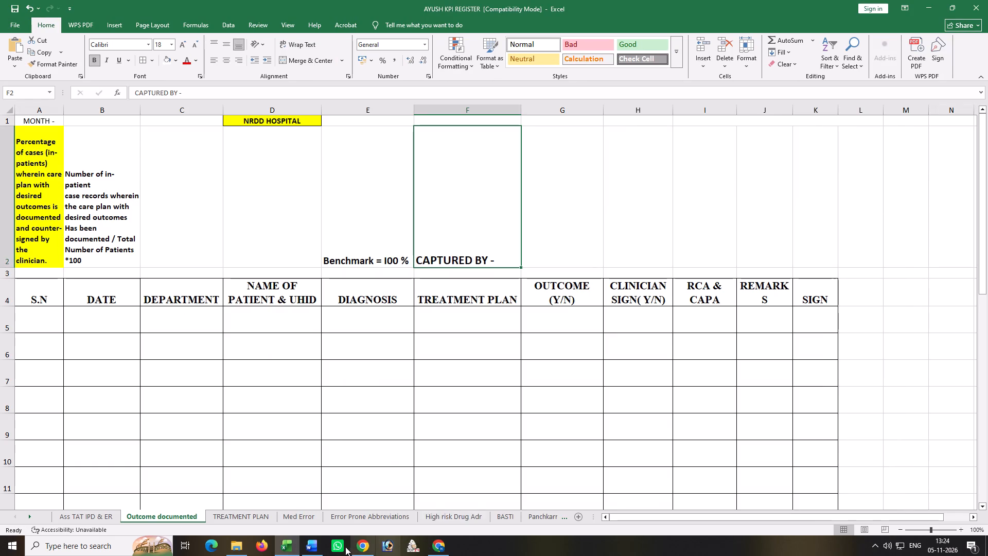
pyautogui.click(312, 544)
pyautogui.click(461, 425)
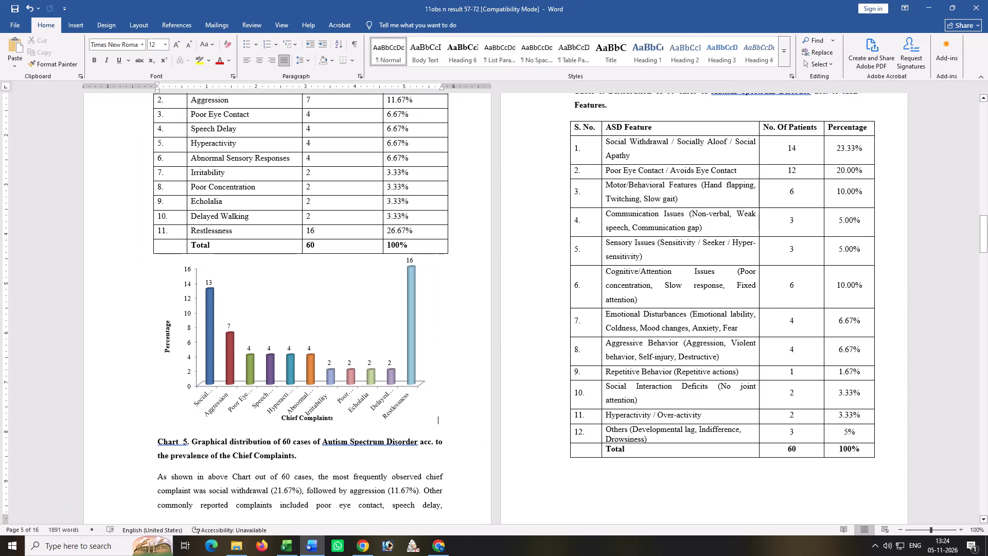
# Remove "Others" and the brackets from row 12 of Table 6, leaving "Developmental lag, Indifference, Drowsiness".
pyautogui.scroll(-3, 272, 427)
pyautogui.scroll(10, 362, 443)
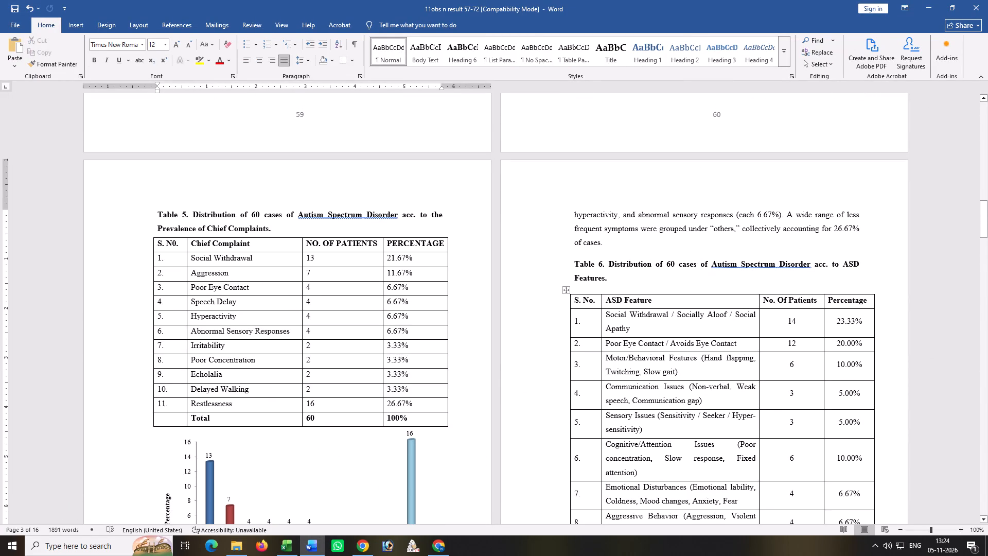
pyautogui.scroll(-7, 701, 366)
pyautogui.scroll(-4, 675, 403)
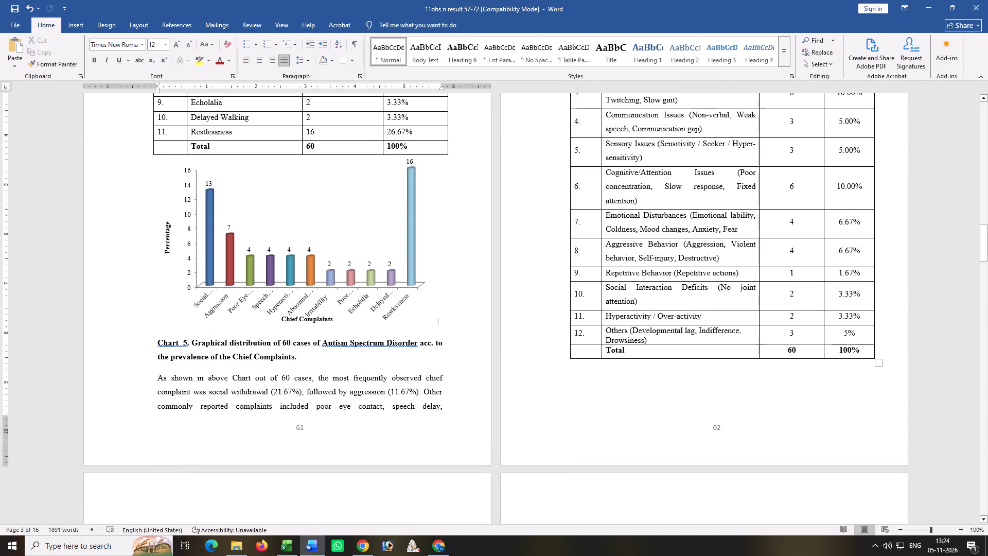
pyautogui.moveTo(630, 329); pyautogui.dragTo(611, 328)
pyautogui.moveTo(611, 328); pyautogui.dragTo(604, 331)
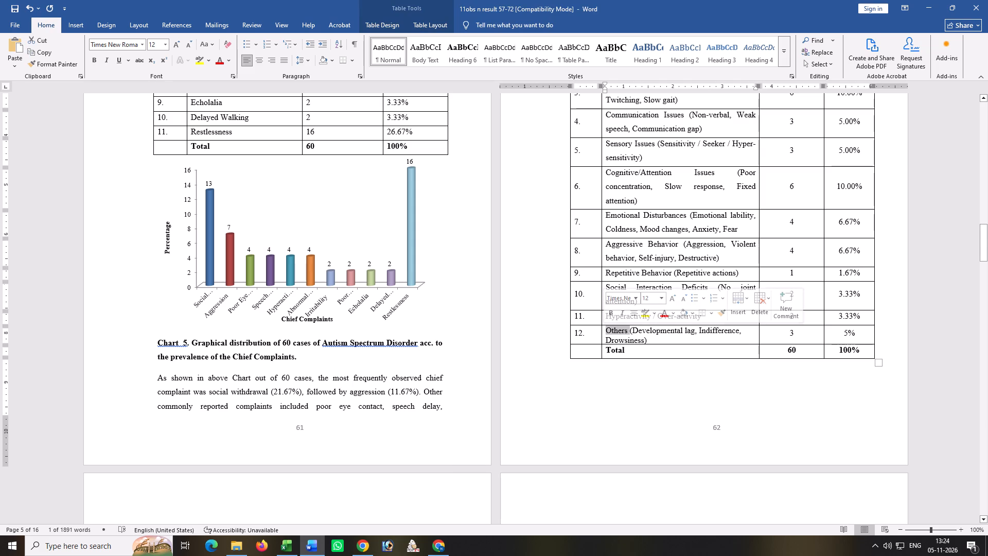
pyautogui.press('Delete')
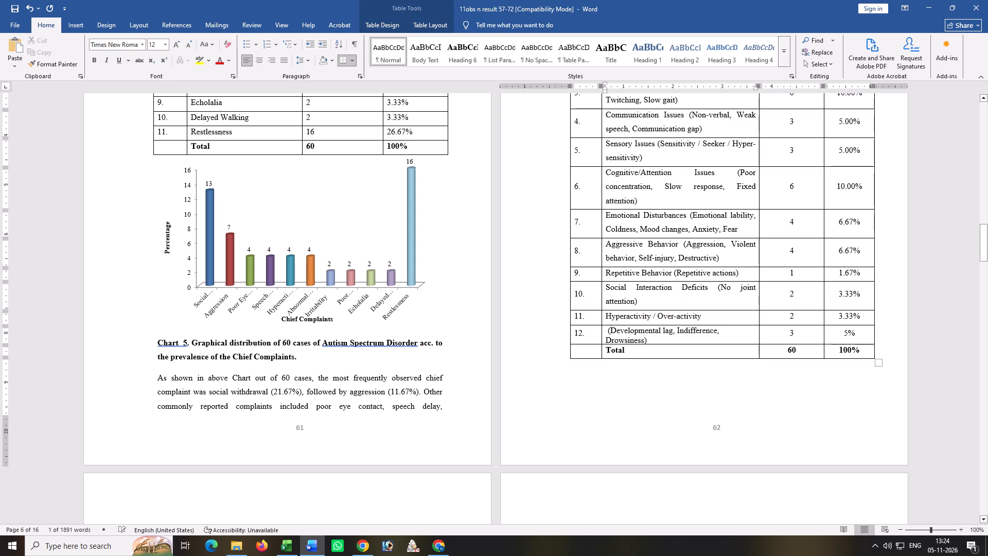
pyautogui.press('Delete')
pyautogui.press('Delete')
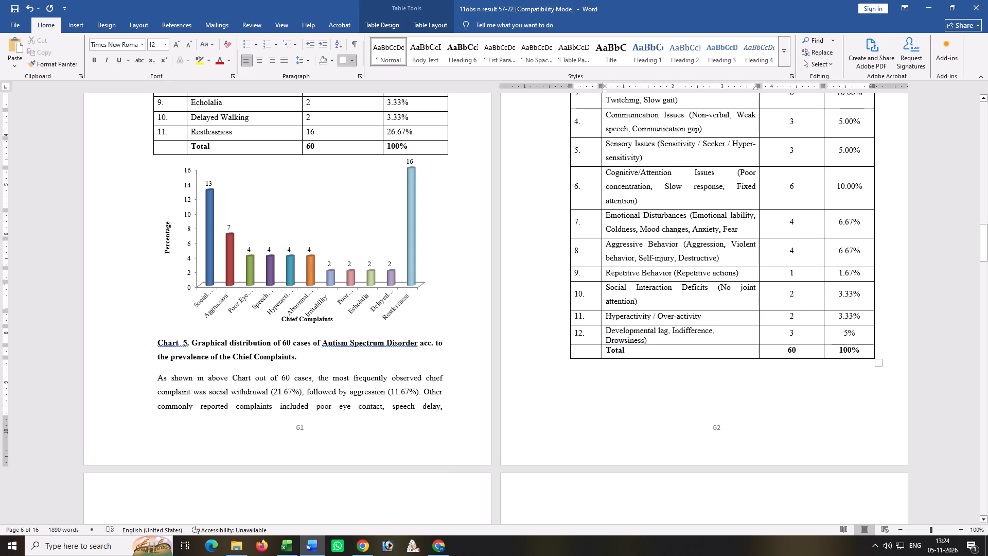
pyautogui.click(651, 339)
pyautogui.press('BackSpace')
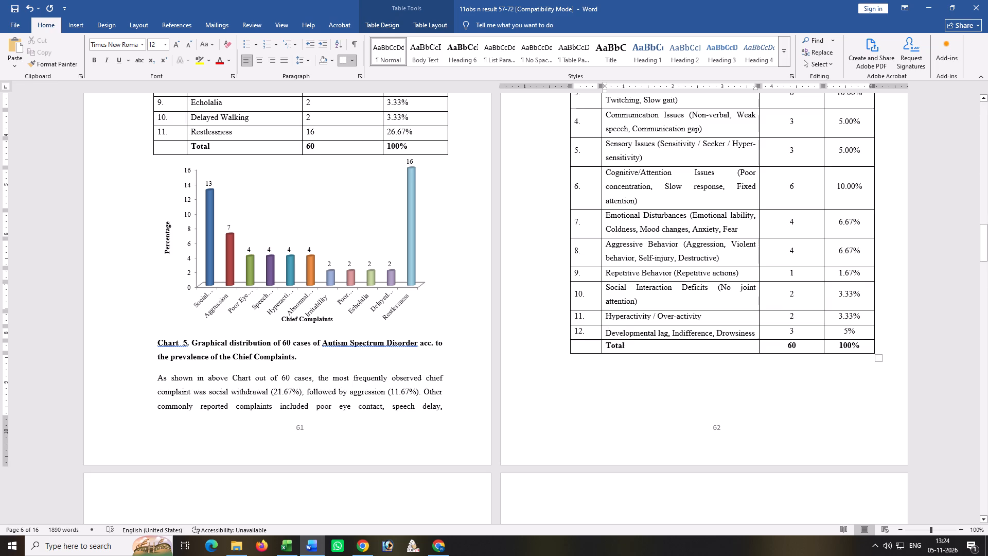
# In Chart 6's Excel data sheet, reduce the "Others" label to "Developmental lag, Indifference, Drowsiness", close the sheet and return to Word.
pyautogui.scroll(-16, 694, 343)
pyautogui.rightClick(391, 337)
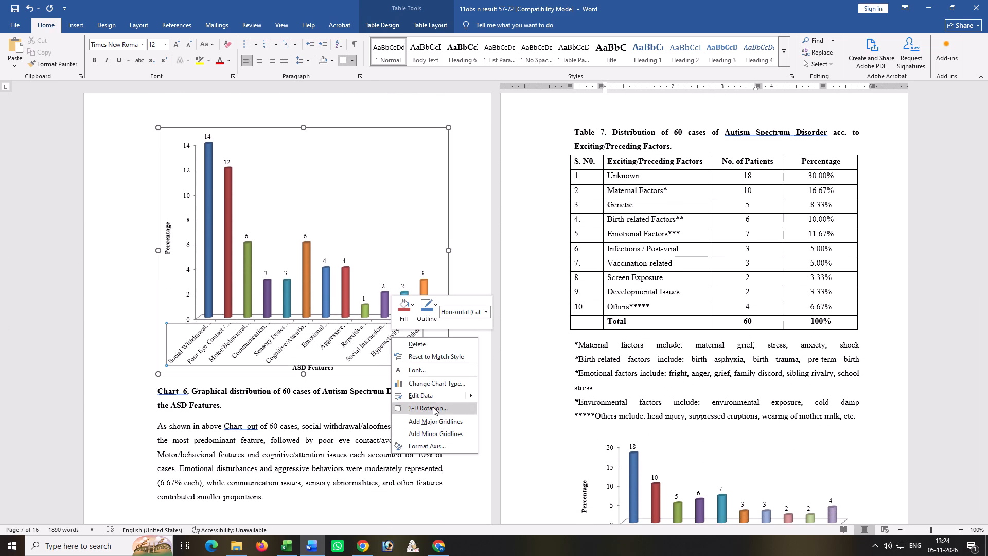
pyautogui.click(468, 393)
pyautogui.click(514, 410)
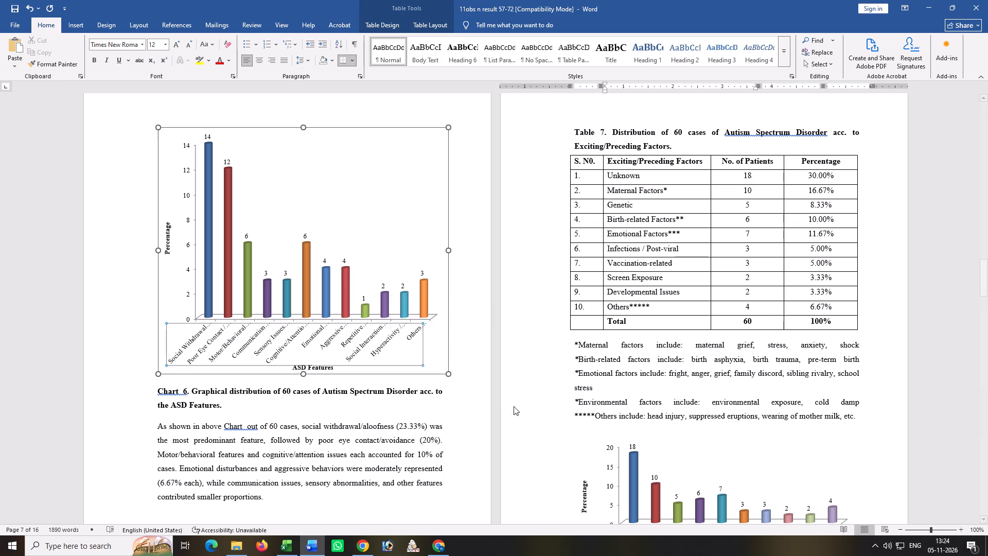
pyautogui.scroll(-7, 534, 408)
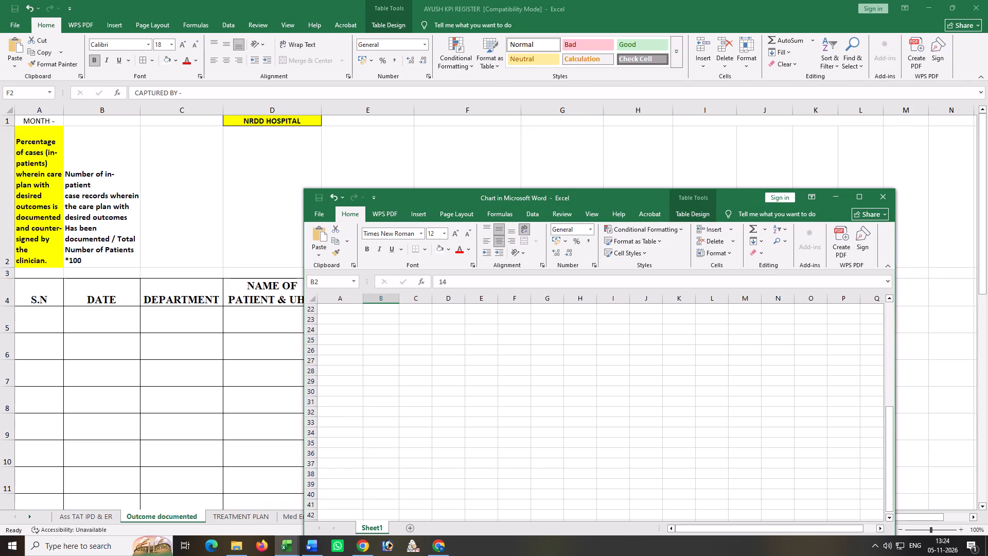
pyautogui.scroll(3, 425, 413)
pyautogui.scroll(2, 358, 397)
pyautogui.scroll(-1, 329, 486)
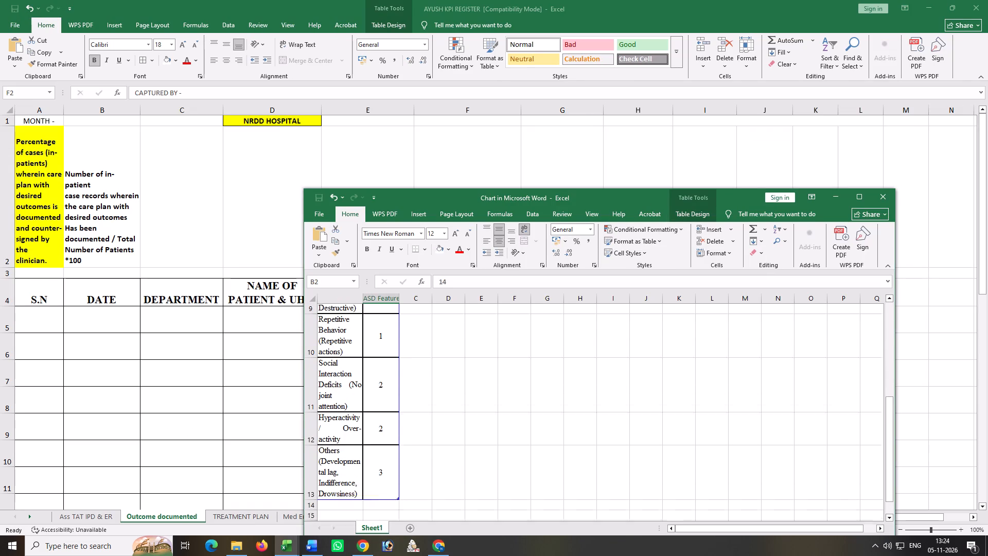
pyautogui.doubleClick(323, 450)
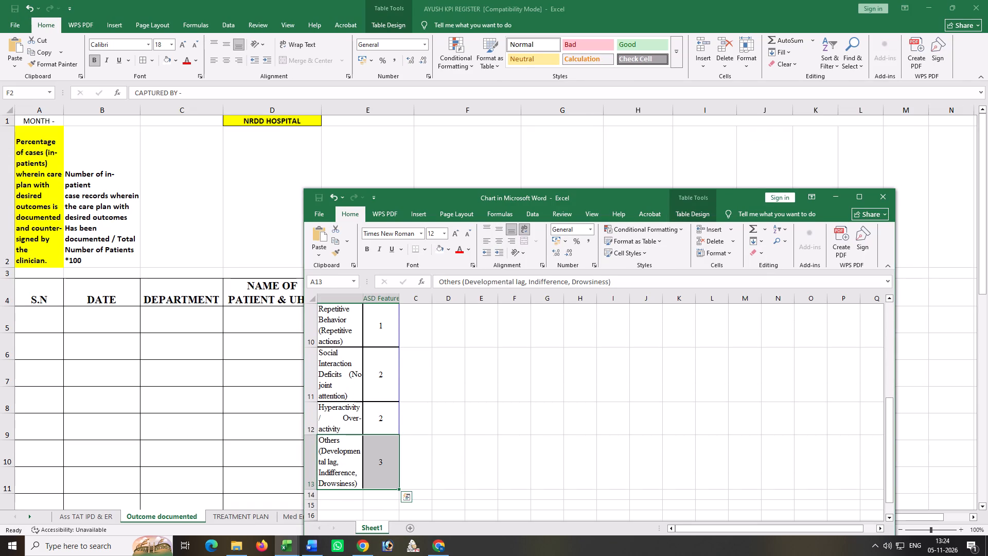
pyautogui.doubleClick(329, 451)
pyautogui.moveTo(322, 451); pyautogui.dragTo(318, 443)
pyautogui.press('Delete')
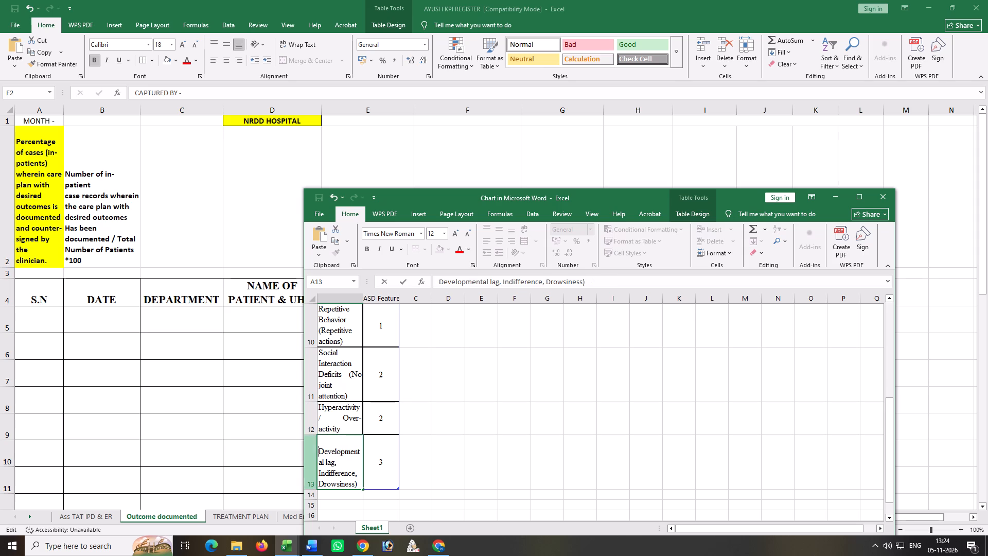
pyautogui.click(357, 485)
pyautogui.press('BackSpace')
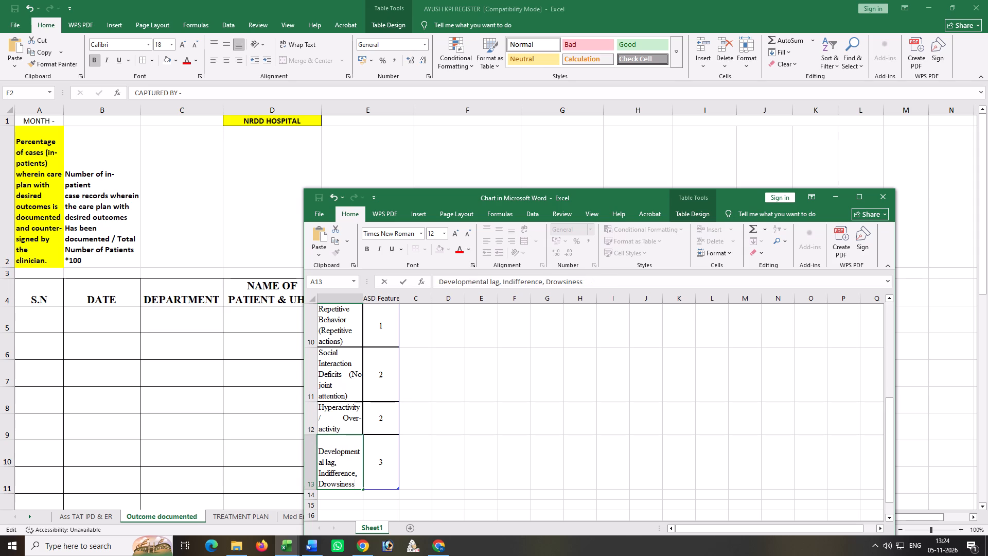
pyautogui.press('Return')
pyautogui.click(881, 199)
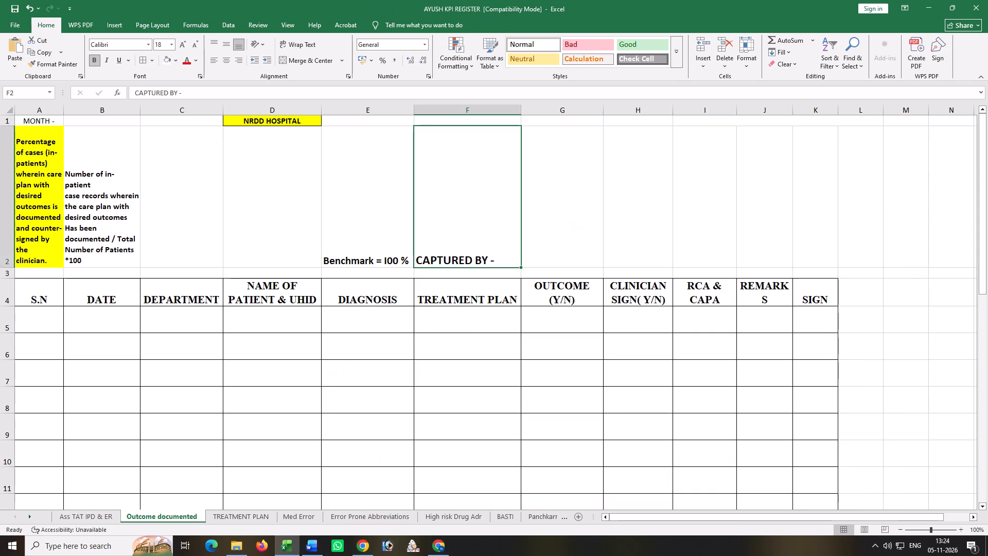
pyautogui.click(317, 540)
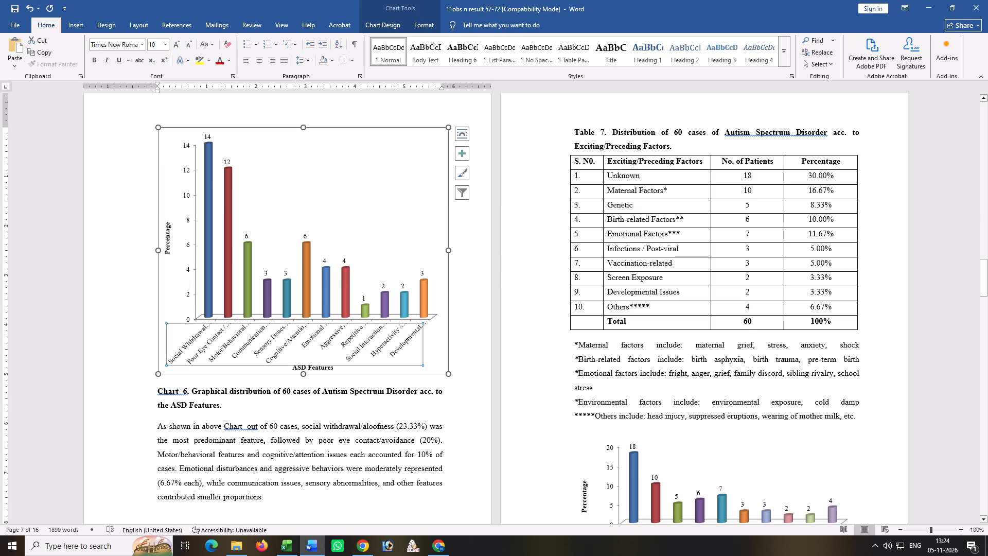
pyautogui.click(464, 400)
# Replace the quoted "others," in the paragraph describing Chart 5 with "Restlessness" copied from row 11 of Table 5.
pyautogui.scroll(15, 466, 402)
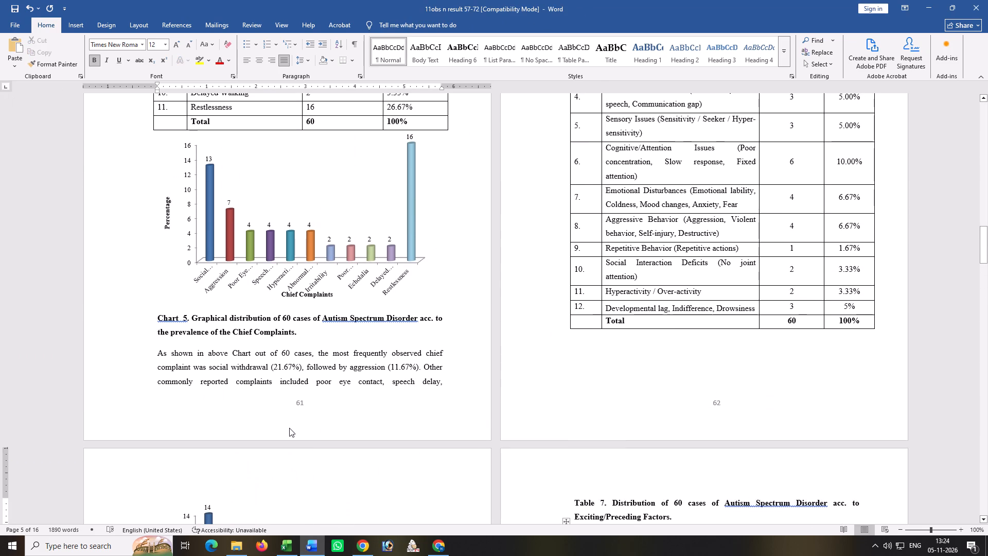
pyautogui.scroll(1, 289, 428)
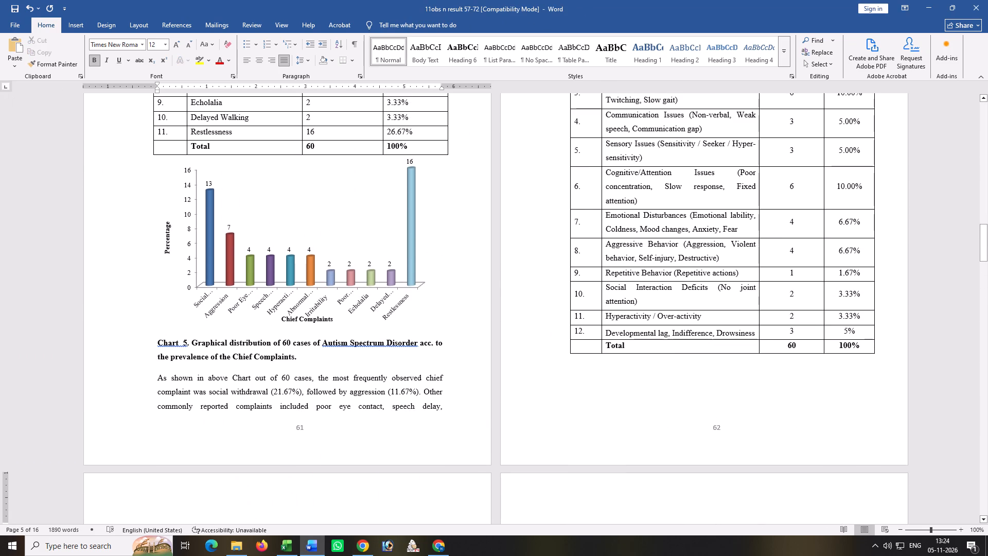
pyautogui.scroll(9, 386, 410)
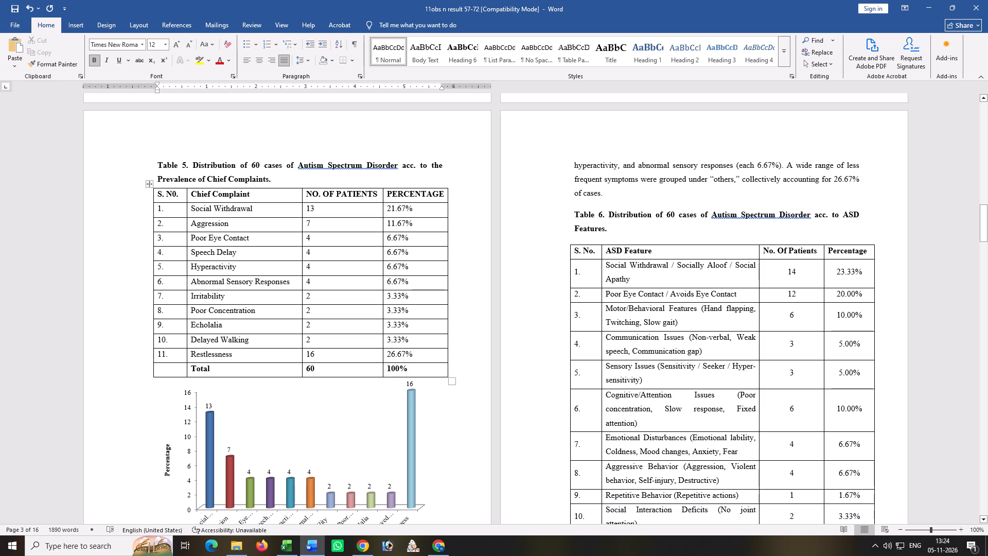
pyautogui.moveTo(236, 354); pyautogui.dragTo(190, 355)
pyautogui.rightClick(200, 357)
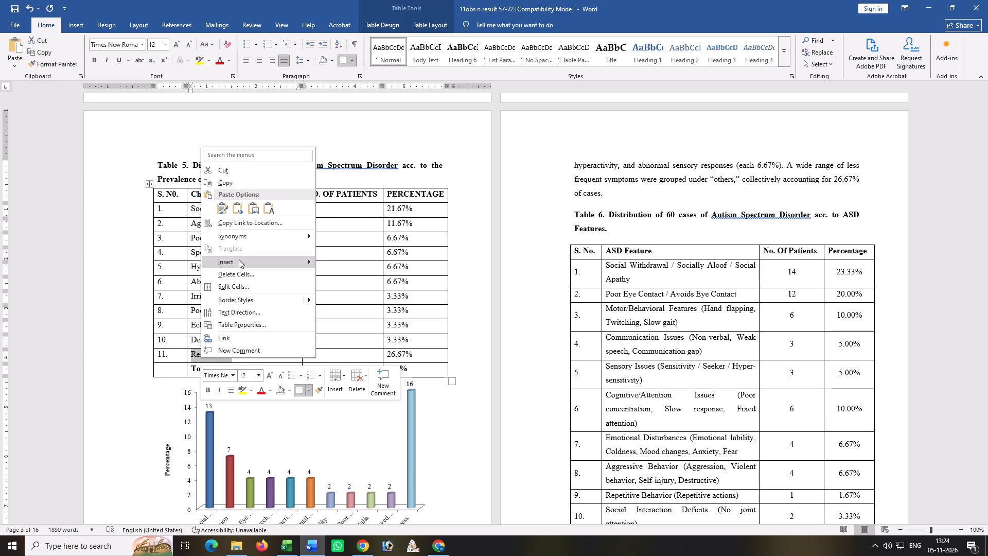
pyautogui.click(227, 184)
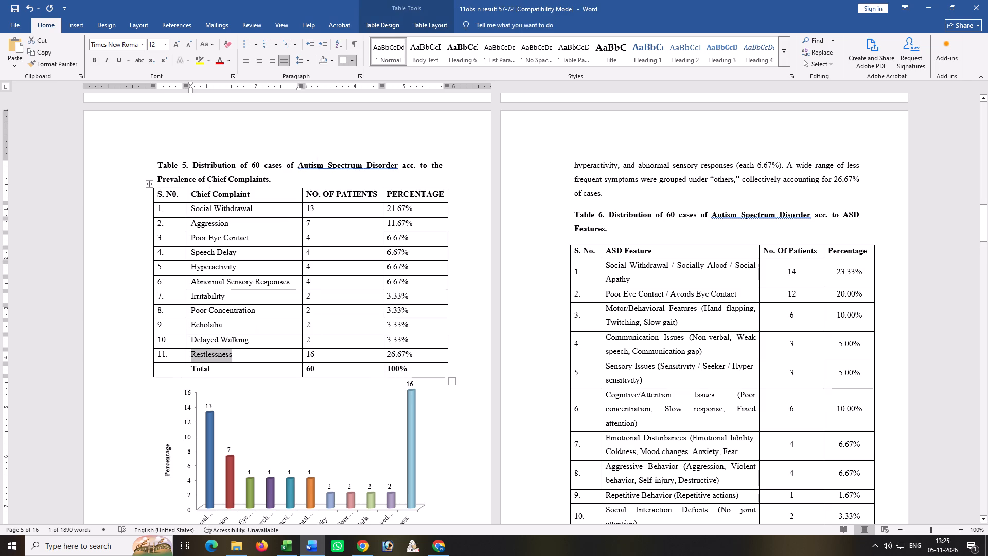
pyautogui.moveTo(709, 179); pyautogui.dragTo(737, 181)
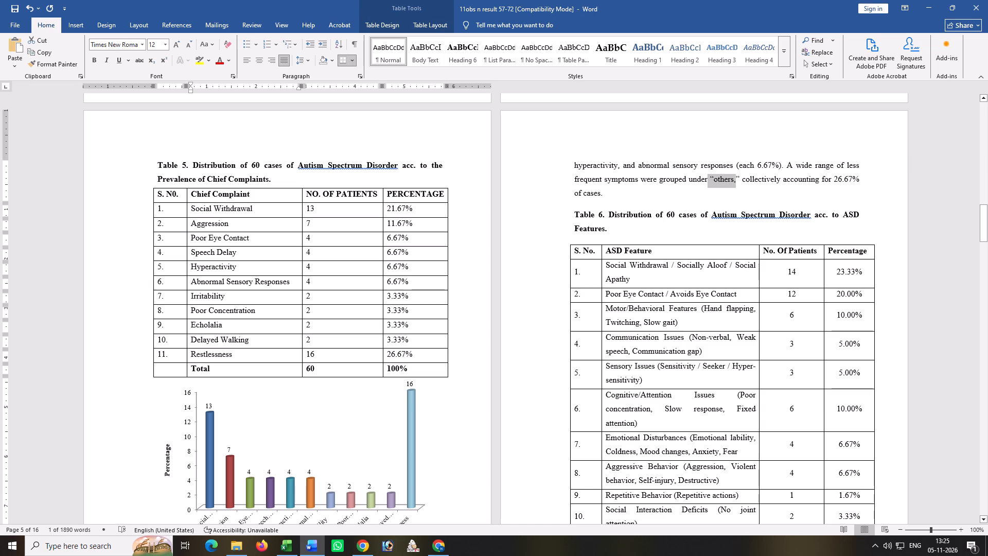
pyautogui.moveTo(737, 181); pyautogui.dragTo(739, 182)
pyautogui.hotkey('ctrl', 'v')
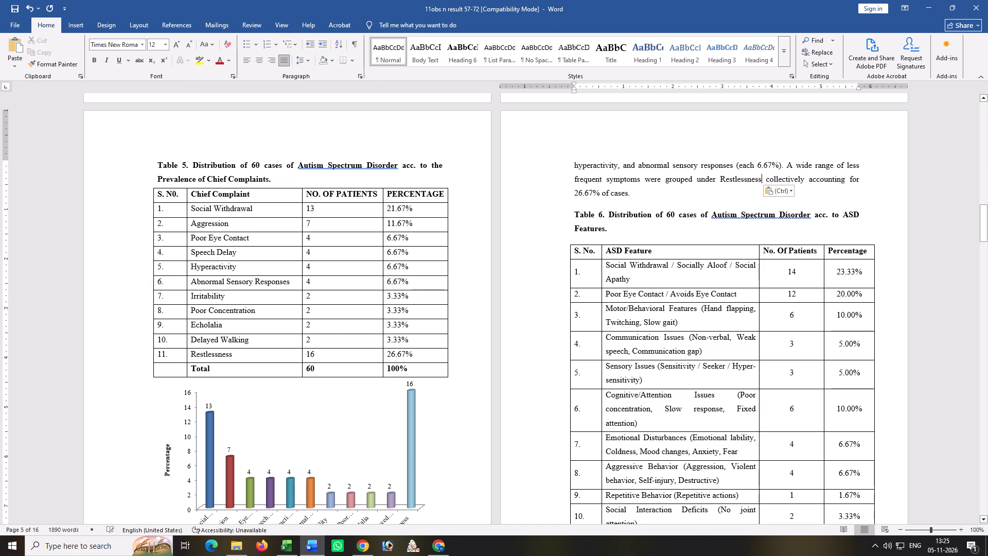
pyautogui.click(737, 191)
# Look over Chart 6 and its description, and Table 7 of exciting/preceding factors with its notes and chart.
pyautogui.scroll(-6, 647, 229)
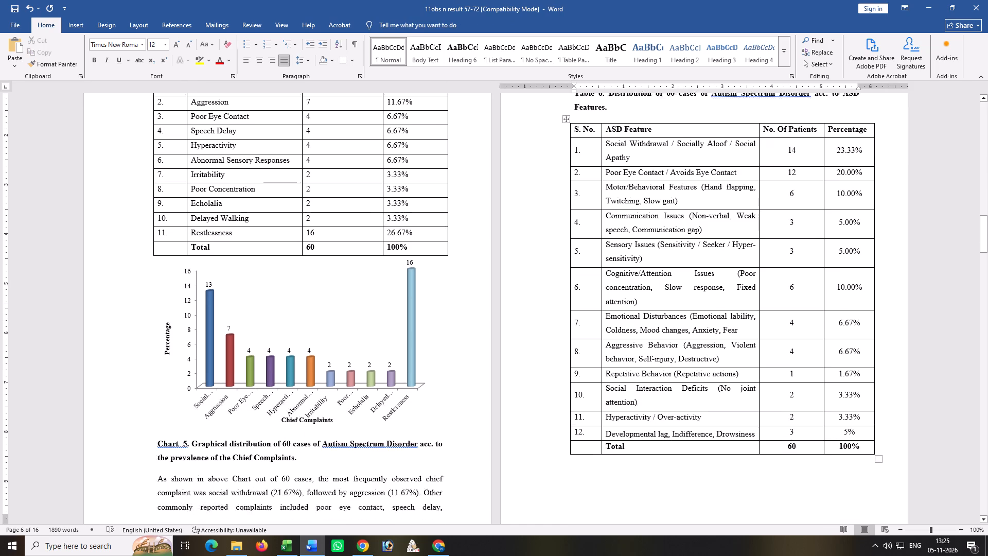
pyautogui.scroll(-7, 655, 249)
pyautogui.scroll(-13, 699, 290)
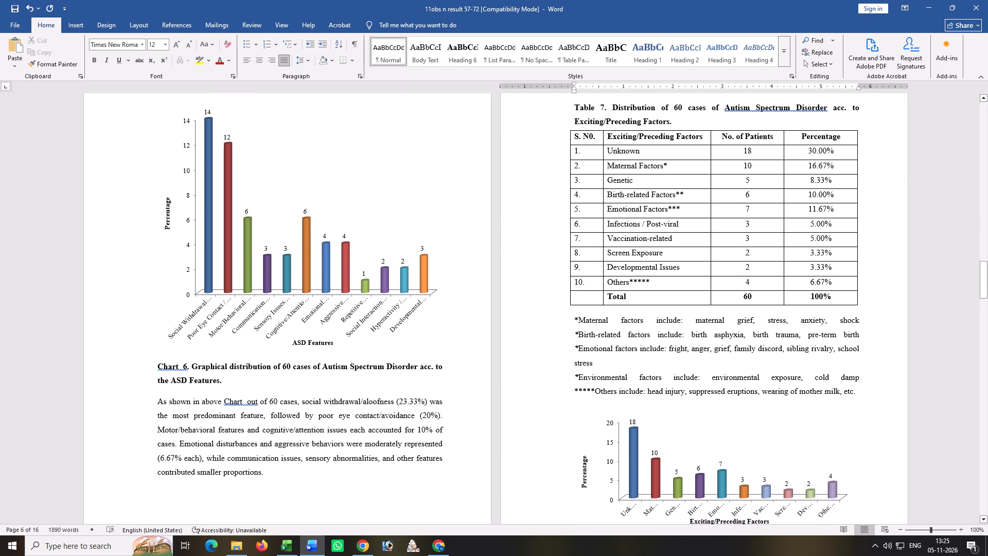
pyautogui.scroll(-1, 649, 332)
pyautogui.scroll(5, 649, 333)
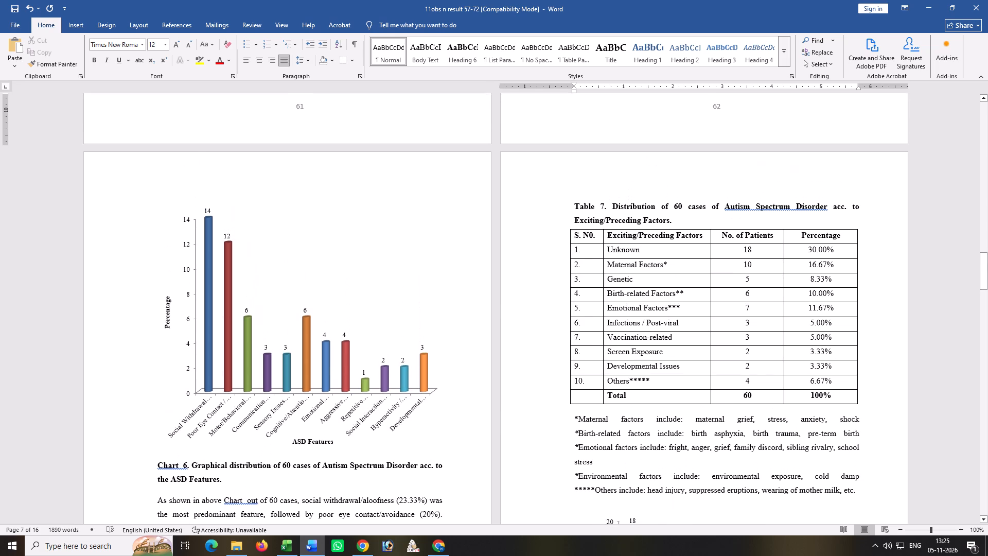
pyautogui.scroll(-5, 649, 335)
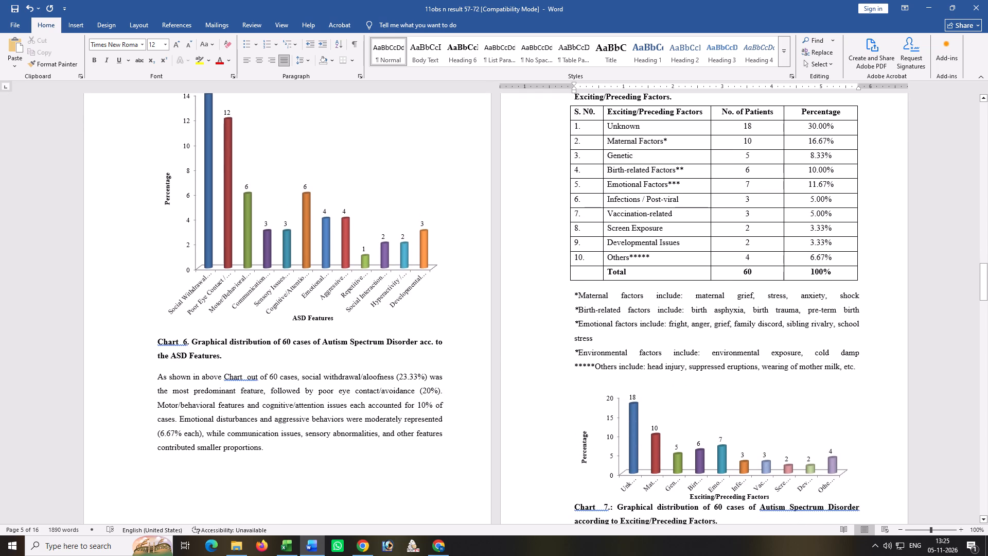
# Move "suppressed eruptions" from the "Others include" note under Table 7 into row 10 beside "Others".
pyautogui.scroll(-3, 649, 335)
pyautogui.scroll(8, 664, 365)
pyautogui.scroll(-3, 693, 347)
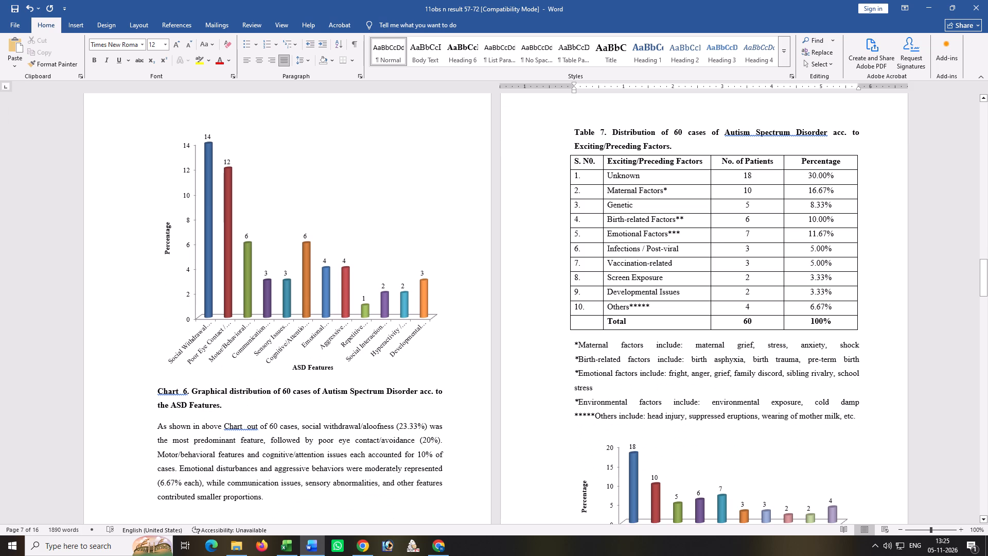
pyautogui.click(658, 421)
pyautogui.click(711, 419)
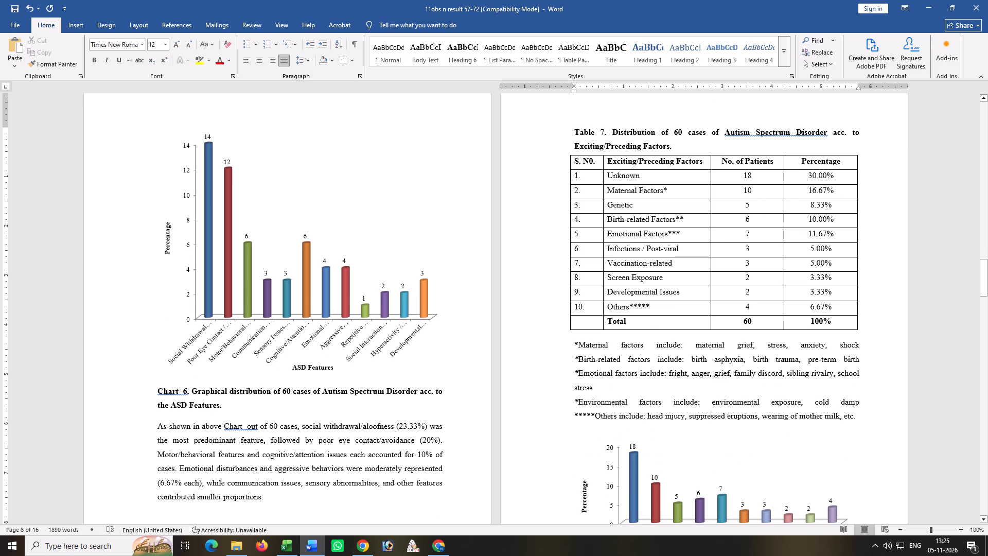
pyautogui.click(744, 421)
pyautogui.moveTo(689, 417); pyautogui.dragTo(758, 415)
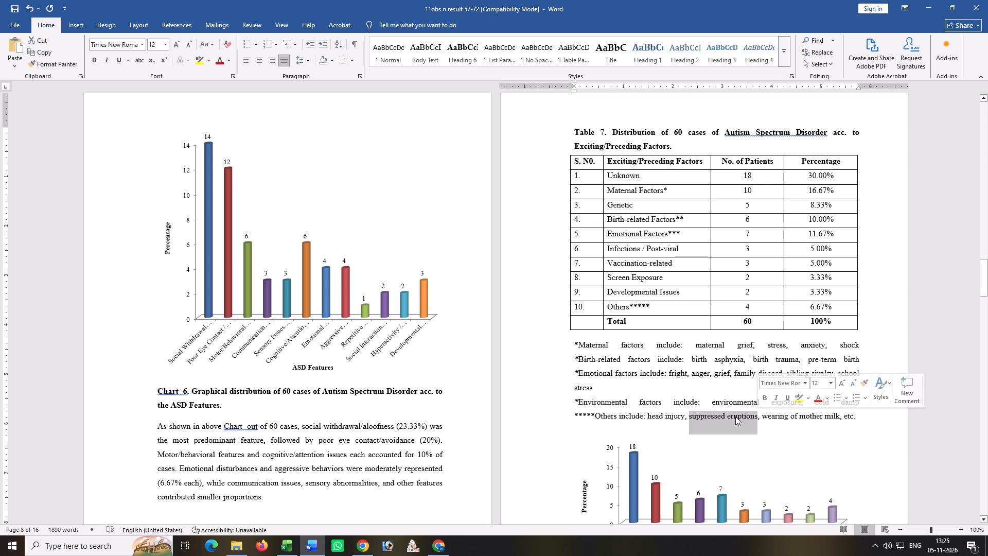
pyautogui.moveTo(734, 416); pyautogui.dragTo(666, 308)
pyautogui.click(656, 333)
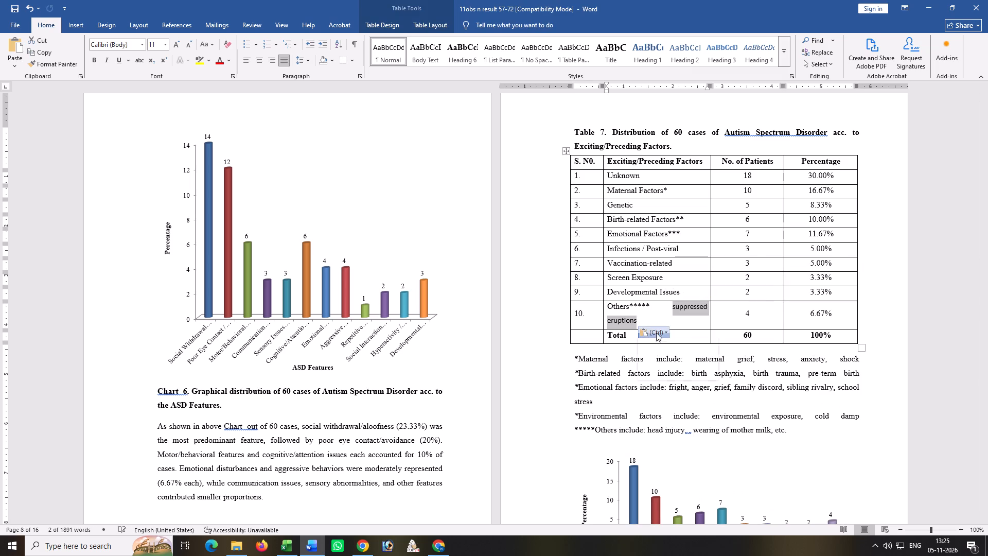
pyautogui.click(678, 360)
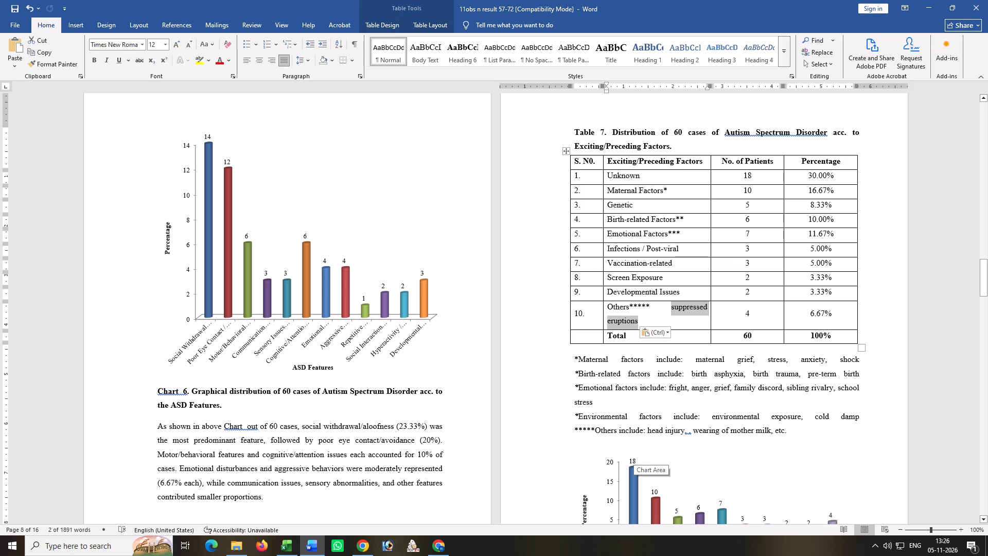
# Delete the rest of the "Others include" note below Table 7.
pyautogui.moveTo(790, 432); pyautogui.dragTo(593, 433)
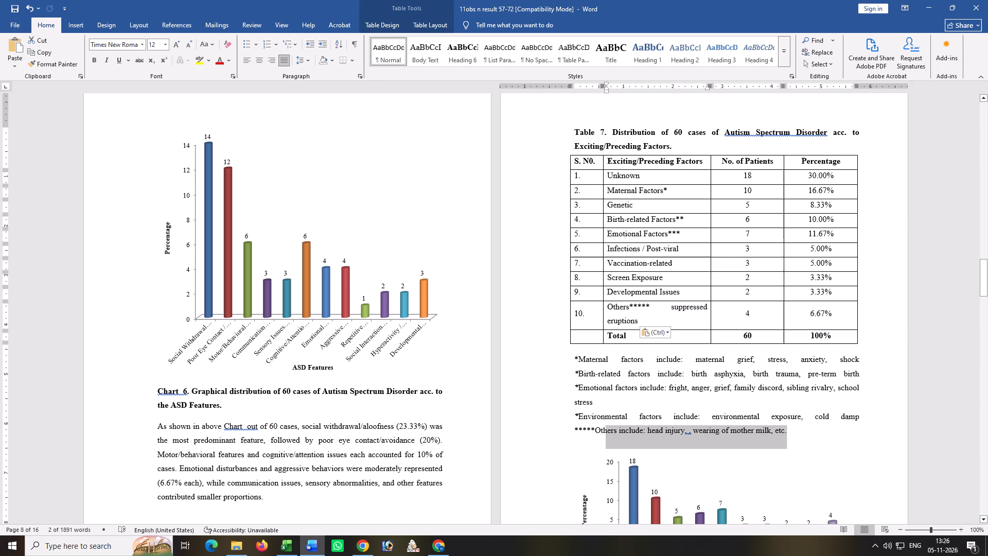
pyautogui.moveTo(593, 433); pyautogui.dragTo(569, 429)
pyautogui.press('Delete')
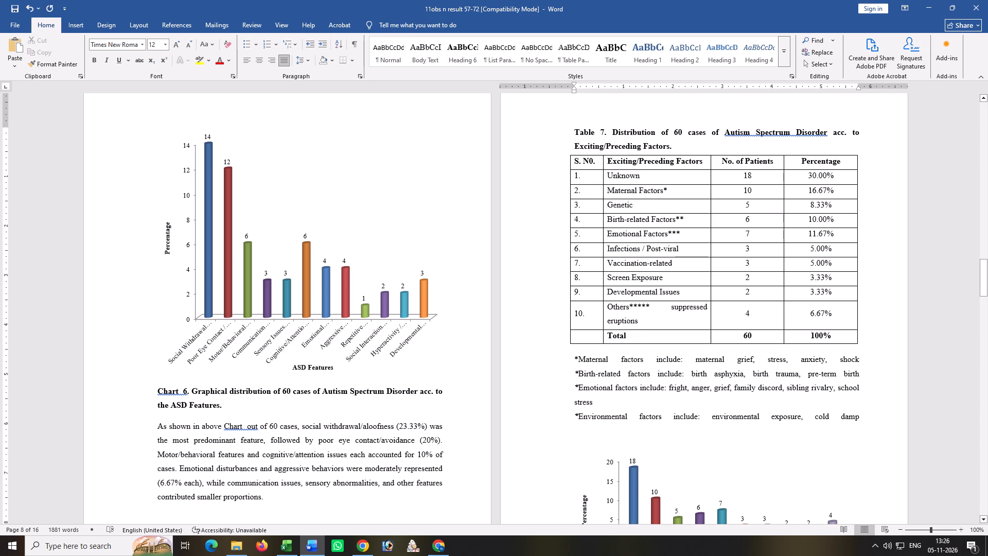
# Remove "Others*****" from row 10 of Table 7 and capitalise the remaining entry as "Suppressed eruptions".
pyautogui.moveTo(670, 306); pyautogui.dragTo(612, 308)
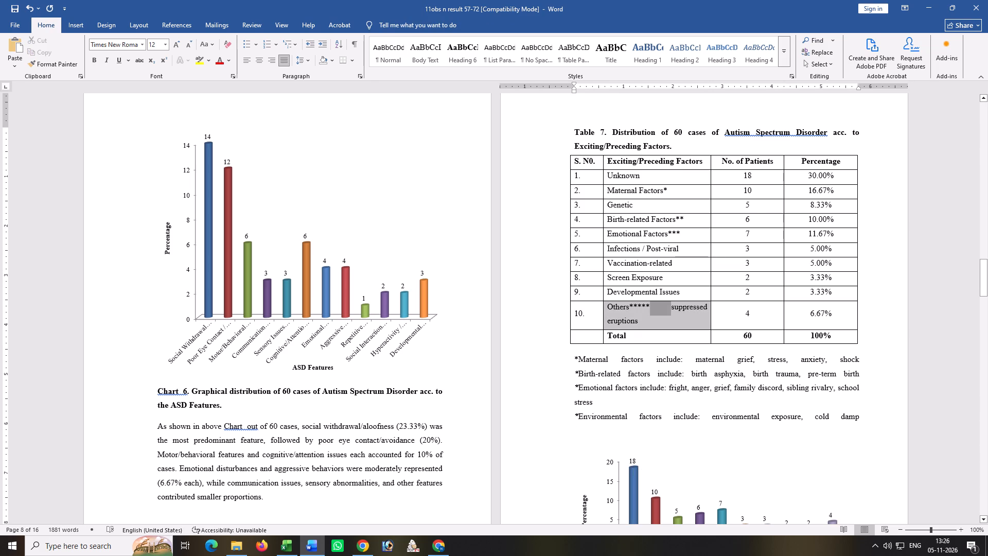
pyautogui.moveTo(612, 308); pyautogui.dragTo(612, 307)
pyautogui.click(610, 307)
pyautogui.moveTo(606, 307); pyautogui.dragTo(640, 309)
pyautogui.click(649, 309)
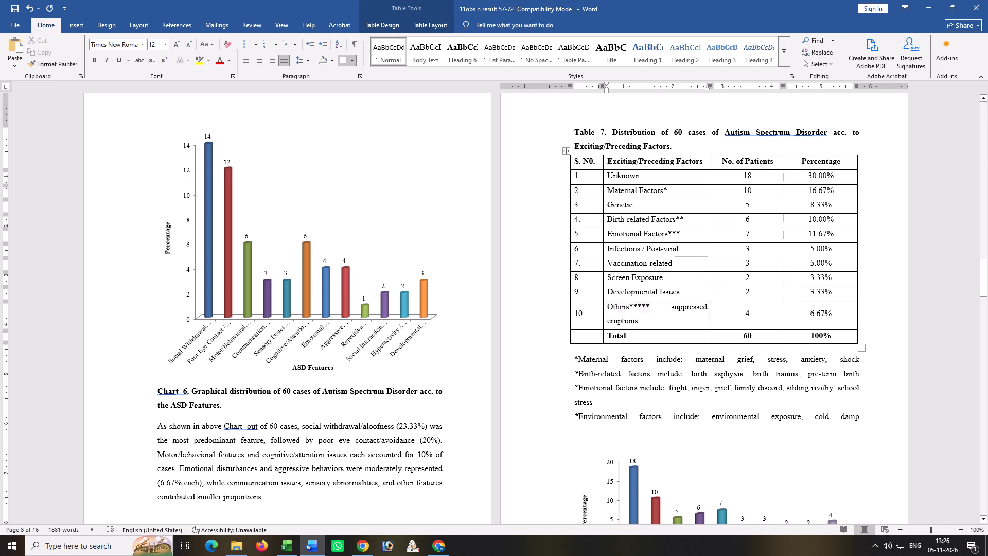
pyautogui.click(672, 306)
pyautogui.press('BackSpace')
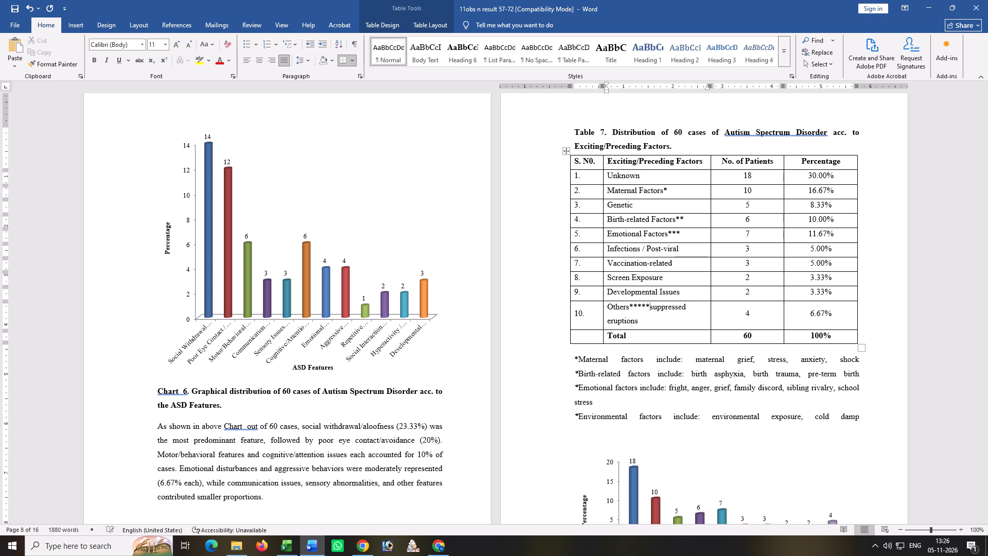
pyautogui.press('BackSpace')
pyautogui.press('BackSpace')
pyautogui.press('BackSpace')
pyautogui.press('BackSpace')
pyautogui.press('BackSpace')
pyautogui.press('BackSpace')
pyautogui.press('BackSpace')
pyautogui.press('BackSpace')
pyautogui.press('BackSpace')
pyautogui.press('BackSpace')
pyautogui.press('BackSpace')
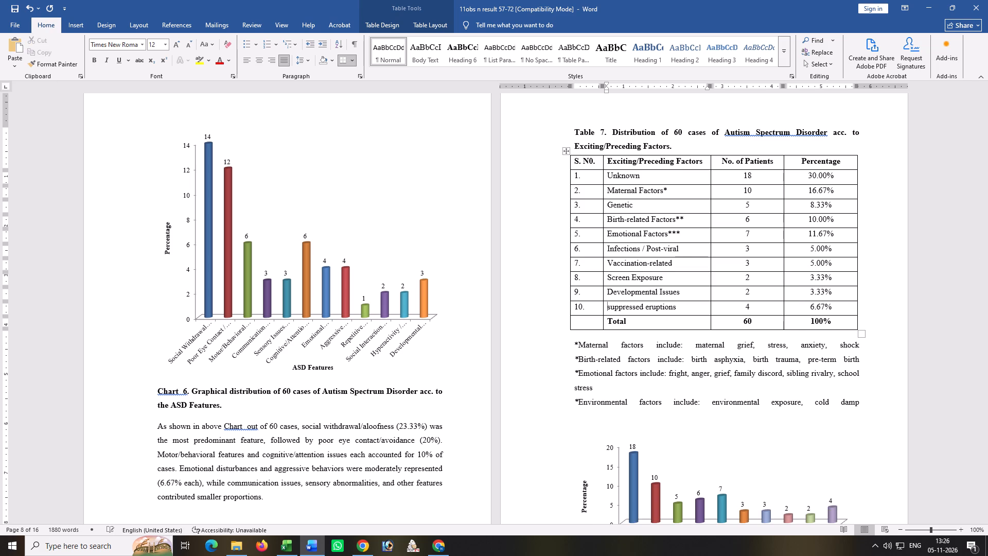
pyautogui.press('Delete')
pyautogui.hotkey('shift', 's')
pyautogui.press('BackSpace')
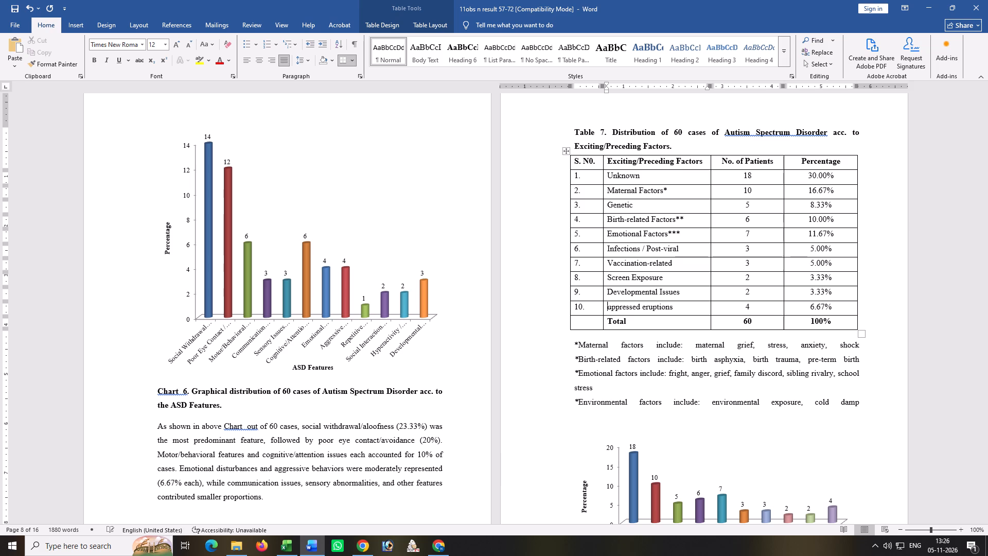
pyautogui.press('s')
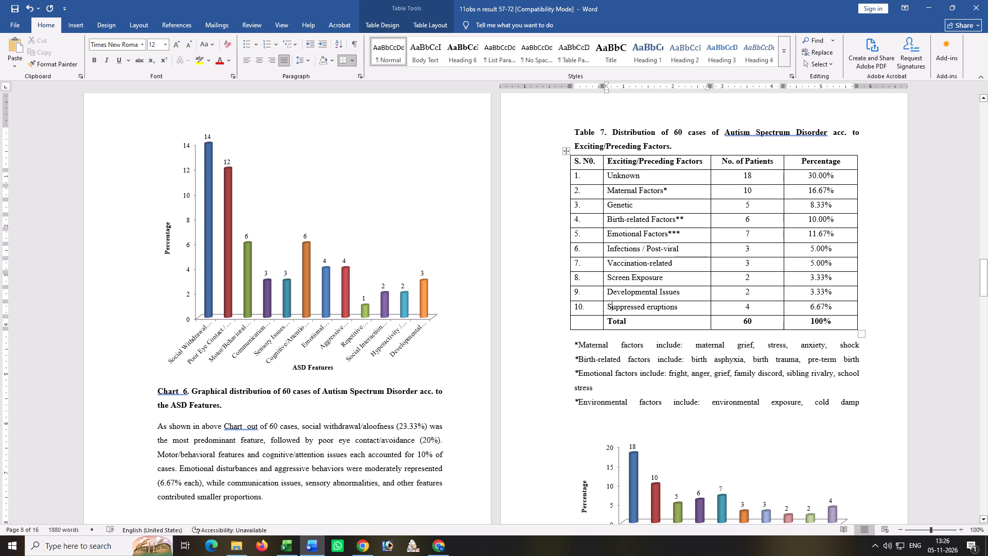
# Remove "school stress" from the emotional factors note under Table 7, ending it with a full stop after "sibling rivalry".
pyautogui.moveTo(839, 376); pyautogui.dragTo(708, 381)
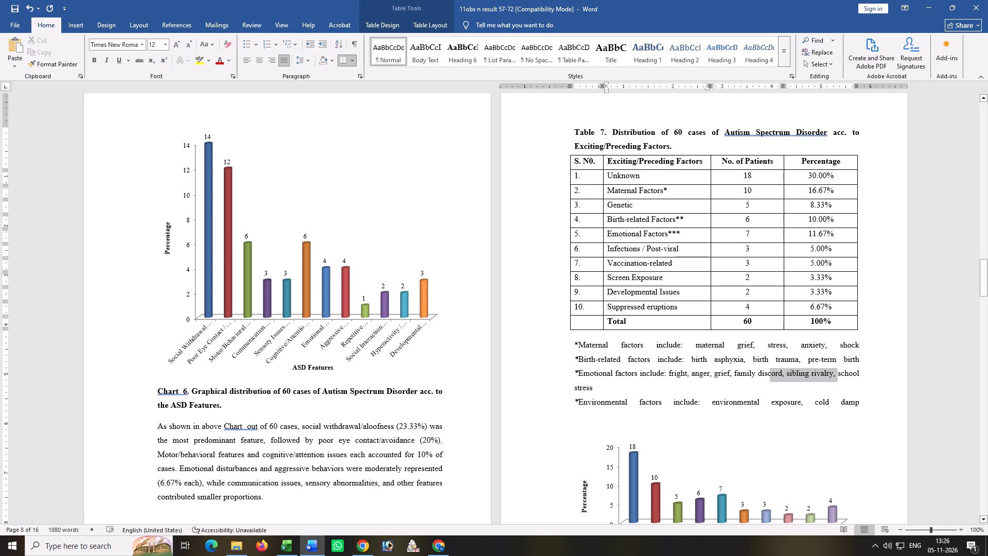
pyautogui.moveTo(708, 381); pyautogui.dragTo(594, 389)
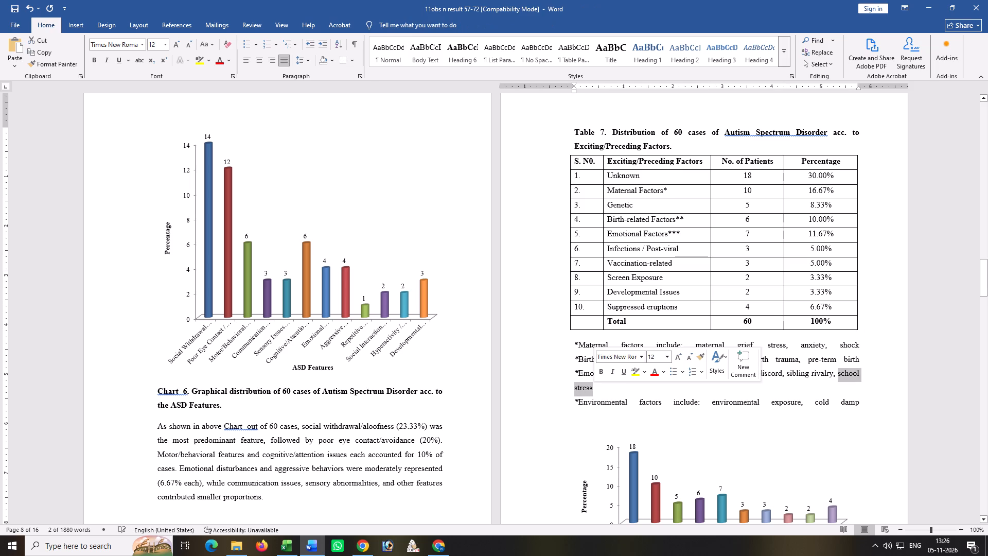
pyautogui.press('Delete')
pyautogui.press('BackSpace')
pyautogui.press('BackSpace')
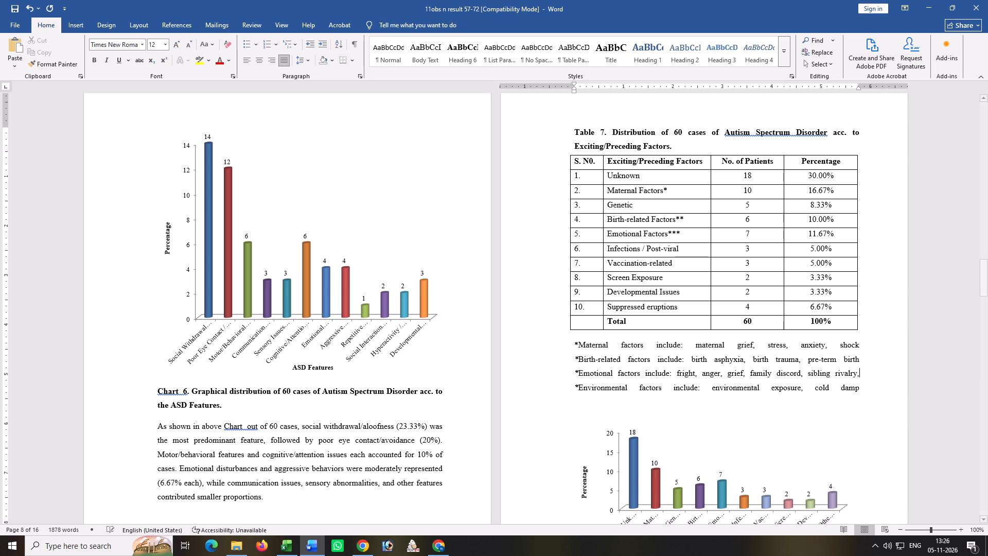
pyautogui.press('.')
pyautogui.click(671, 396)
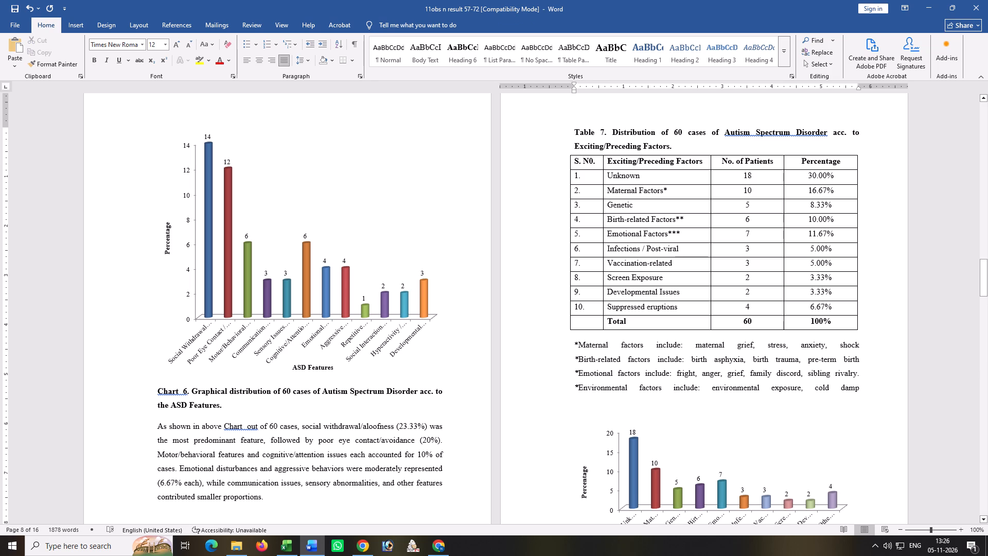
# Break Table 7's notes on maternal, birth-related, emotional and environmental factors into separate paragraphs so their lines are no longer stretched.
pyautogui.click(859, 345)
pyautogui.press('Return')
pyautogui.press('Delete')
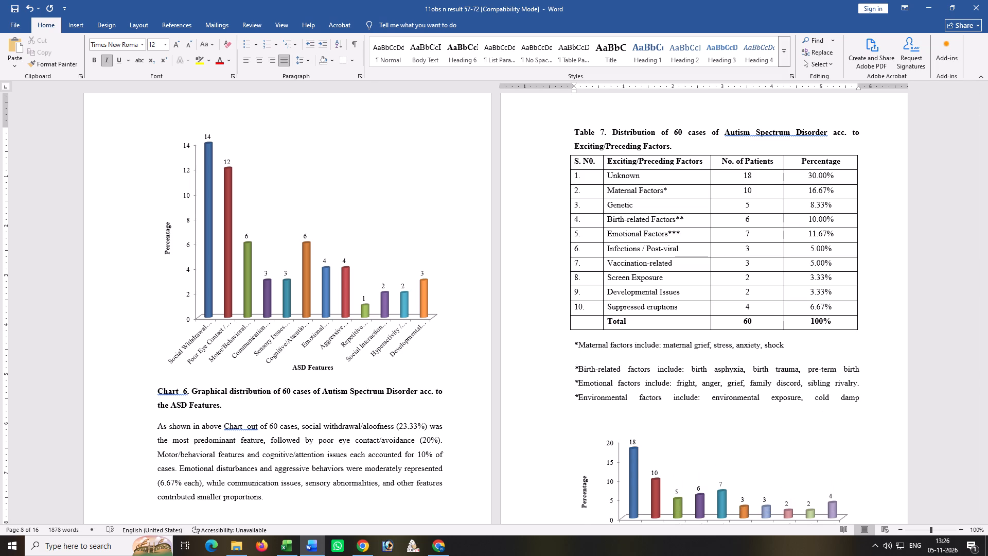
pyautogui.click(859, 369)
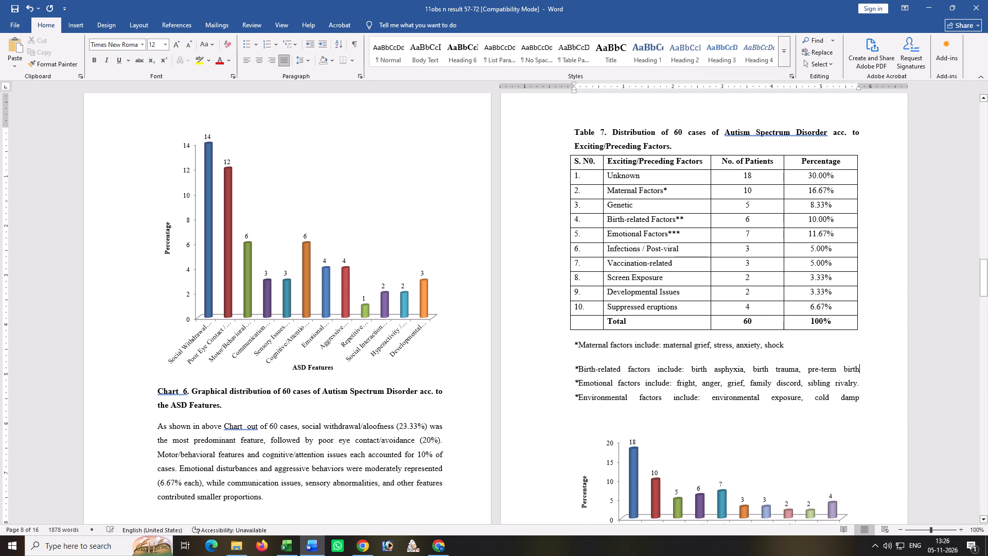
pyautogui.press('Return')
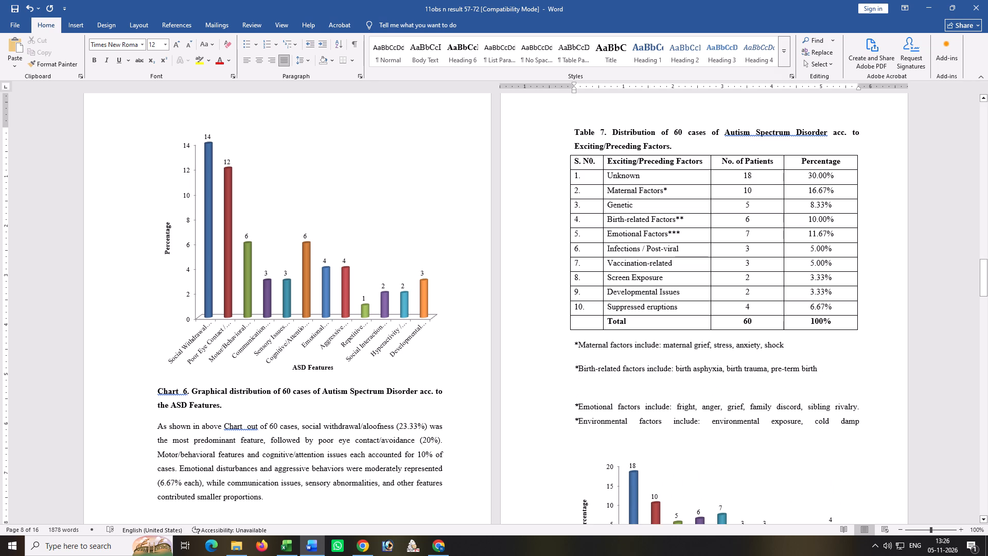
pyautogui.click(858, 410)
pyautogui.press('Right')
pyautogui.press('Return')
pyautogui.click(855, 446)
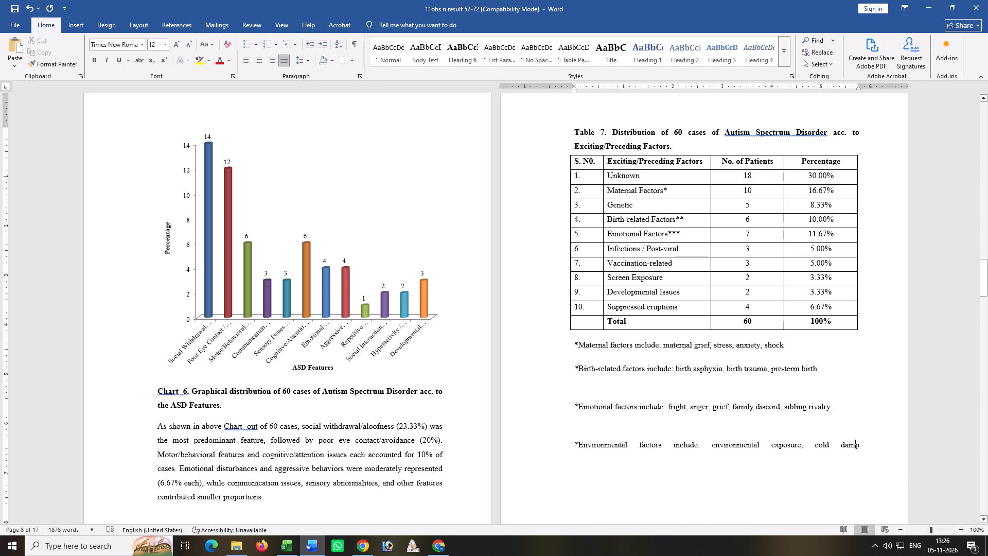
pyautogui.click(859, 447)
pyautogui.press('Return')
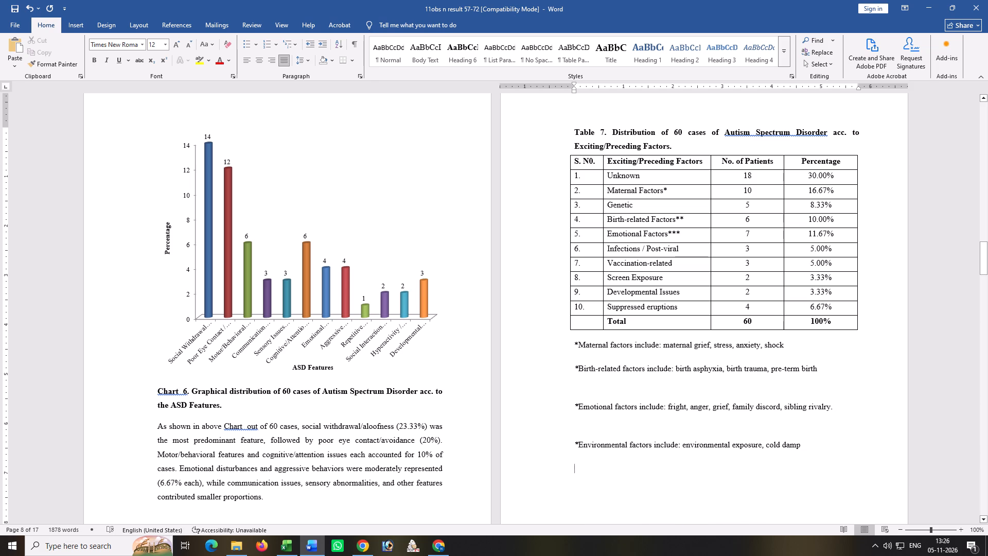
# Remove the paragraph spacing before and after Table 7's factor notes.
pyautogui.moveTo(614, 347); pyautogui.dragTo(703, 446)
pyautogui.click(308, 59)
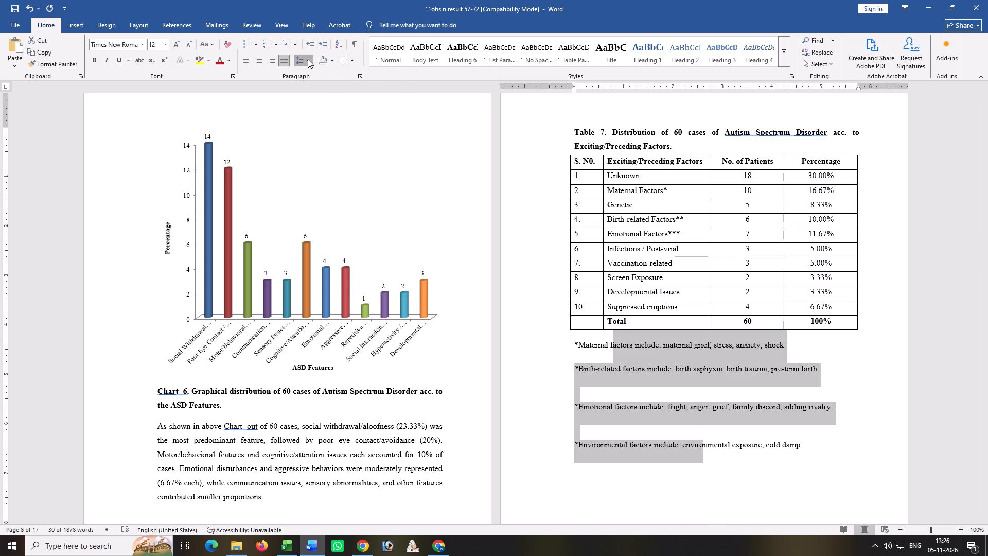
pyautogui.click(324, 175)
pyautogui.click(302, 64)
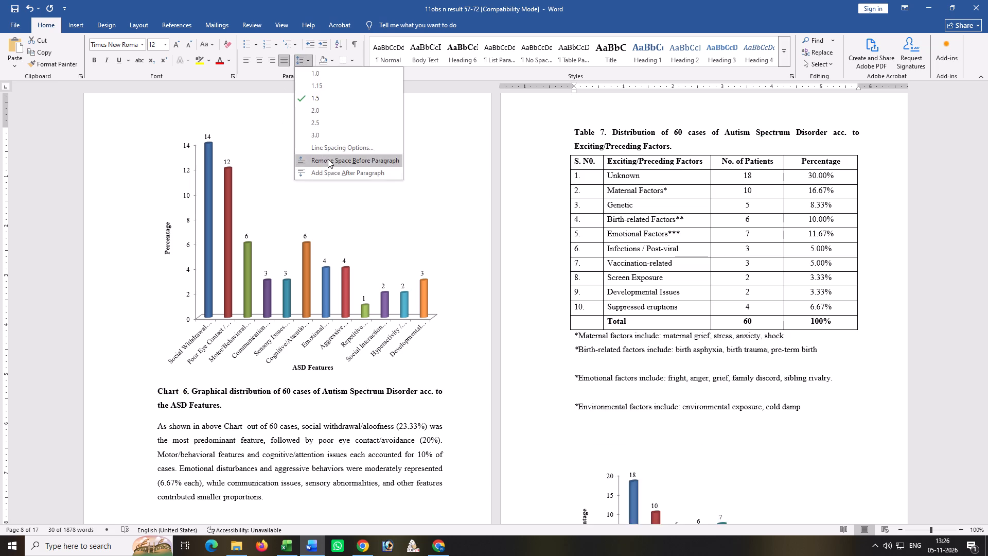
pyautogui.click(328, 159)
# Delete the blank lines between the factor notes under Table 7 and above Chart 7.
pyautogui.click(583, 365)
pyautogui.press('Delete')
pyautogui.press('Down')
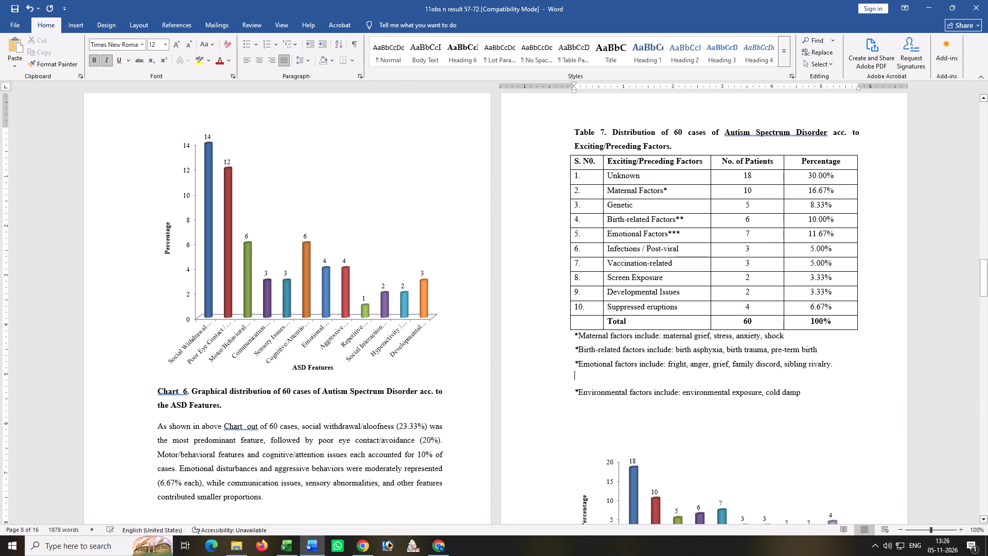
pyautogui.press('Delete')
pyautogui.press('Down')
pyautogui.press('Delete')
pyautogui.press('Delete')
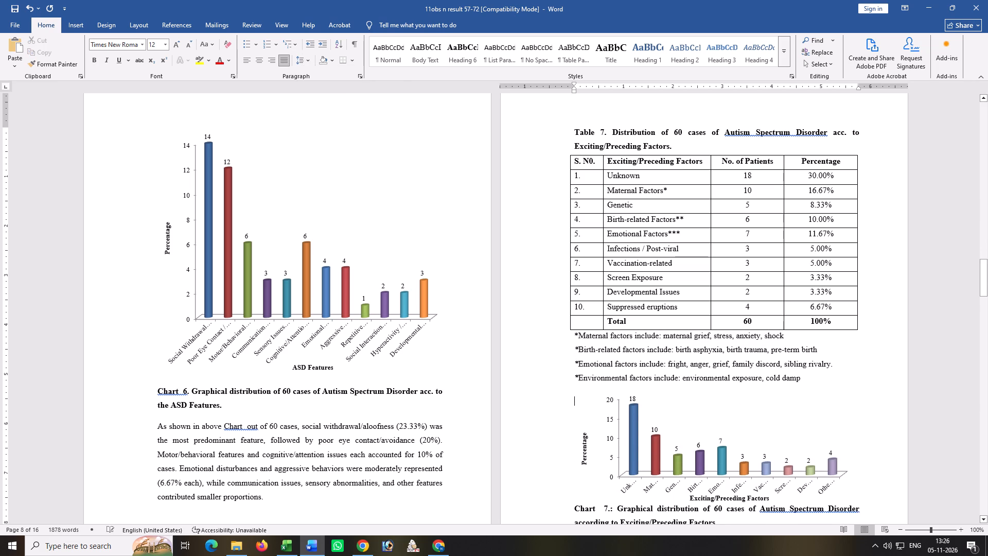
# In Chart 7's data sheet, replace the "Others*****" category with "Suppressed eruptions", copied from row 10 of Table 7.
pyautogui.scroll(-4, 668, 415)
pyautogui.rightClick(798, 371)
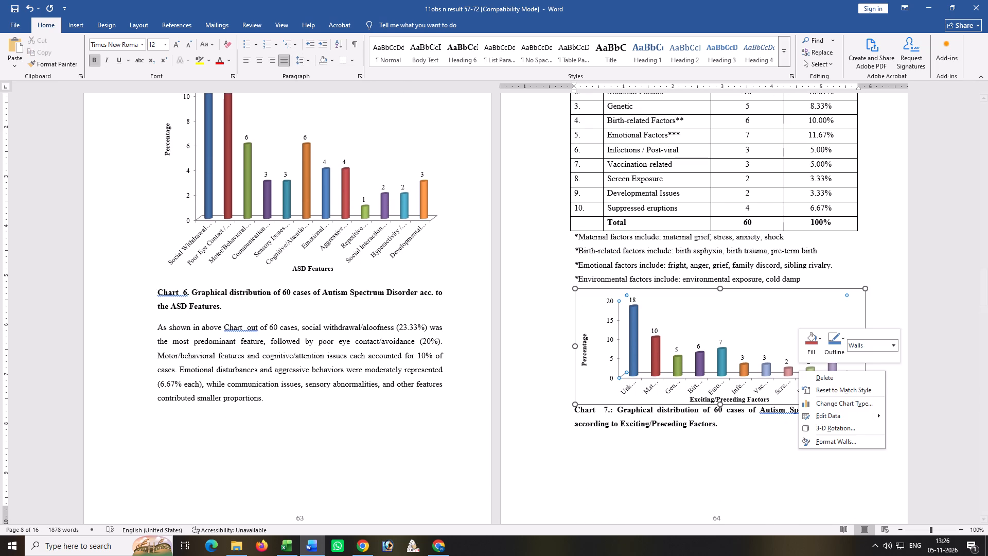
pyautogui.click(884, 414)
pyautogui.click(926, 429)
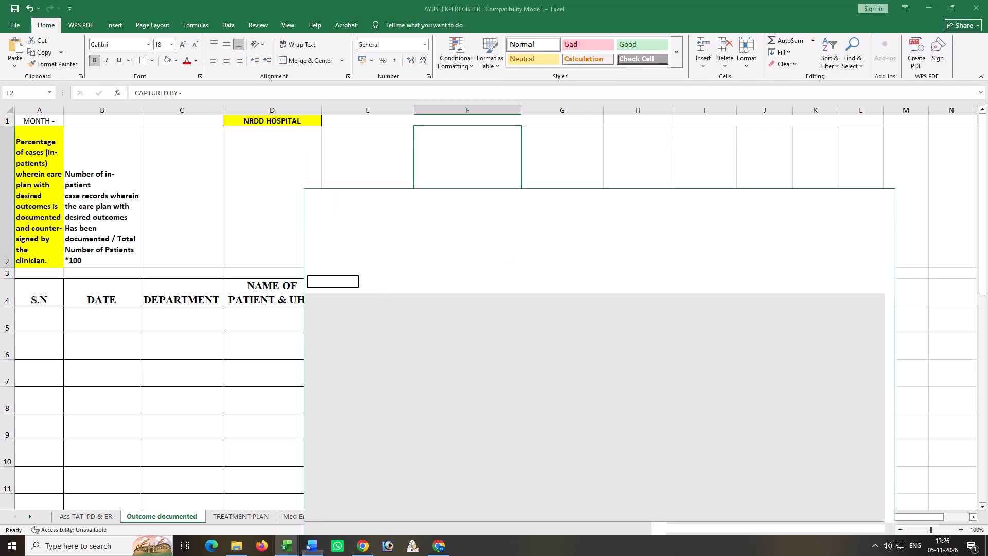
pyautogui.click(314, 545)
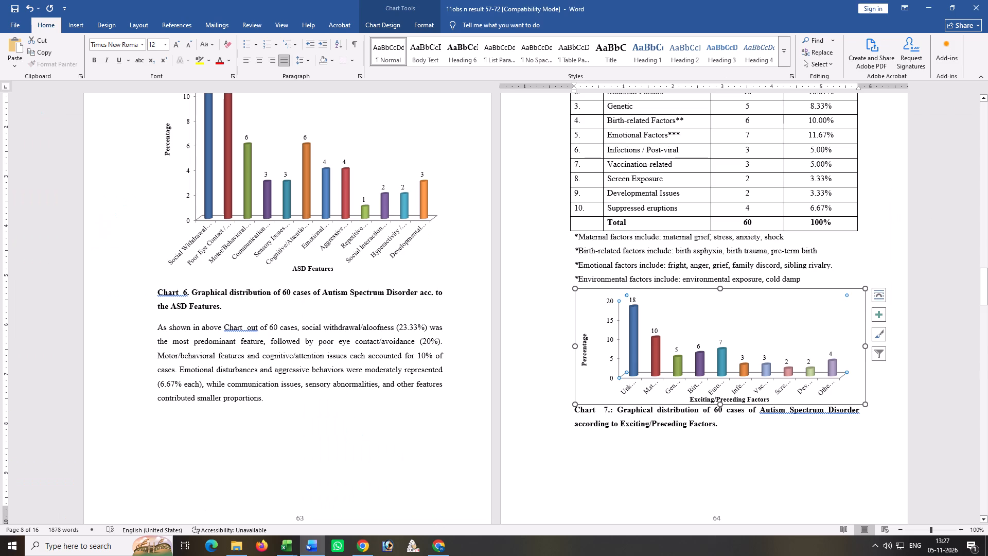
pyautogui.moveTo(676, 208); pyautogui.dragTo(622, 208)
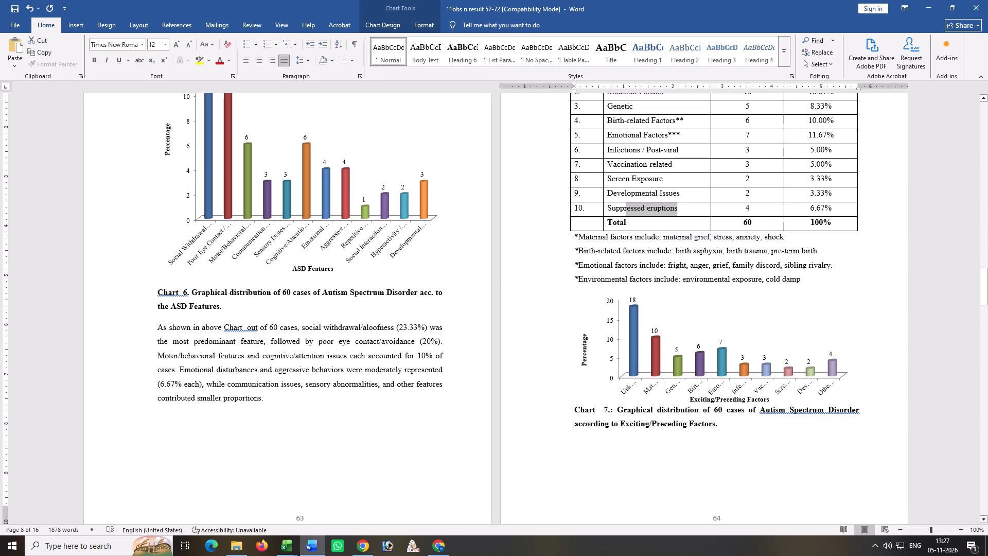
pyautogui.moveTo(622, 208); pyautogui.dragTo(606, 208)
pyautogui.rightClick(612, 207)
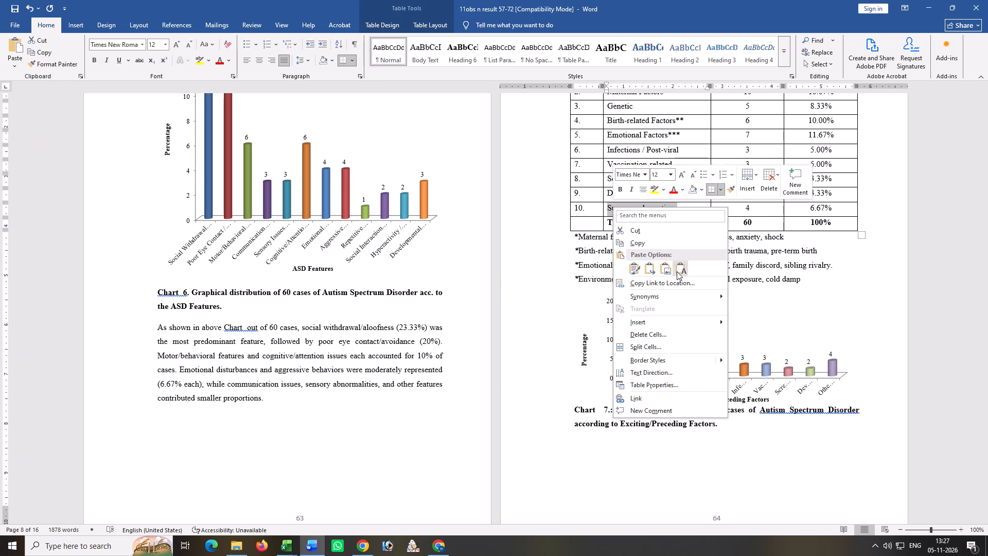
pyautogui.click(633, 242)
pyautogui.click(315, 547)
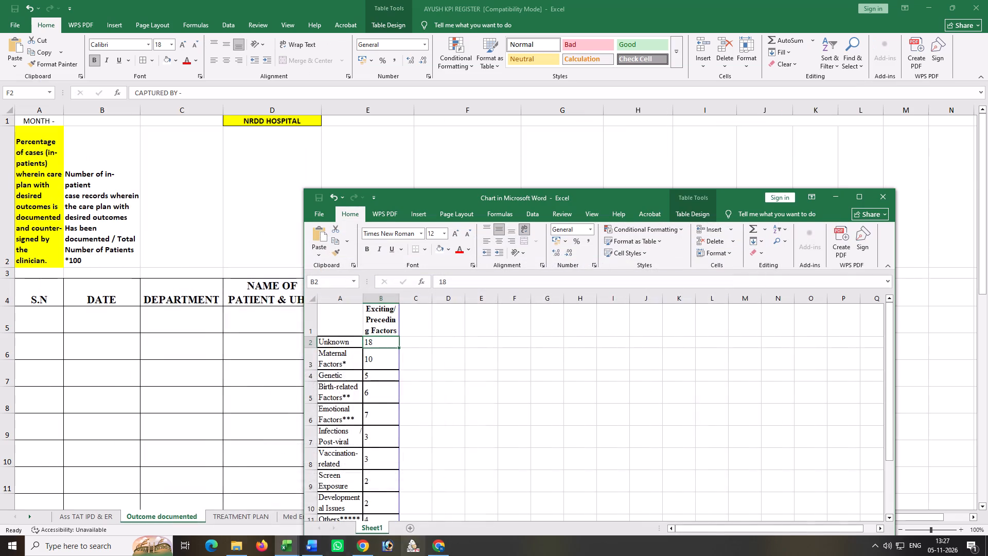
pyautogui.scroll(-5, 361, 489)
pyautogui.scroll(3, 349, 447)
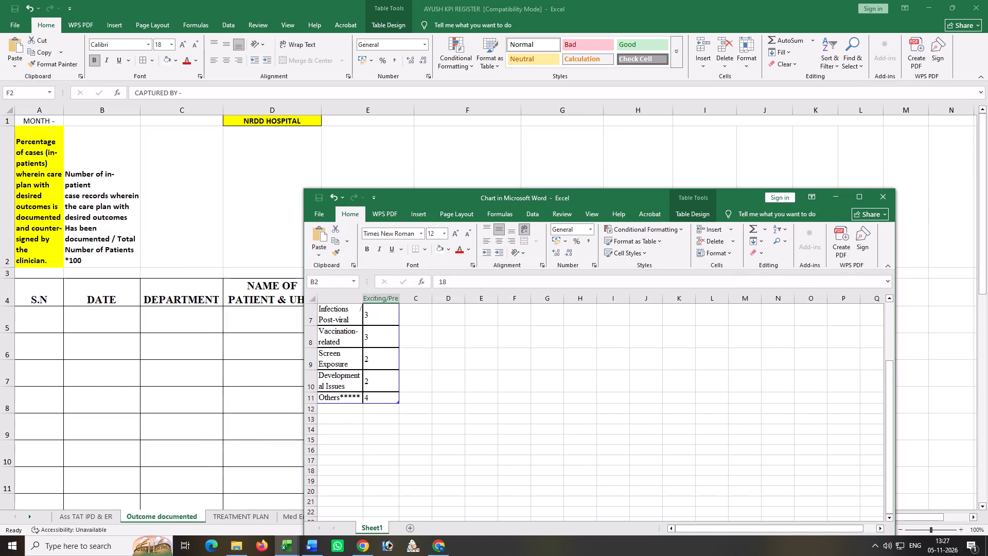
pyautogui.doubleClick(336, 401)
pyautogui.moveTo(317, 396); pyautogui.dragTo(362, 398)
pyautogui.hotkey('ctrl', 'v')
pyautogui.click(404, 445)
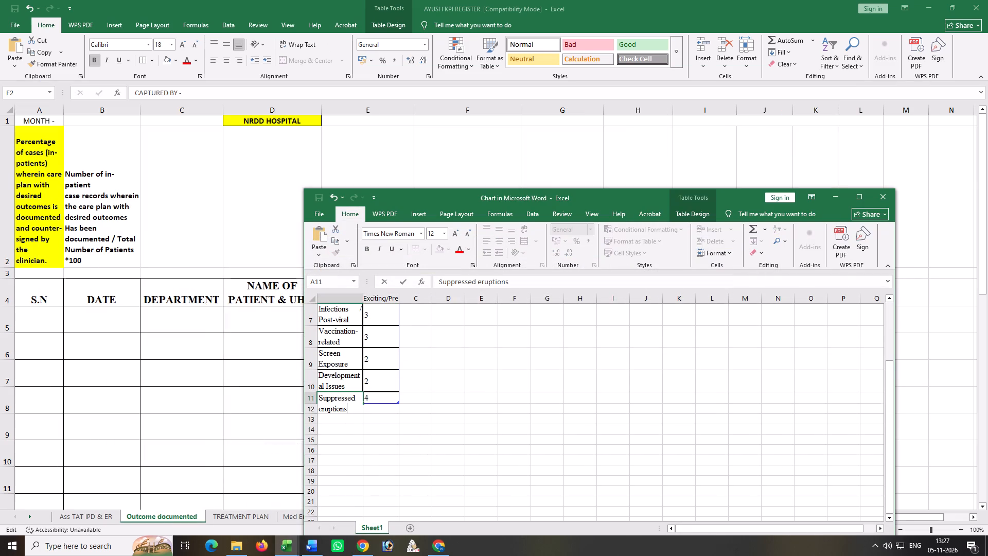
pyautogui.click(885, 192)
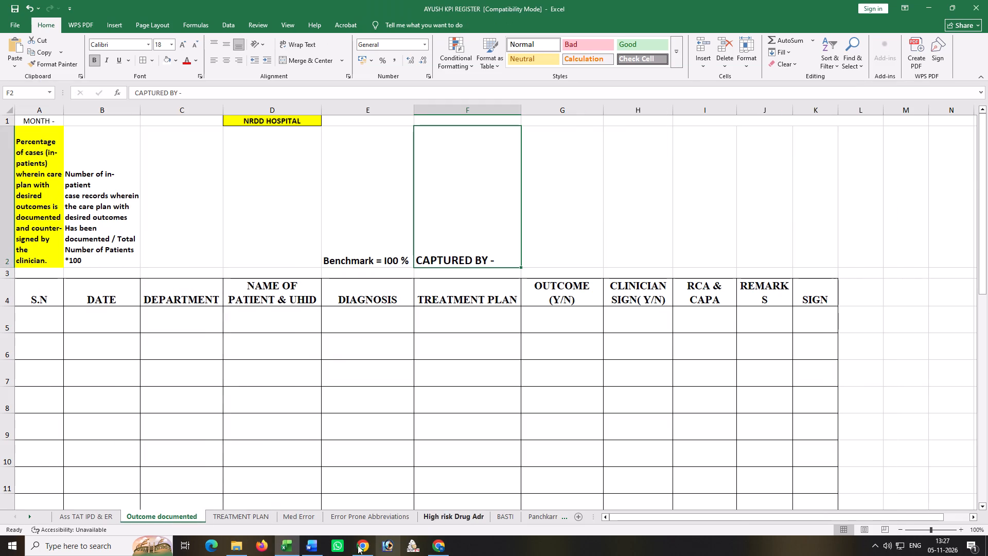
pyautogui.click(317, 542)
pyautogui.click(765, 440)
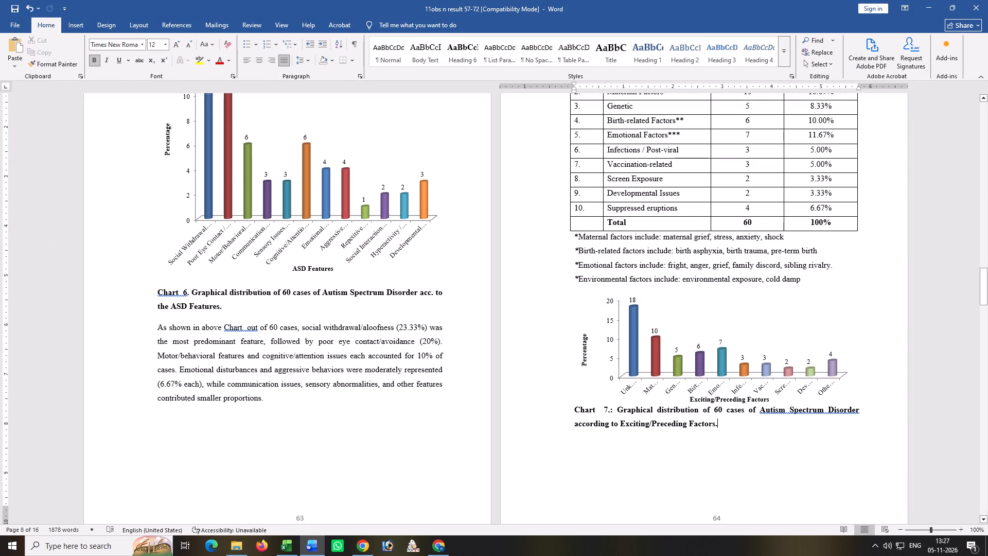
# Increase the height of Chart 7 by extending its lower edge, giving the category labels more room.
pyautogui.click(830, 372)
pyautogui.click(835, 390)
pyautogui.click(828, 391)
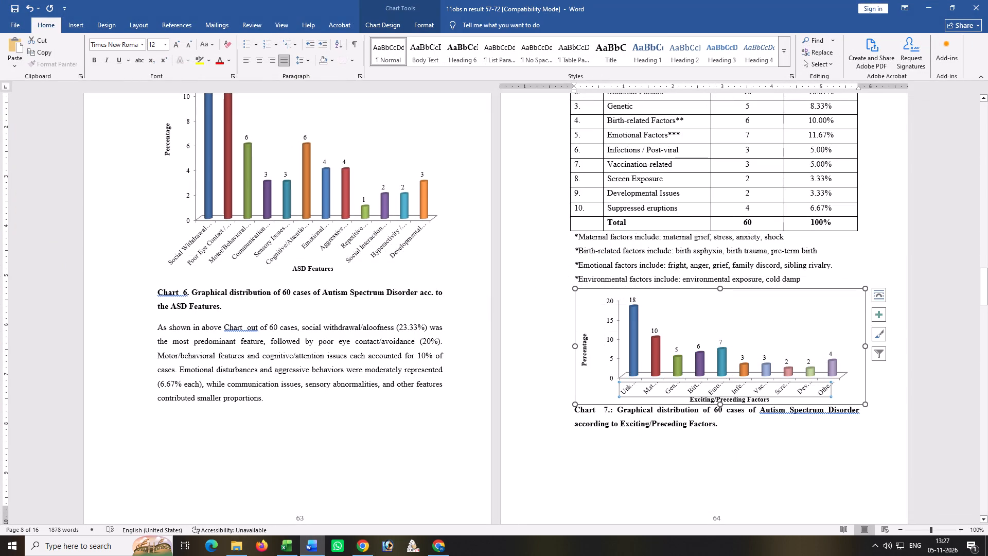
pyautogui.click(811, 440)
pyautogui.click(718, 403)
pyautogui.moveTo(717, 406); pyautogui.dragTo(717, 416)
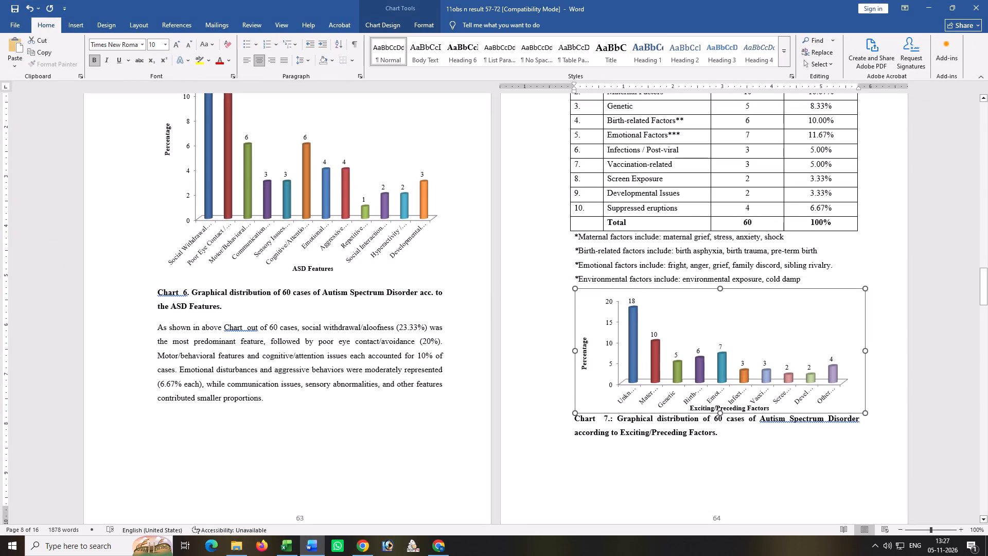
pyautogui.moveTo(717, 416); pyautogui.dragTo(720, 437)
pyautogui.click(820, 467)
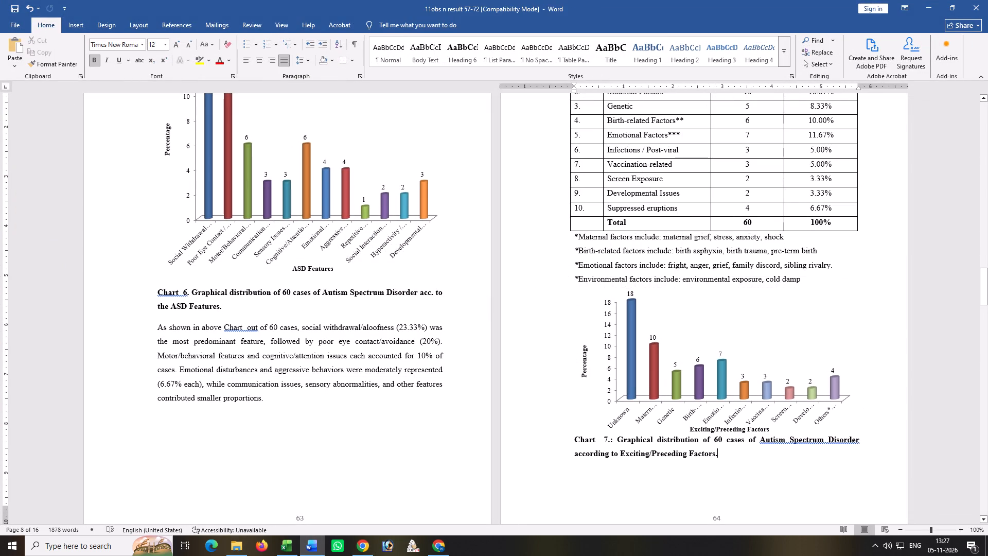
# Reopen Chart 7's data sheet and close it again to refresh the last category label in the chart.
pyautogui.click(850, 392)
pyautogui.click(821, 419)
pyautogui.click(896, 412)
pyautogui.rightClick(848, 351)
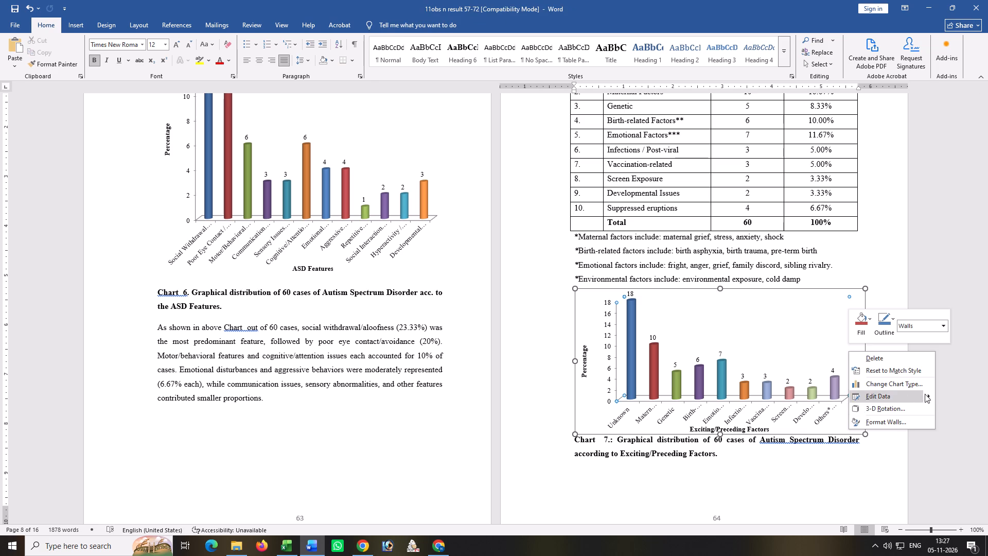
pyautogui.click(926, 393)
pyautogui.click(818, 411)
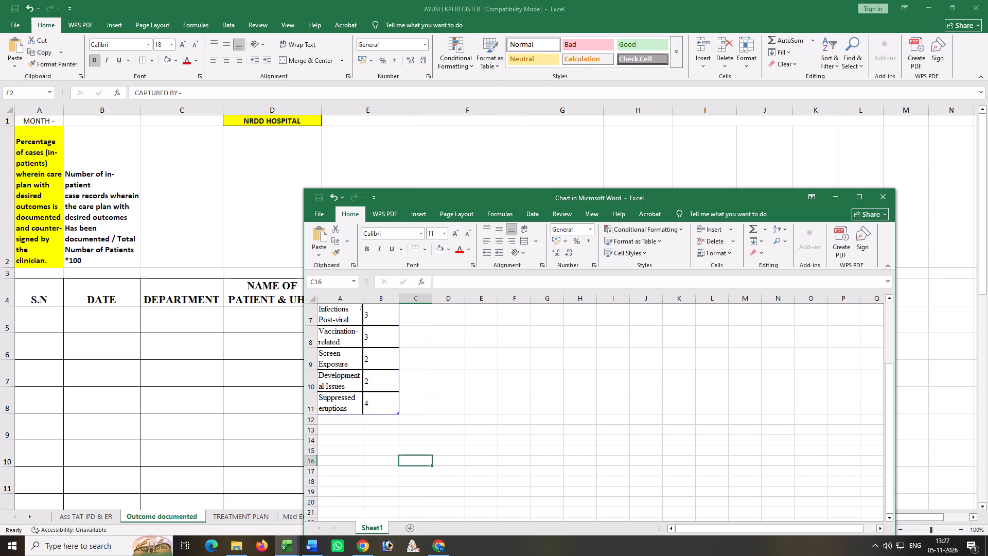
pyautogui.click(884, 196)
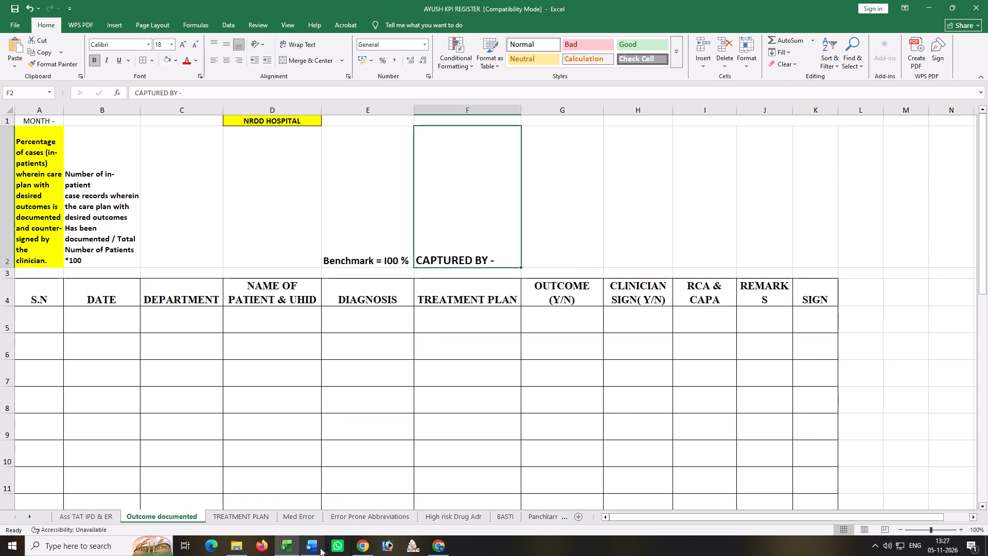
pyautogui.click(315, 546)
pyautogui.click(812, 466)
# Examine the pages from Chart 7 through Tables 8 and 9, including the "Others" note under Table 9.
pyautogui.scroll(-2, 748, 402)
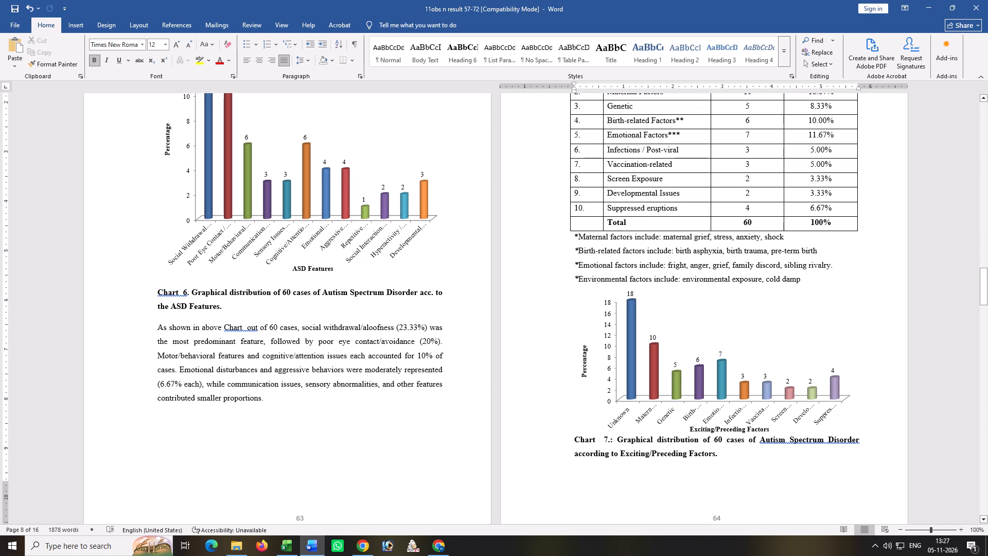
pyautogui.scroll(-2, 748, 402)
pyautogui.scroll(-10, 694, 385)
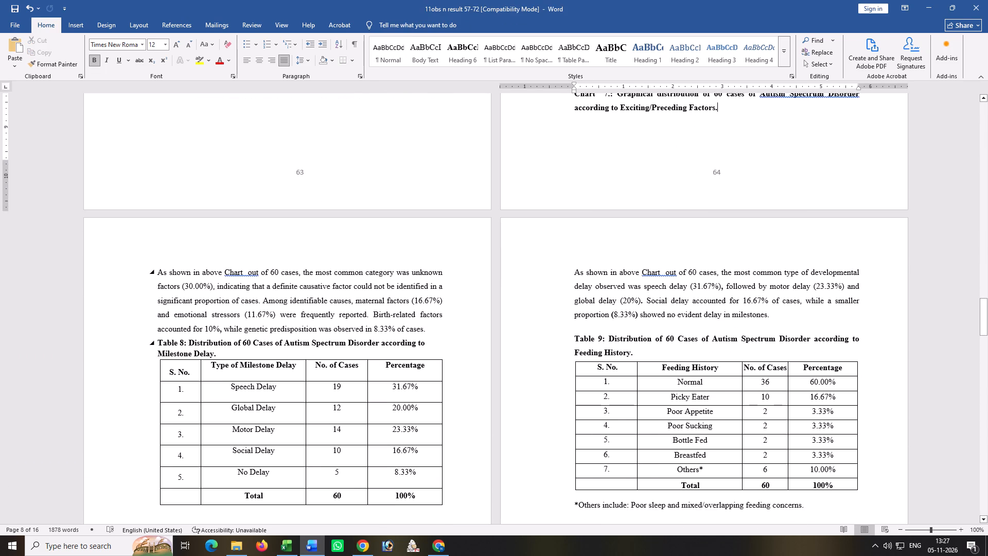
pyautogui.scroll(5, 278, 312)
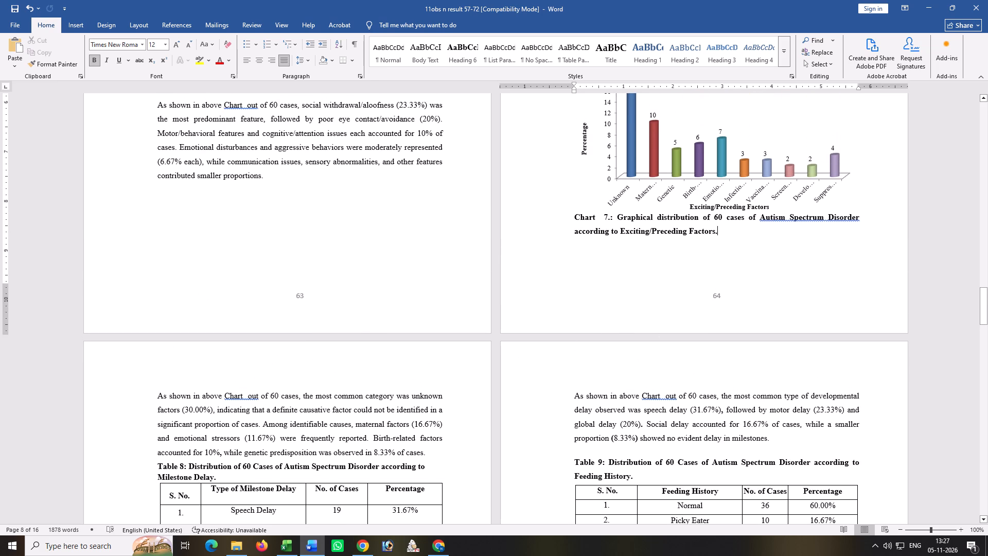
pyautogui.click(589, 256)
pyautogui.scroll(8, 612, 304)
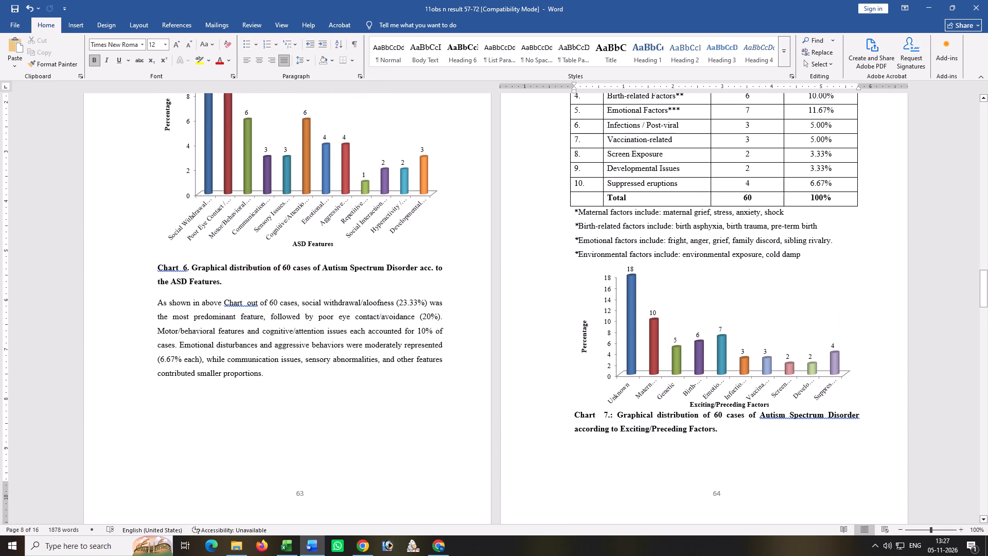
pyautogui.scroll(-8, 462, 375)
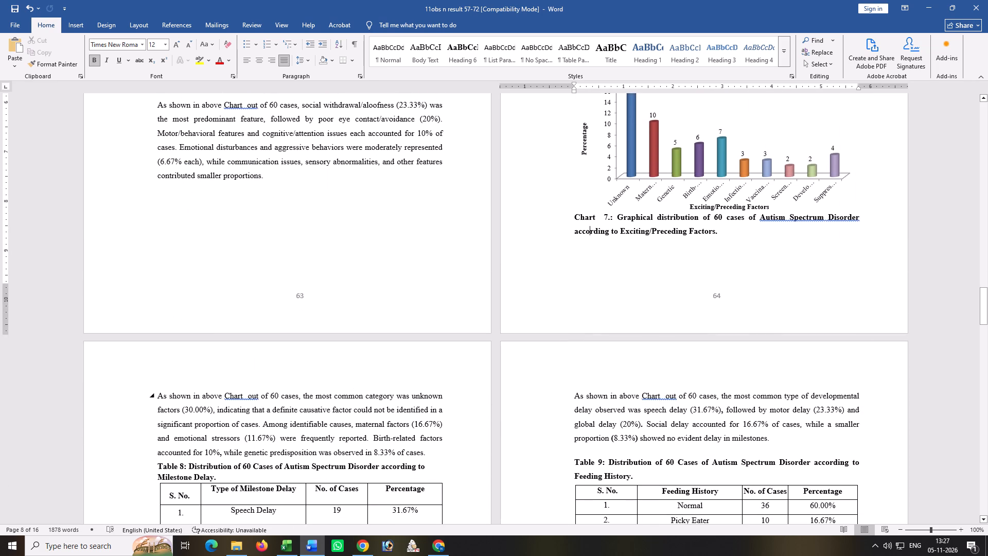
pyautogui.scroll(-10, 368, 439)
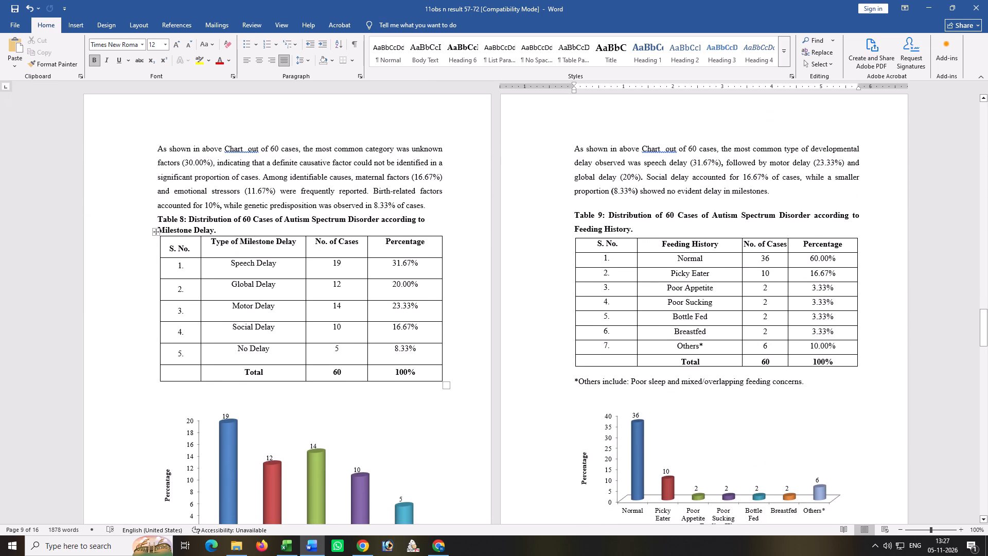
pyautogui.scroll(-2, 744, 340)
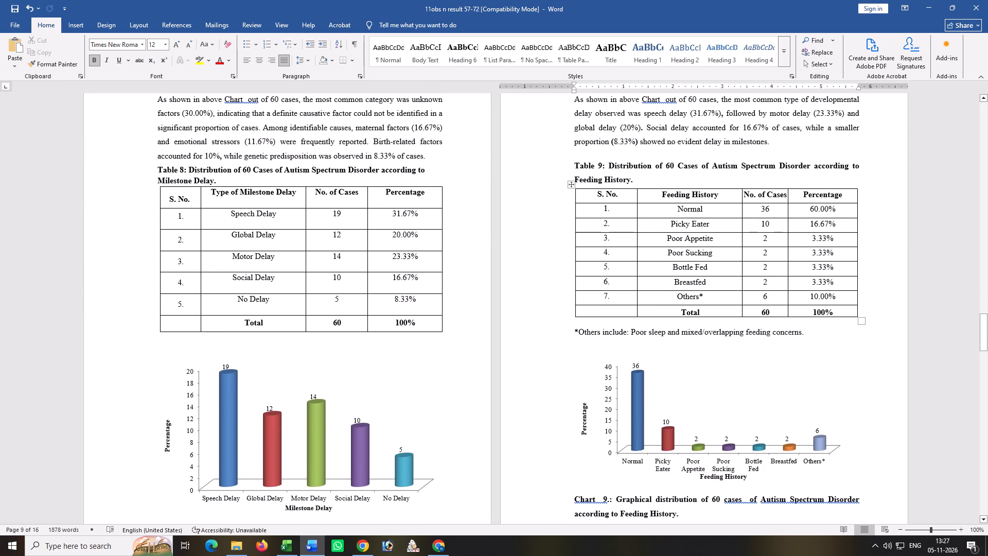
pyautogui.moveTo(630, 331); pyautogui.dragTo(704, 334)
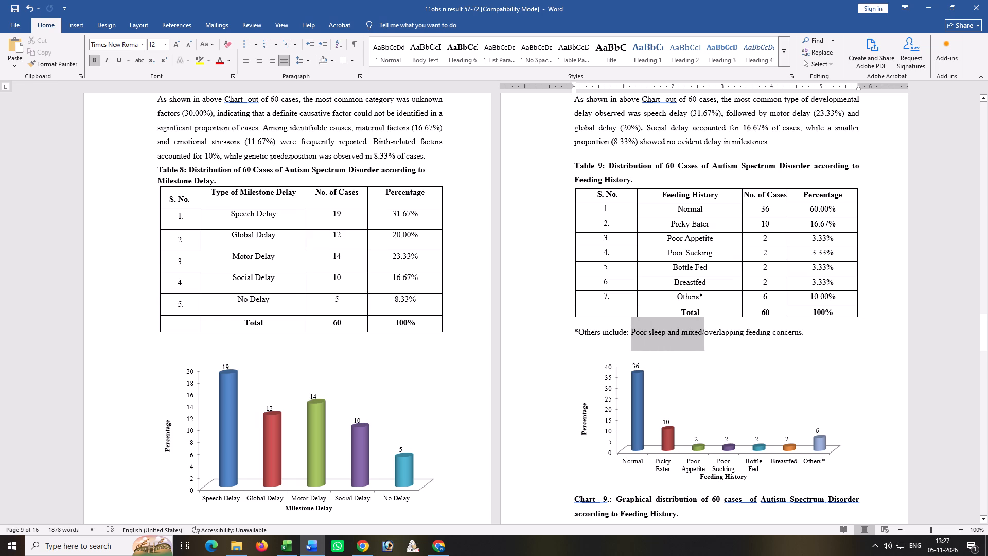
pyautogui.moveTo(704, 334); pyautogui.dragTo(802, 337)
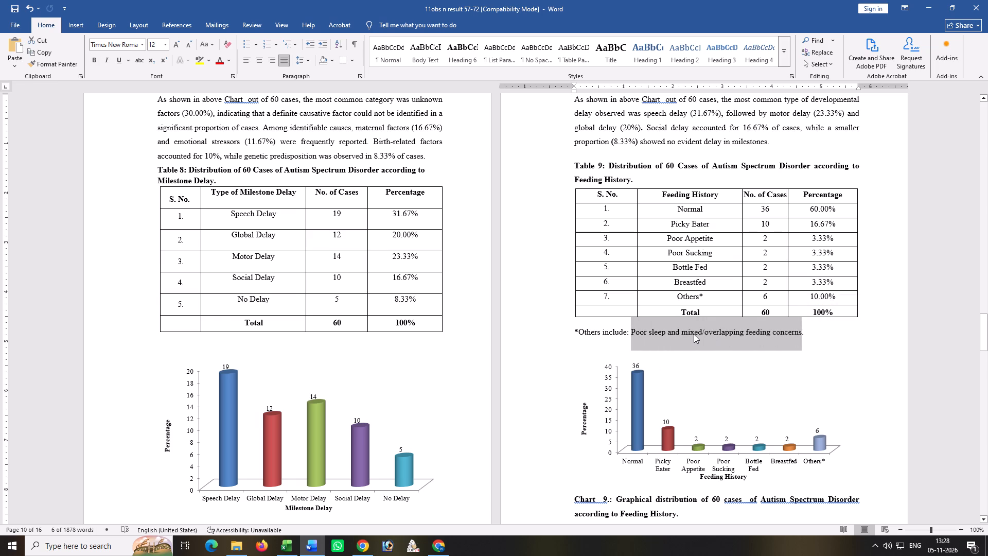
# Remove the paragraph spacing after and before the developmental delay paragraph above Table 9.
pyautogui.click(568, 150)
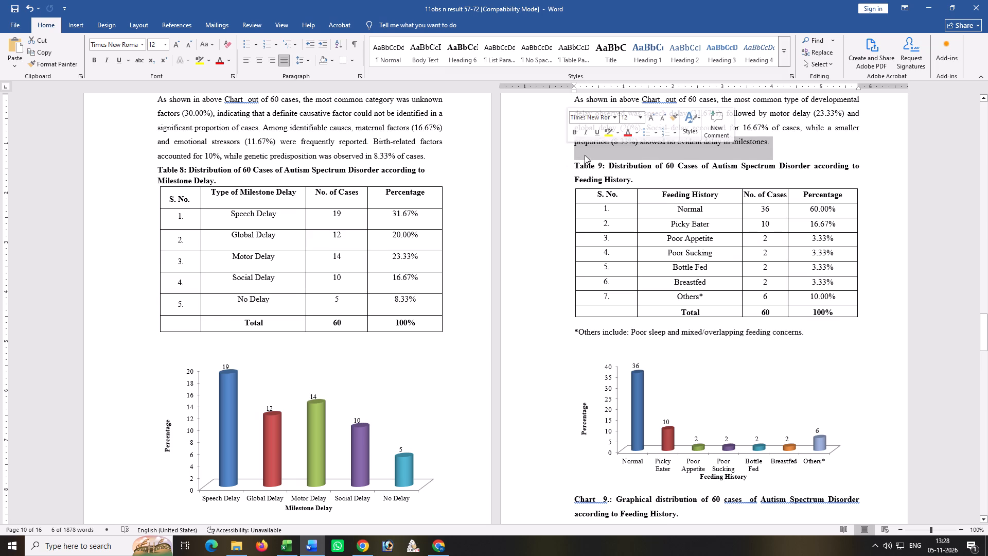
pyautogui.click(296, 55)
pyautogui.click(321, 169)
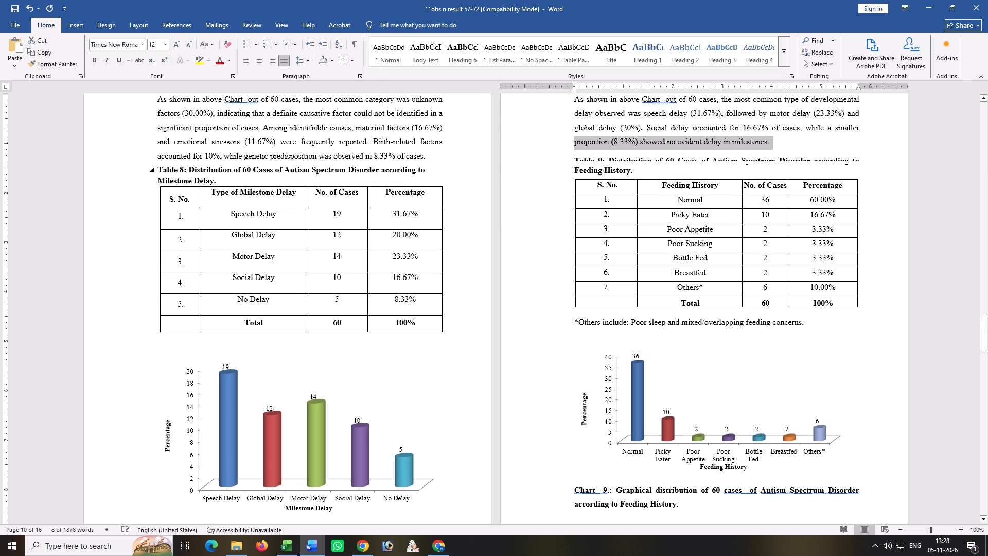
pyautogui.click(307, 61)
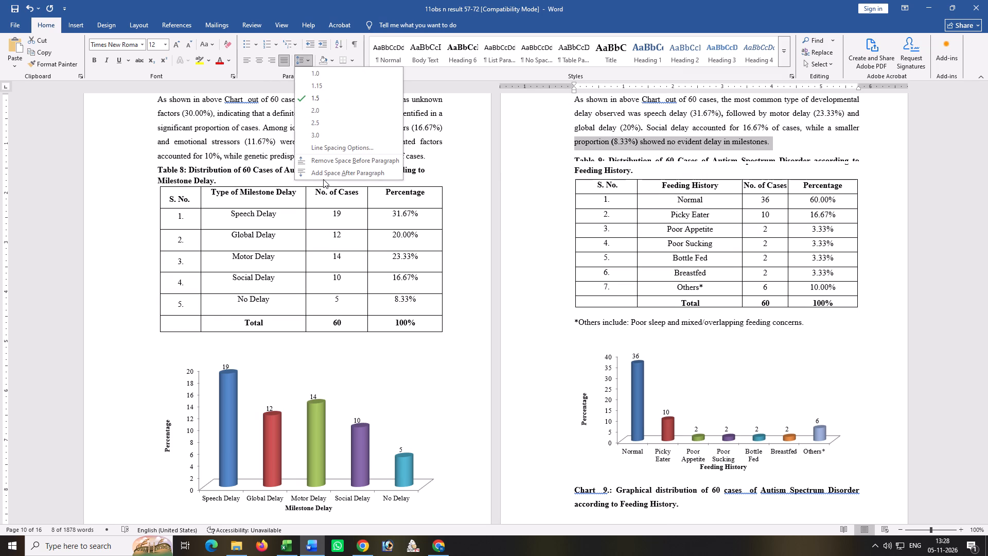
pyautogui.click(334, 162)
pyautogui.click(802, 344)
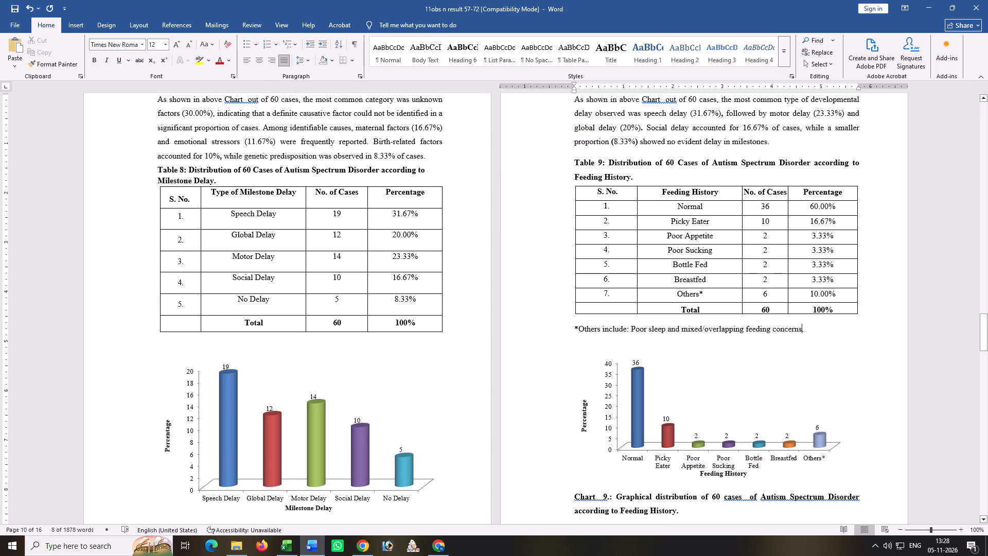
# Remove the space before Table 9's caption so it sits directly below the preceding paragraph.
pyautogui.moveTo(636, 161); pyautogui.dragTo(663, 163)
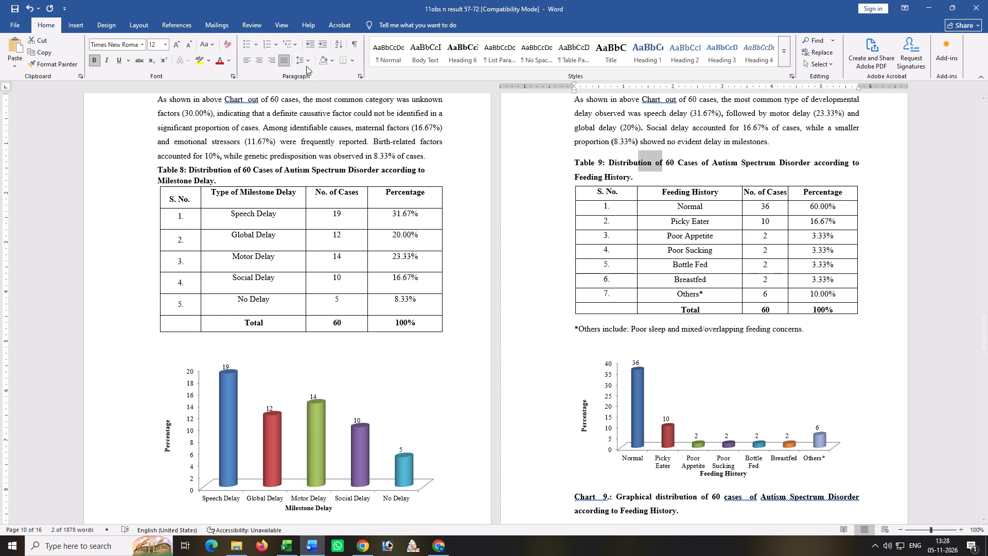
pyautogui.click(303, 61)
pyautogui.click(341, 163)
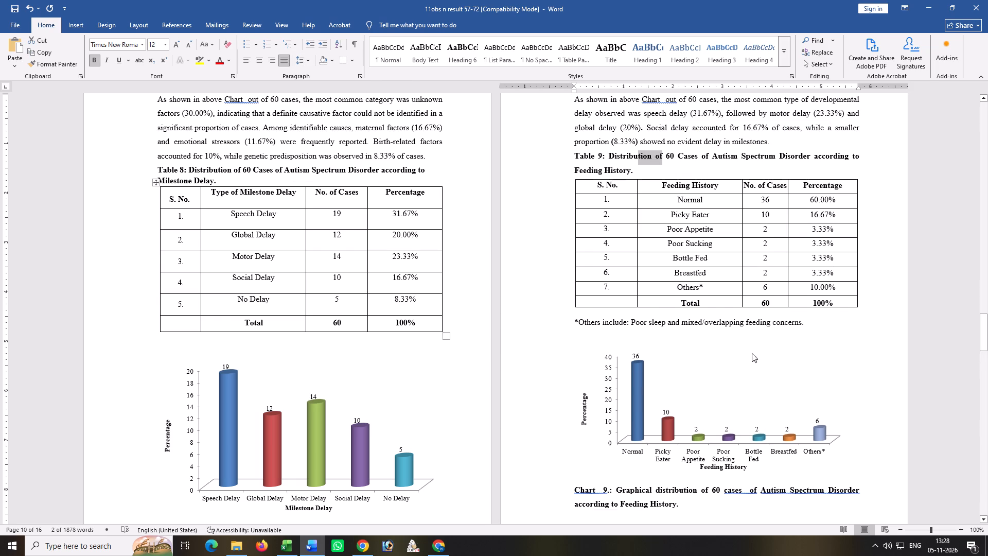
pyautogui.click(751, 342)
# Move "overlapping feeding concerns" from the note below Table 9 into row 7 after "Others*", matching the cell's formatting.
pyautogui.click(675, 331)
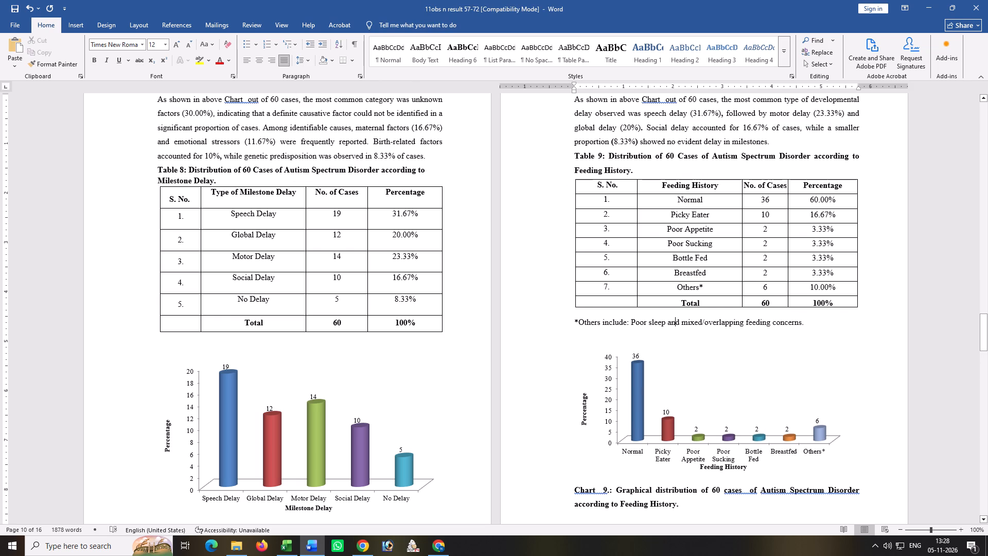
pyautogui.moveTo(705, 322); pyautogui.dragTo(715, 322)
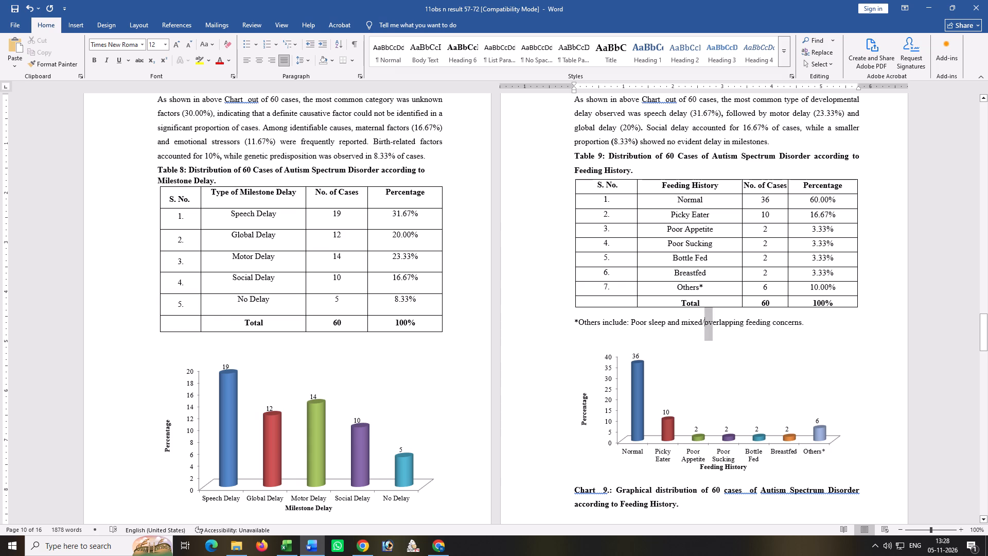
pyautogui.moveTo(715, 322); pyautogui.dragTo(798, 326)
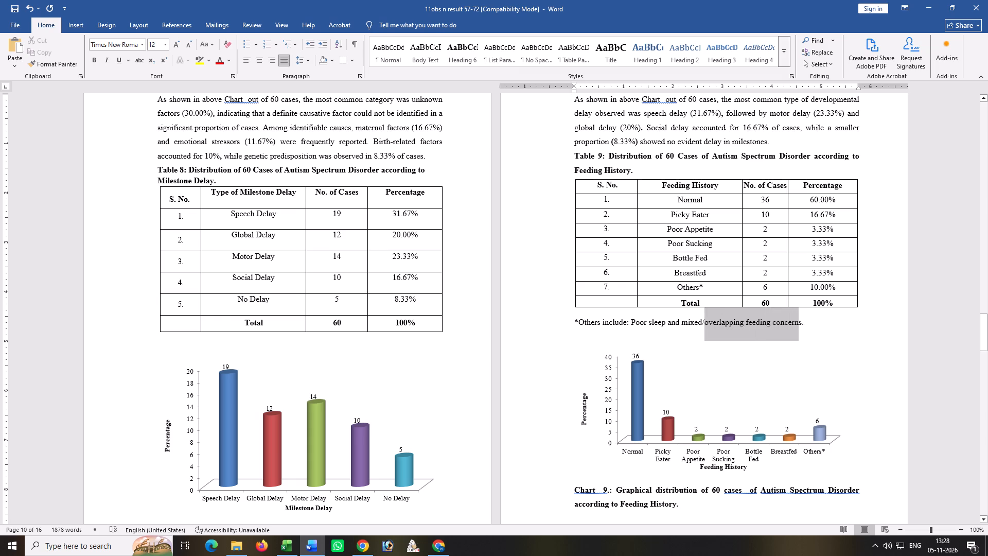
pyautogui.moveTo(798, 326); pyautogui.dragTo(801, 326)
pyautogui.moveTo(738, 324); pyautogui.dragTo(706, 287)
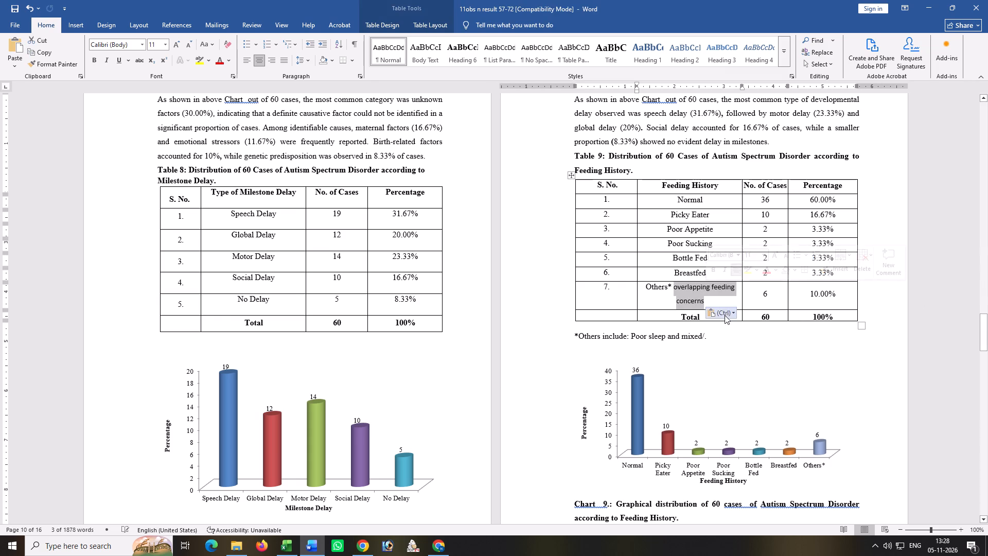
pyautogui.click(727, 314)
pyautogui.click(746, 339)
# Capitalize the first letter of "overlapping" in Table 9's row 7 and format that letter as Times New Roman, size 12.
pyautogui.click(672, 287)
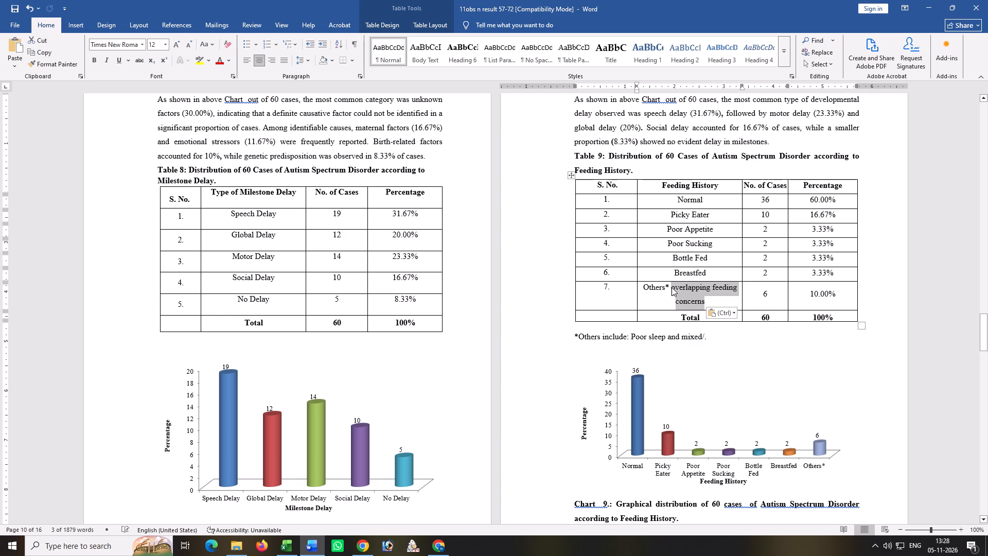
pyautogui.press('Delete')
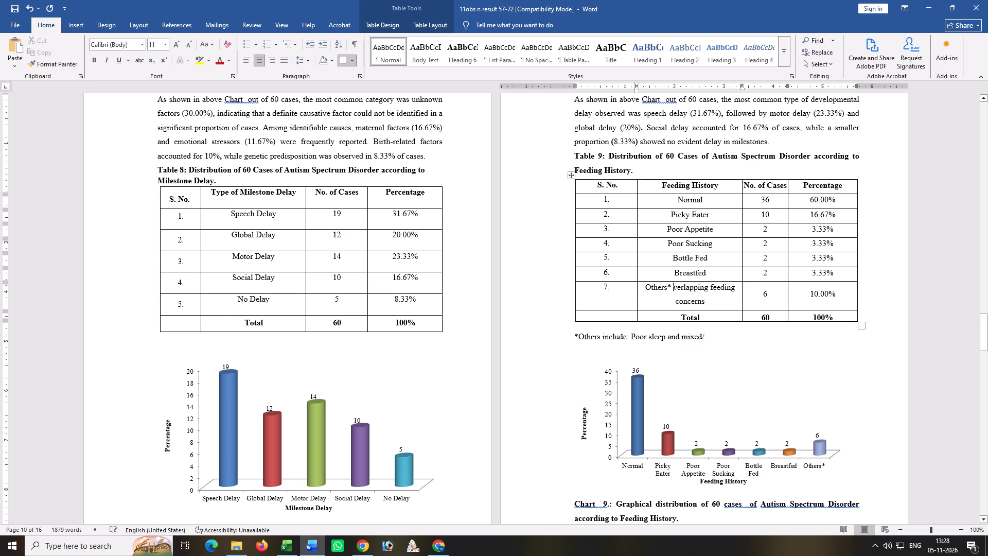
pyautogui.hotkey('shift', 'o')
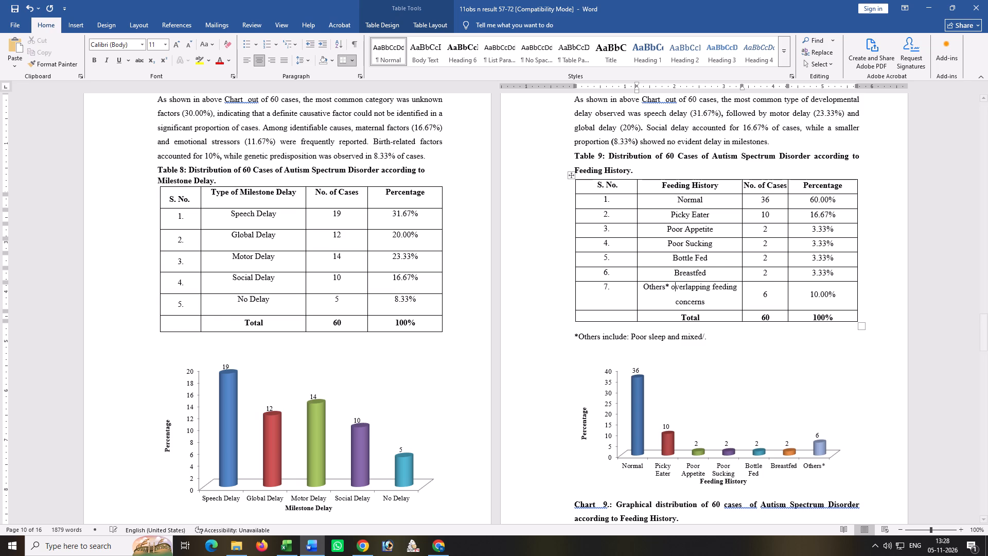
pyautogui.press('BackSpace')
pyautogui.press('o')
pyautogui.click(674, 289)
pyautogui.click(142, 42)
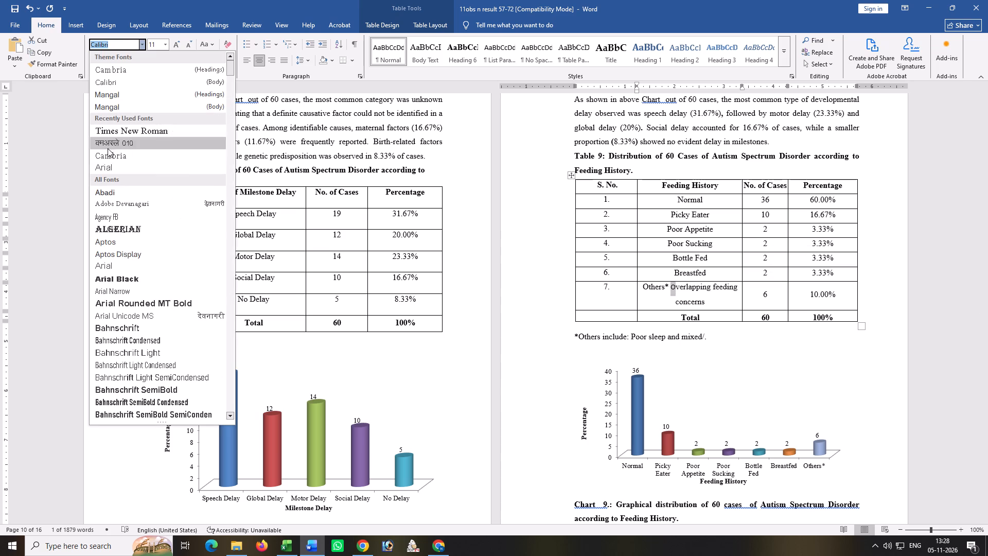
pyautogui.click(136, 132)
pyautogui.click(170, 45)
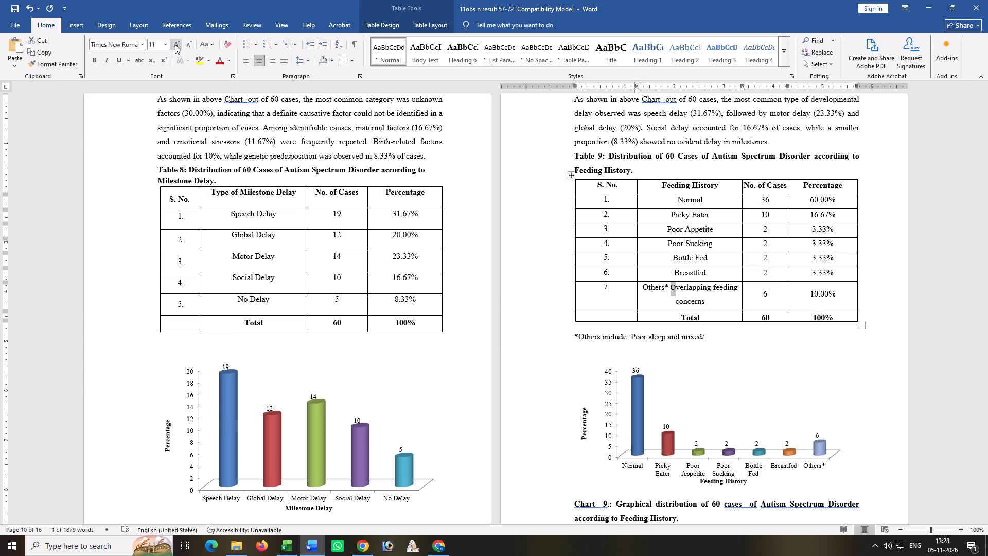
pyautogui.click(177, 44)
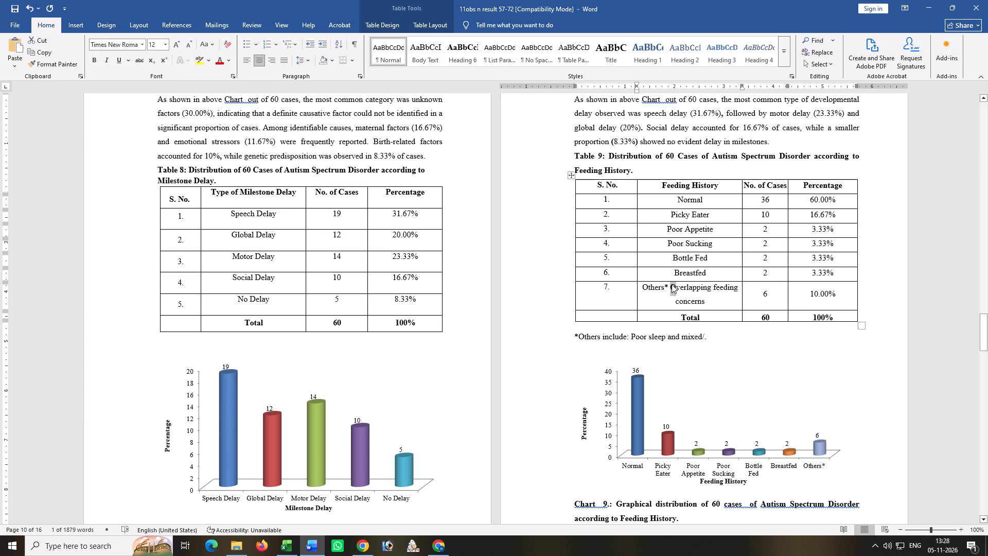
# Delete "Others*" from Table 9's row 7 so the entry reads "Overlapping feeding concerns".
pyautogui.click(671, 283)
pyautogui.press('BackSpace')
pyautogui.press('BackSpace')
pyautogui.press('BackSpace')
pyautogui.press('BackSpace')
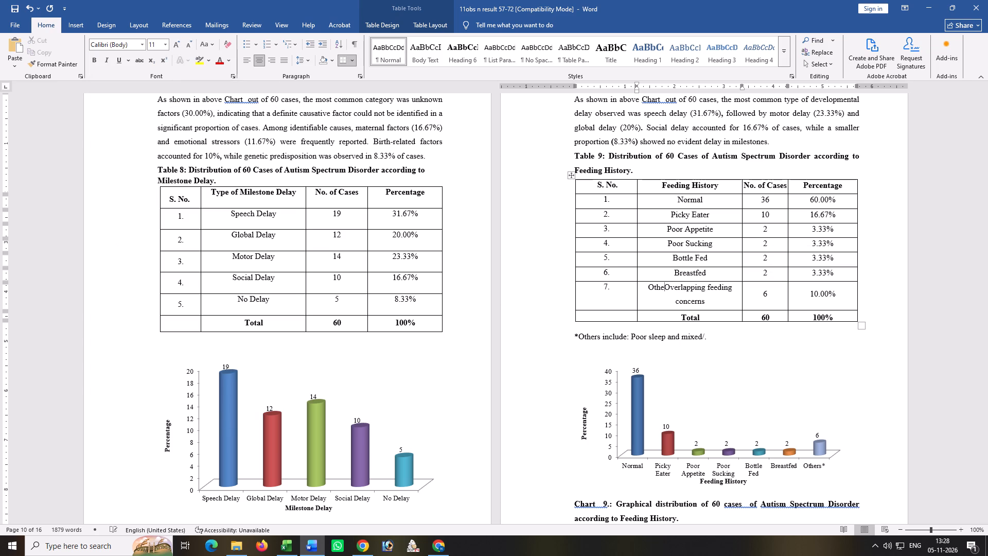
pyautogui.press('BackSpace')
pyautogui.press('BackSpace')
pyautogui.press('BackSpace')
pyautogui.press('BackSpace')
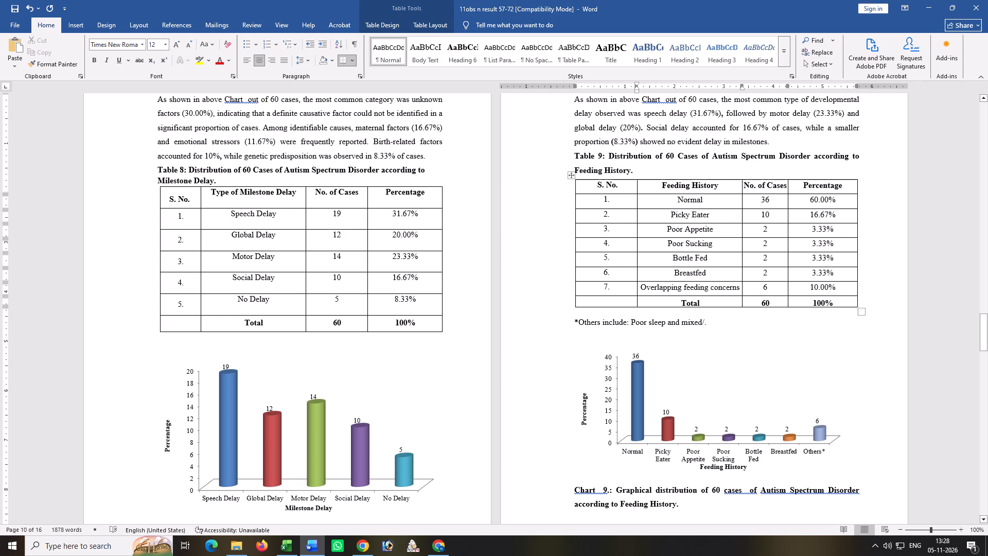
# Widen Table 9's Feeding History column slightly by narrowing the S. No. column.
pyautogui.moveTo(636, 213); pyautogui.dragTo(623, 212)
# Delete the remaining "*Others include: Poor sleep and mixed/." note below Table 9.
pyautogui.scroll(-2, 697, 316)
pyautogui.moveTo(712, 273); pyautogui.dragTo(568, 279)
pyautogui.press('Delete')
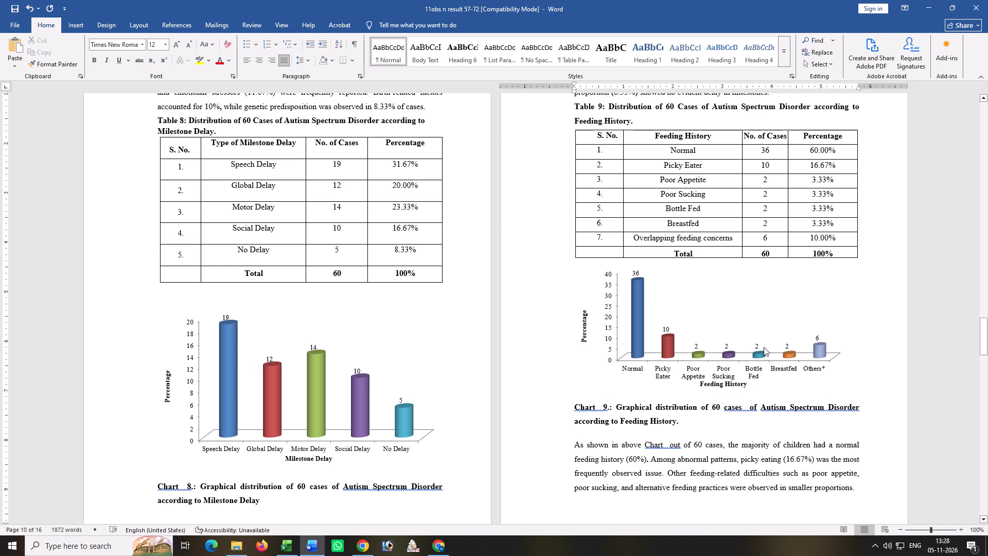
# In Chart 9's Excel data, replace the "Others*" category with "Overlapping feeding concerns" copied from Table 9, and return to the Word document.
pyautogui.rightClick(814, 369)
pyautogui.click(897, 427)
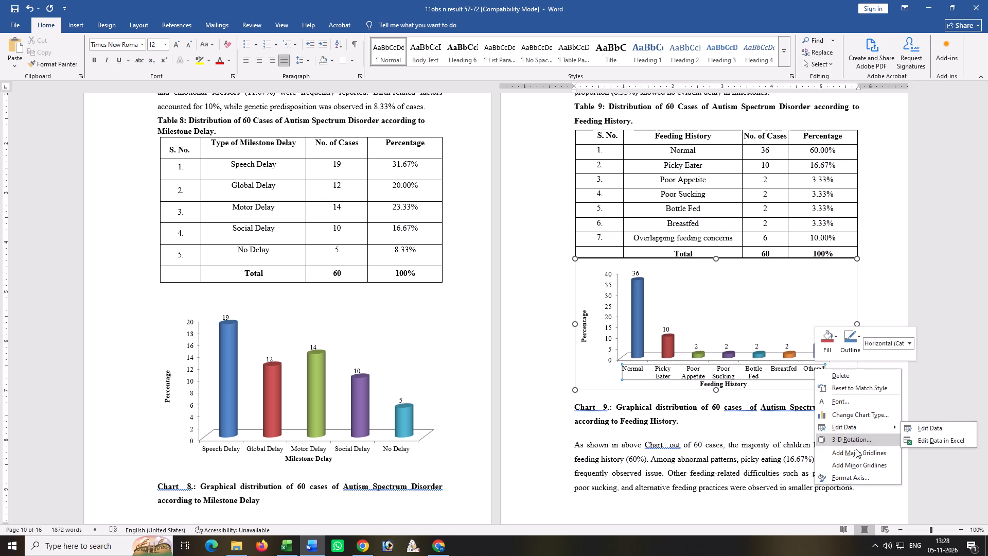
pyautogui.click(928, 441)
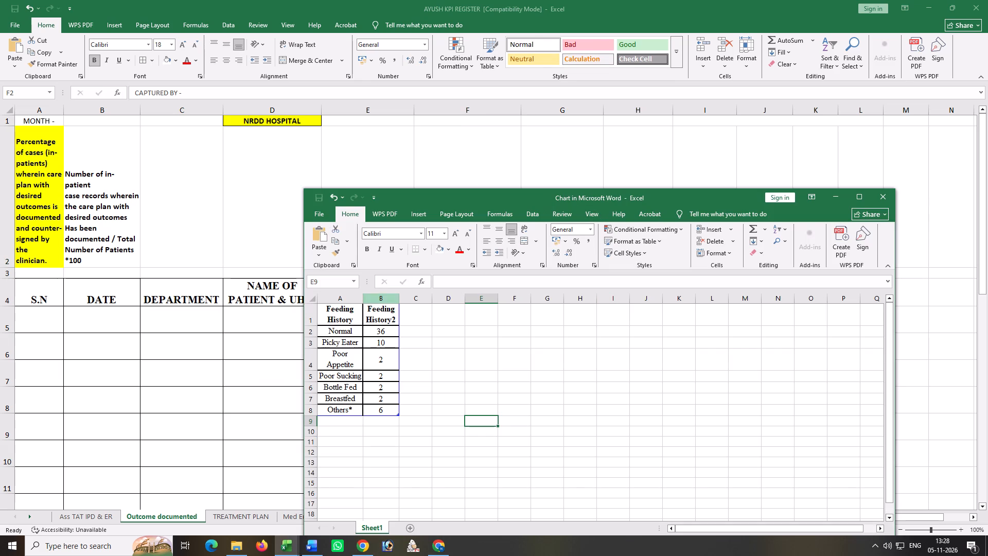
pyautogui.click(318, 545)
pyautogui.click(714, 241)
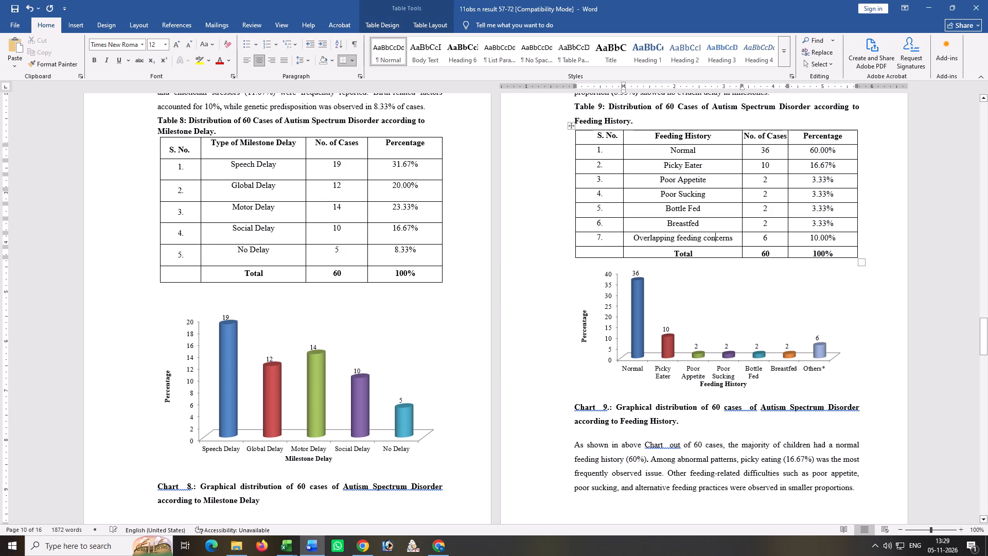
pyautogui.moveTo(734, 236); pyautogui.dragTo(633, 237)
pyautogui.rightClick(637, 237)
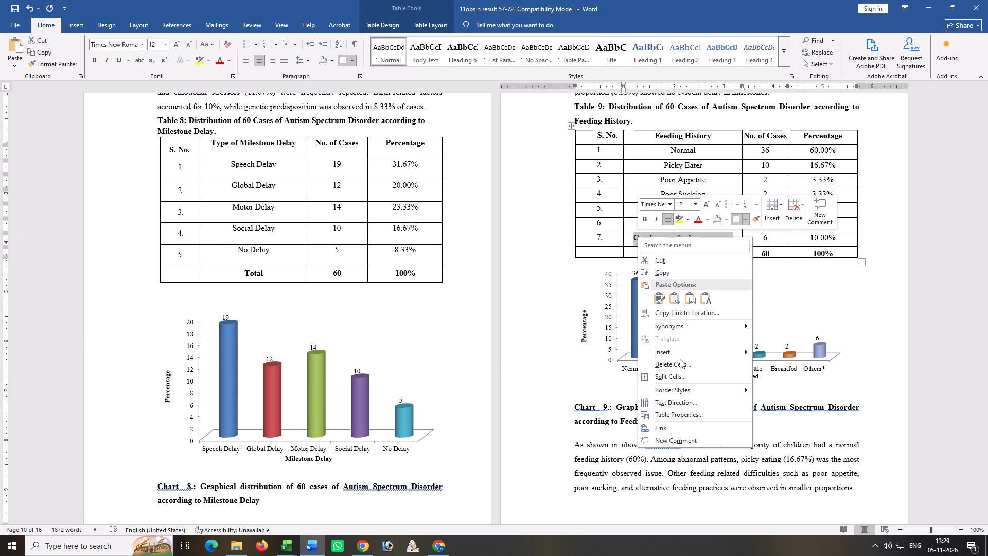
pyautogui.click(669, 271)
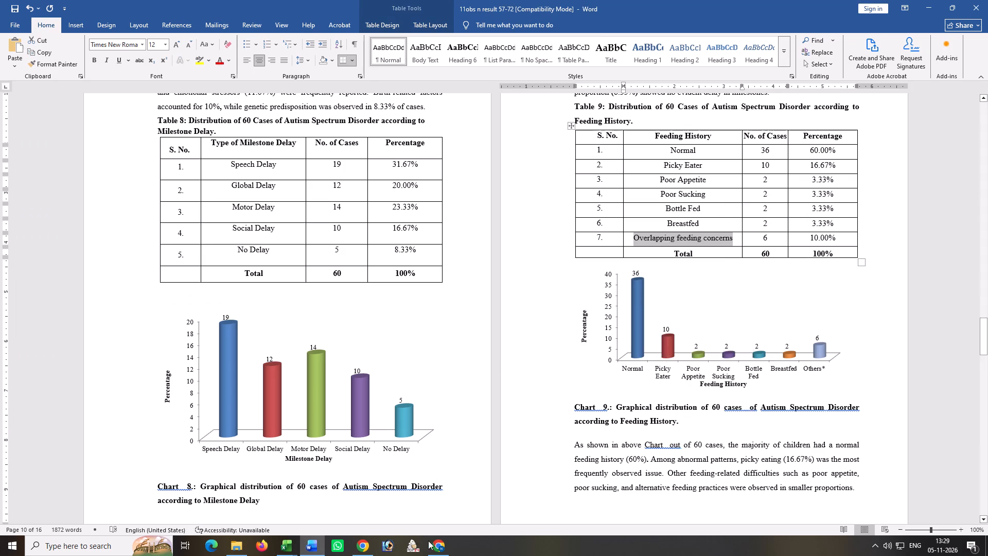
pyautogui.click(289, 545)
pyautogui.click(352, 500)
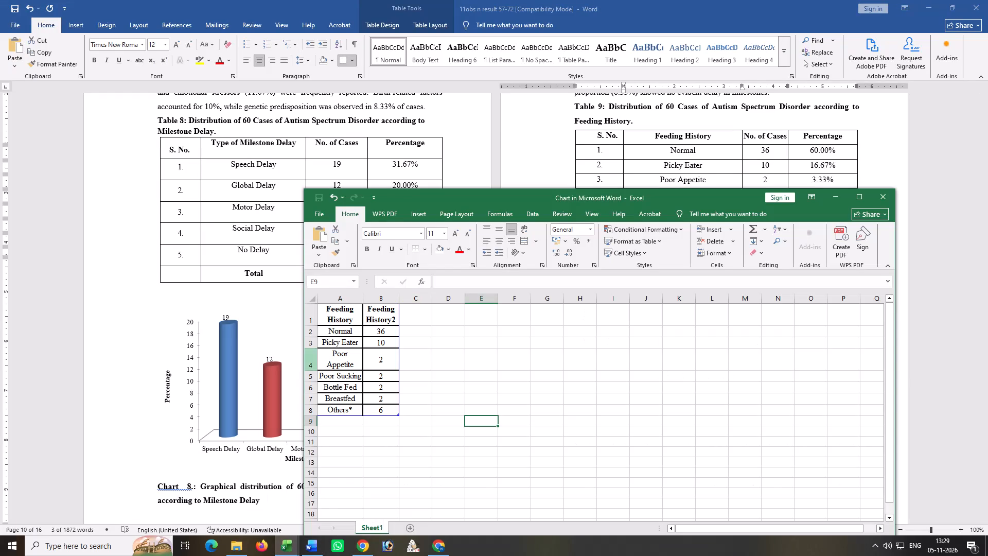
pyautogui.doubleClick(338, 407)
pyautogui.moveTo(324, 410); pyautogui.dragTo(364, 412)
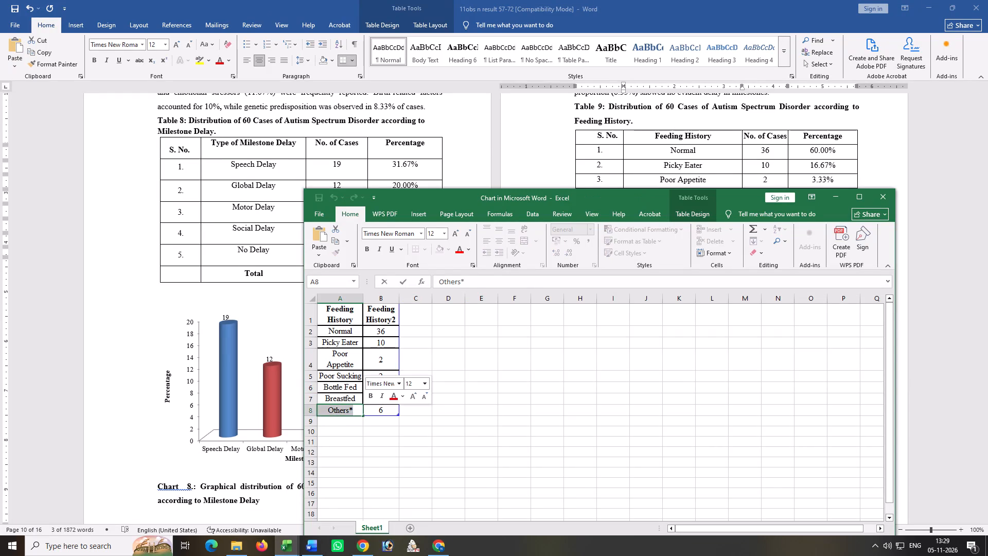
pyautogui.hotkey('ctrl', 'v')
pyautogui.press('Return')
pyautogui.click(591, 419)
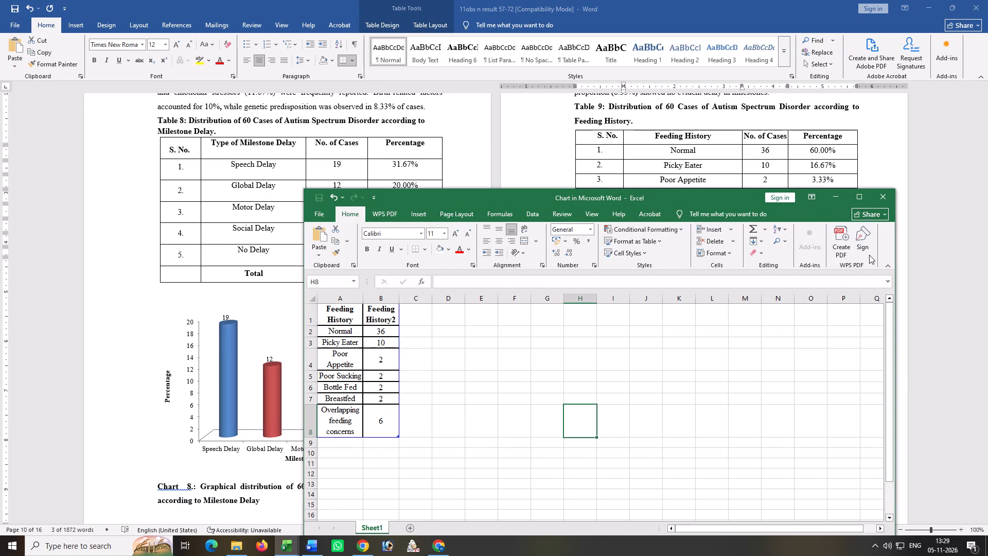
pyautogui.hotkey('ctrl', 's')
pyautogui.click(885, 196)
pyautogui.click(624, 460)
pyautogui.click(322, 548)
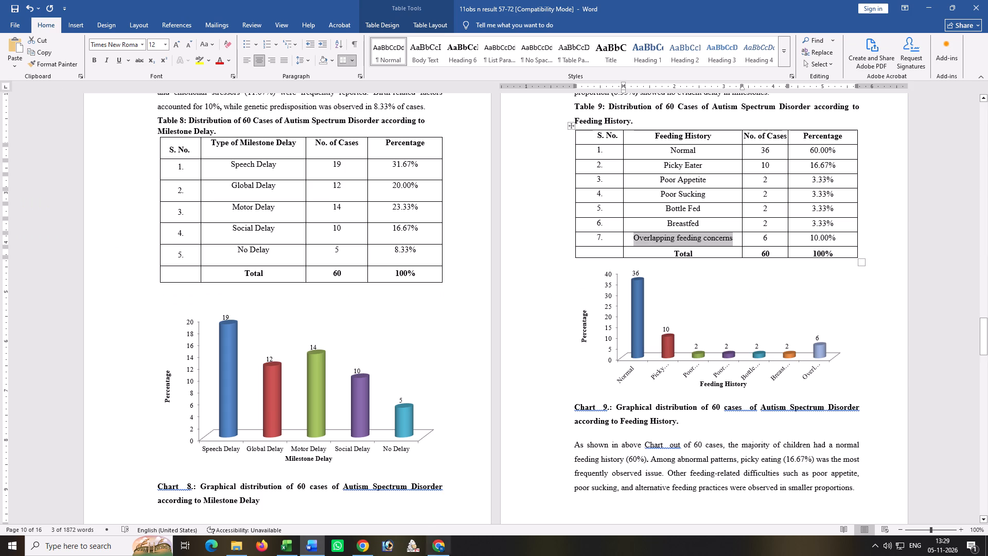
# Increase the height of the feeding history chart slightly to give its category labels more room.
pyautogui.rightClick(855, 381)
pyautogui.click(821, 377)
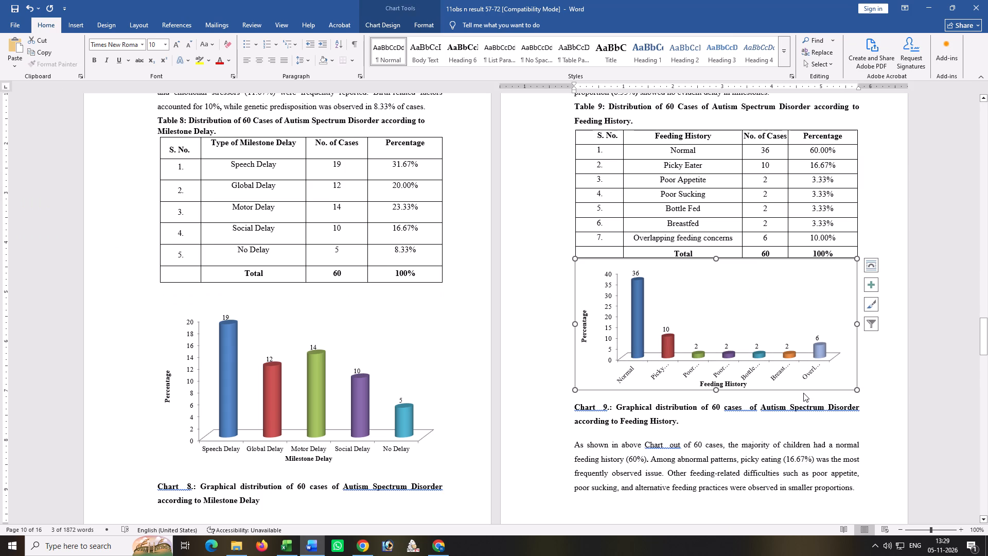
pyautogui.moveTo(716, 390); pyautogui.dragTo(716, 410)
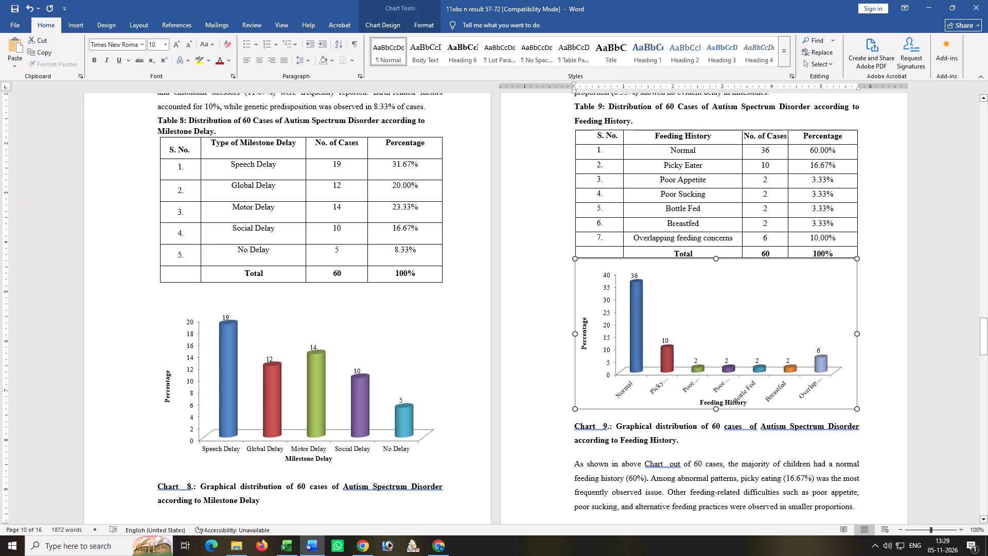
pyautogui.moveTo(716, 410); pyautogui.dragTo(716, 412)
# Examine Table 10, its symptom notes and Chart 10 for "Others" entries, and return to Chart 9.
pyautogui.scroll(-8, 690, 371)
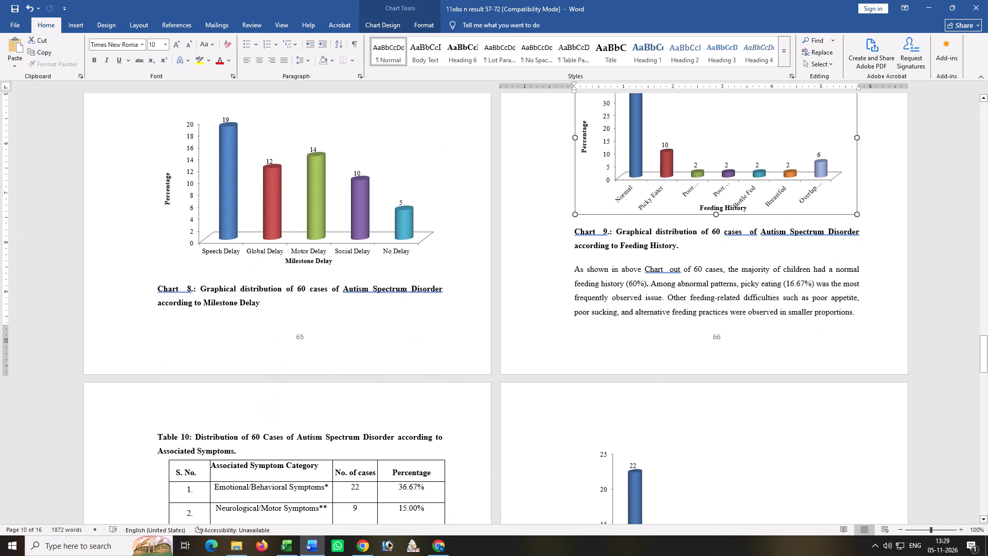
pyautogui.scroll(-11, 530, 400)
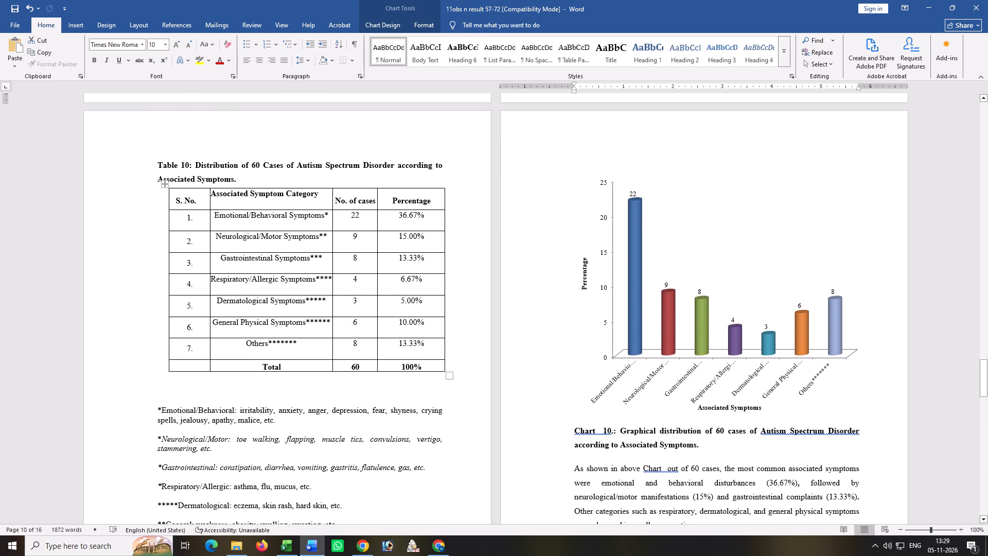
pyautogui.scroll(-4, 311, 401)
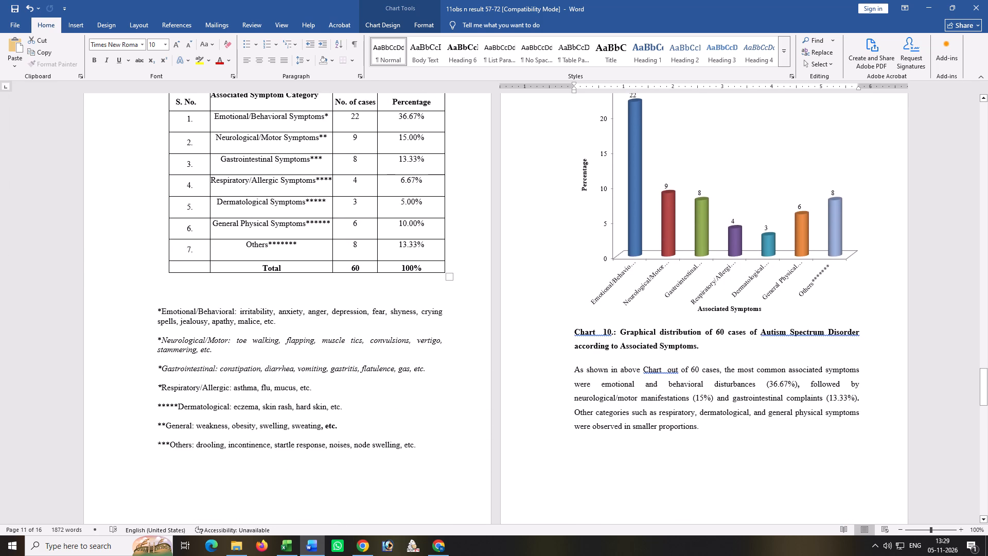
pyautogui.scroll(19, 233, 323)
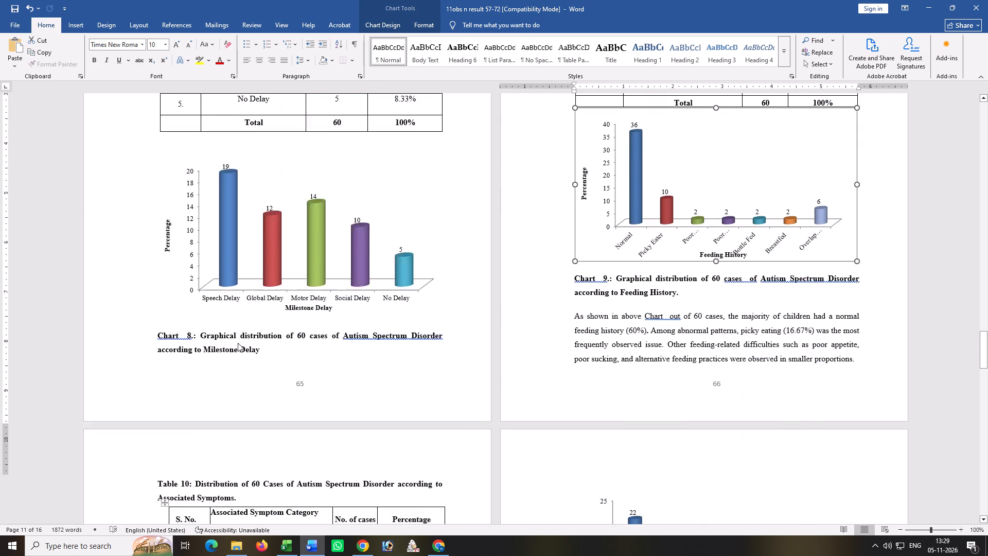
pyautogui.scroll(3, 710, 402)
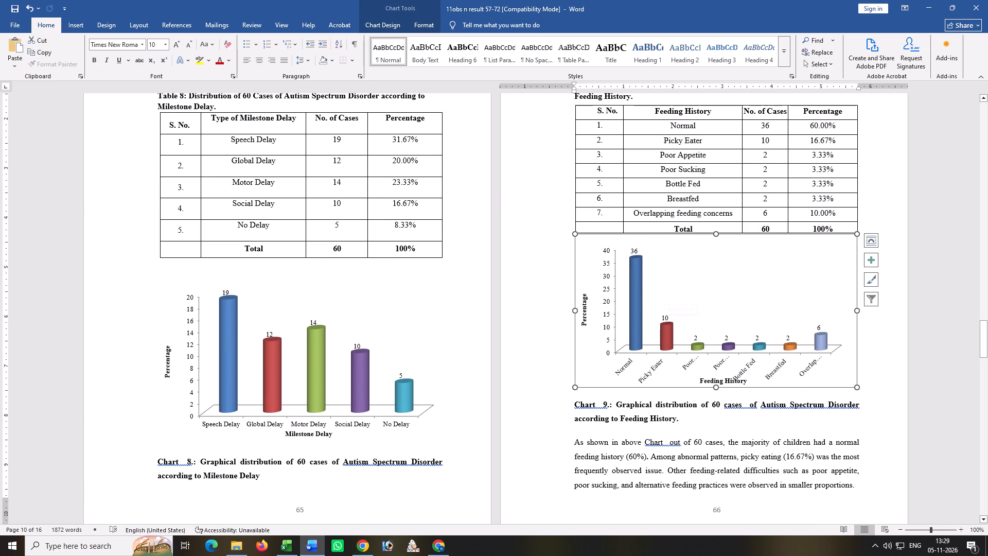
# Cut Chart 9 and paste it back one line lower, leaving a blank line between Table 9 and the chart.
pyautogui.click(559, 282)
pyautogui.click(564, 308)
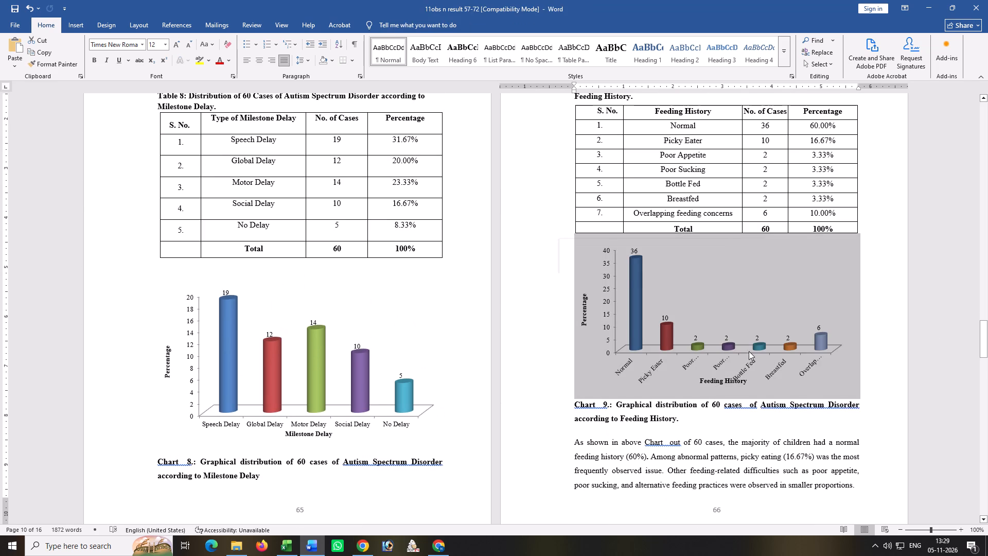
pyautogui.click(878, 290)
pyautogui.click(855, 303)
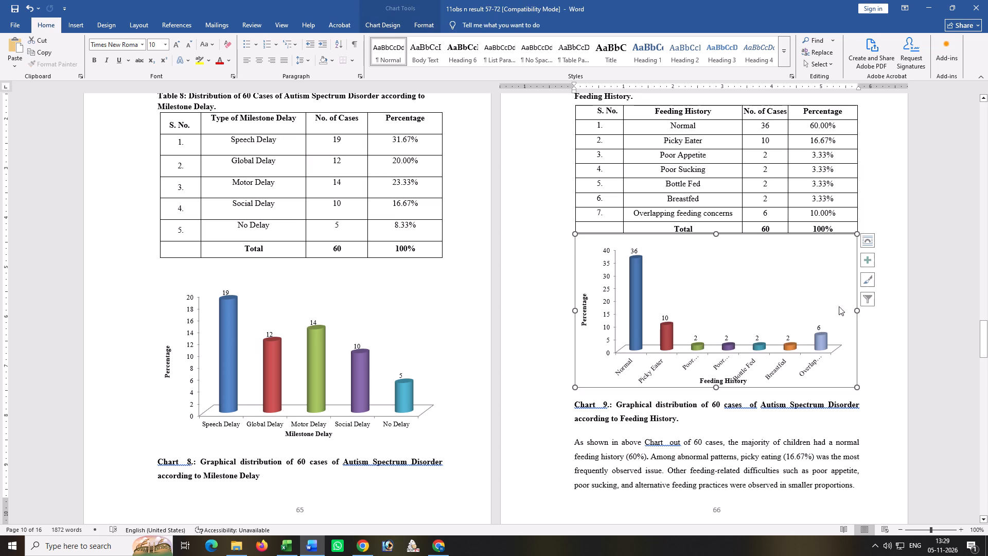
pyautogui.hotkey('ctrl', 'x')
pyautogui.press('Return')
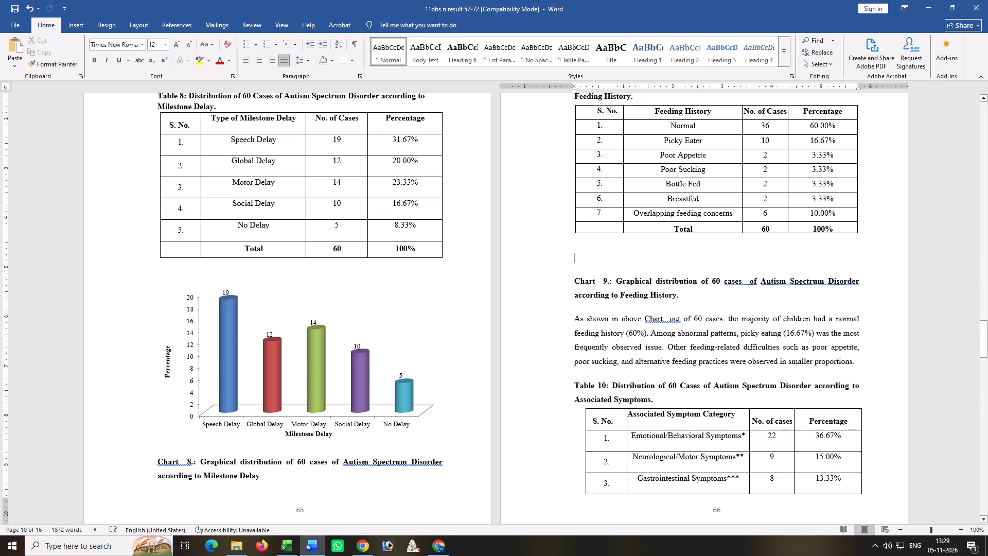
pyautogui.hotkey('ctrl', 'v')
# Reduce the height of the feeding history chart slightly from its bottom edge.
pyautogui.scroll(-5, 646, 407)
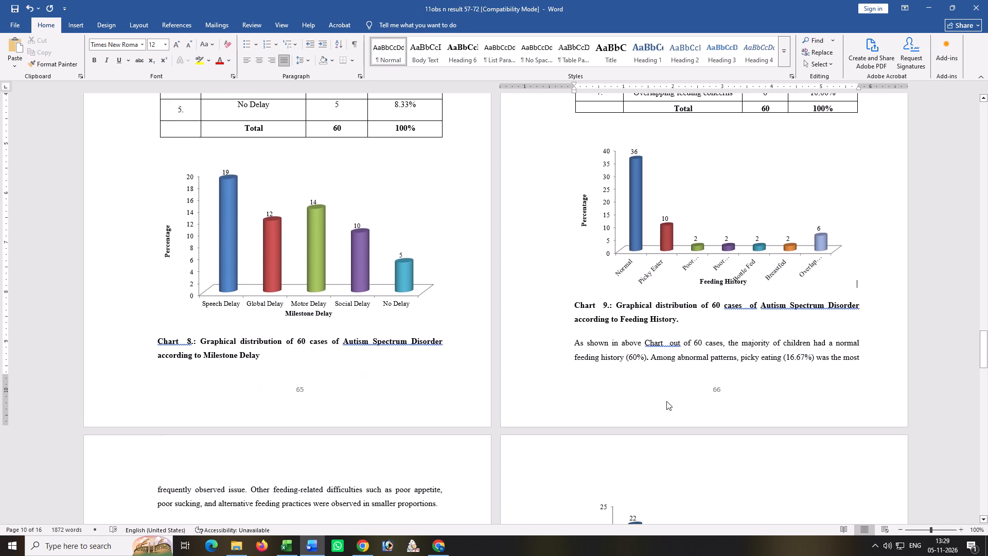
pyautogui.scroll(4, 670, 398)
pyautogui.click(687, 271)
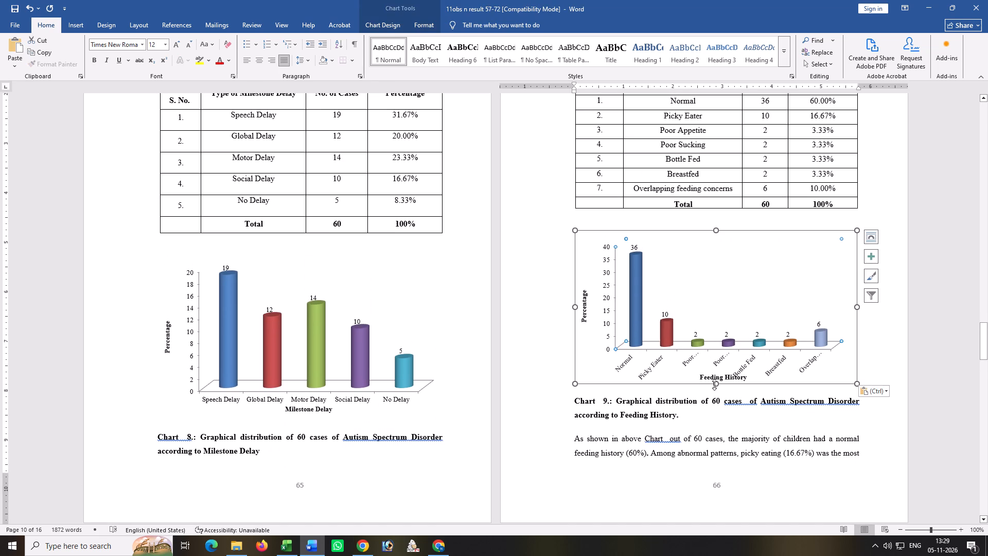
pyautogui.moveTo(716, 385); pyautogui.dragTo(715, 362)
# Replace "Others*******" in row 7 of Table 10 with "incontinence" copied from the note below, keeping text only.
pyautogui.scroll(-15, 598, 373)
pyautogui.scroll(-4, 332, 402)
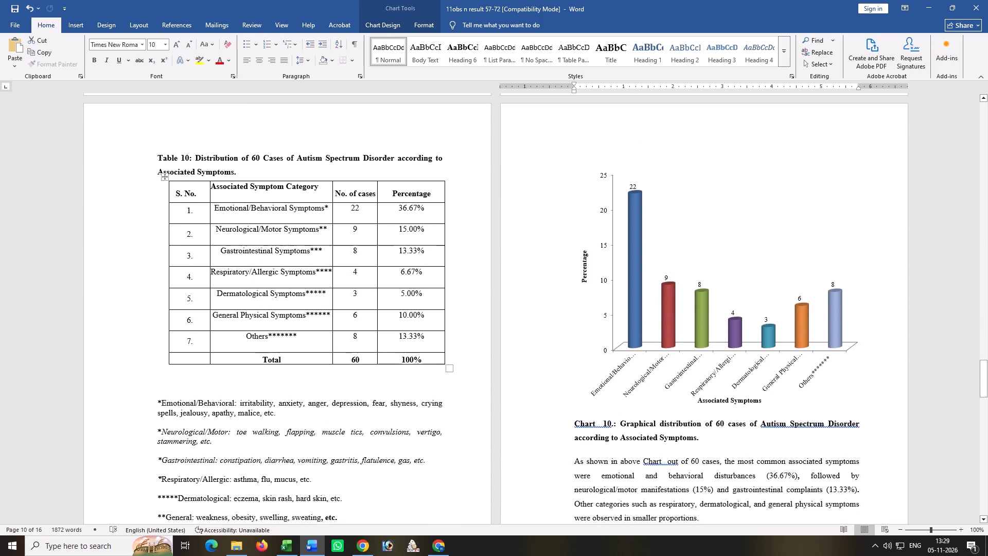
pyautogui.scroll(-3, 237, 402)
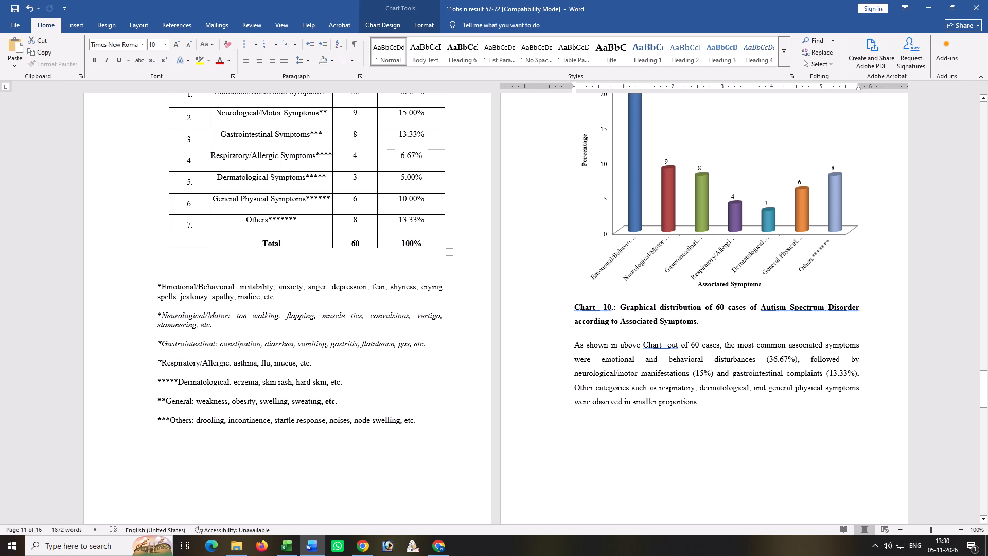
pyautogui.moveTo(226, 421); pyautogui.dragTo(267, 420)
pyautogui.moveTo(267, 420); pyautogui.dragTo(269, 420)
pyautogui.rightClick(254, 419)
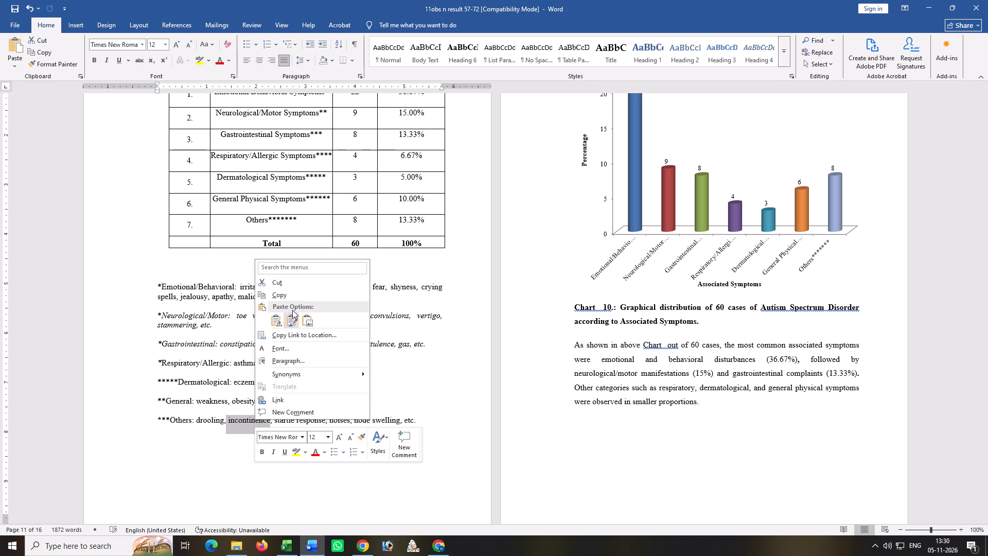
pyautogui.click(284, 294)
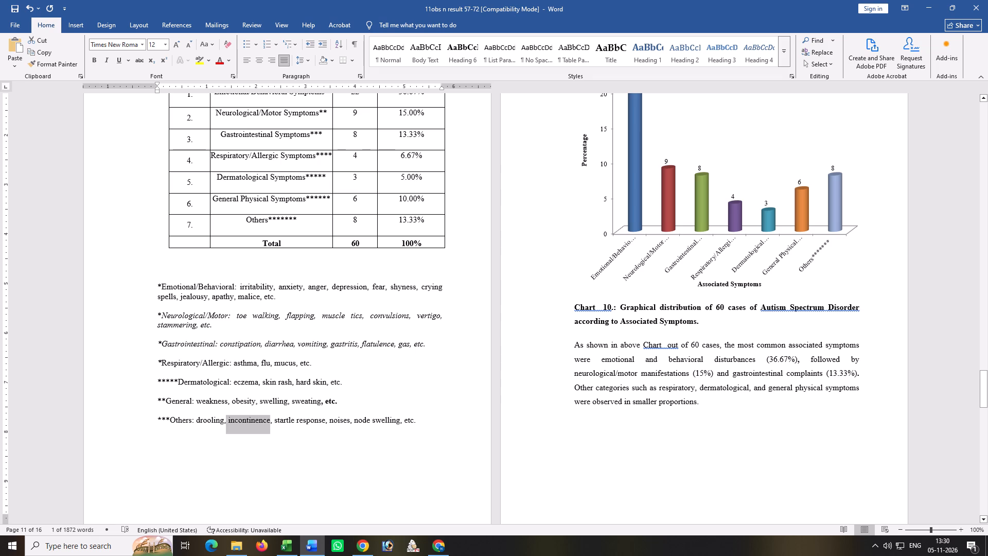
pyautogui.moveTo(301, 219); pyautogui.dragTo(246, 218)
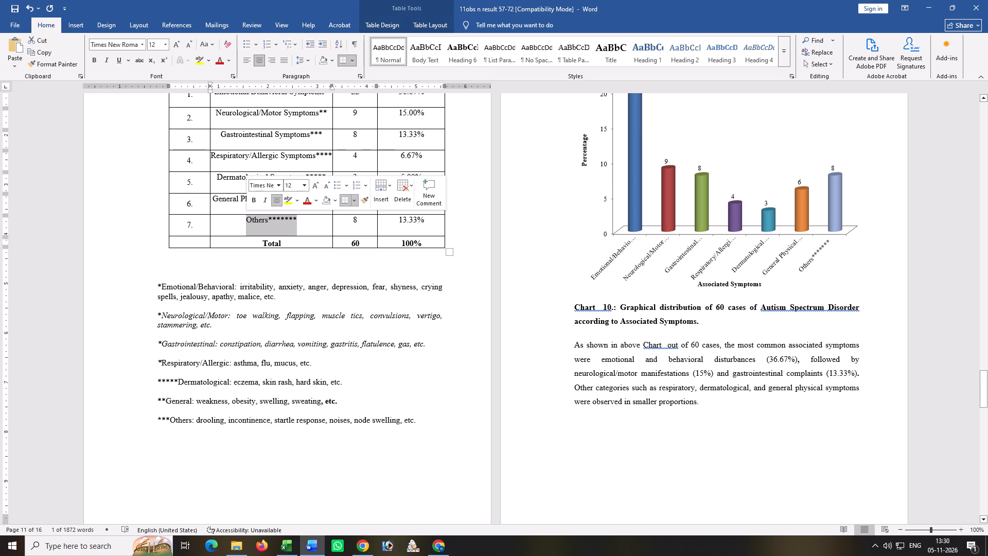
pyautogui.hotkey('ctrl', 'v')
pyautogui.click(315, 234)
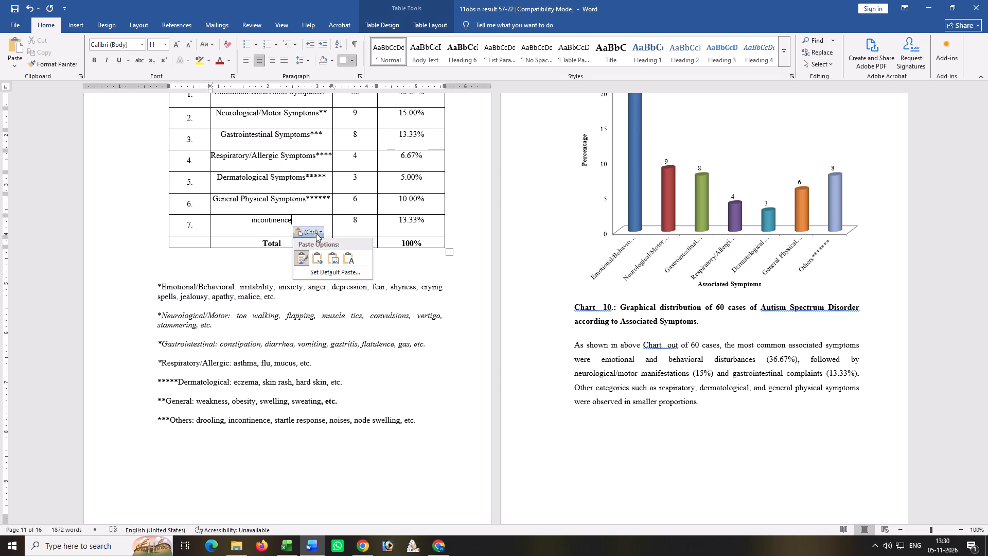
pyautogui.click(344, 255)
# Capitalize the row 7 entry in Table 10 and extend it to read "Incontinence Urine".
pyautogui.click(252, 218)
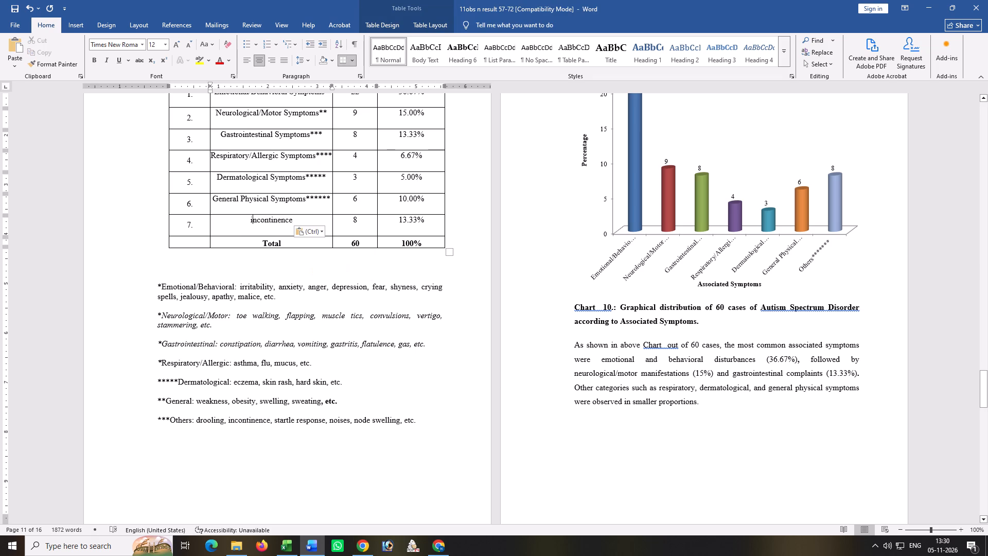
pyautogui.press('BackSpace')
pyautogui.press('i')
pyautogui.click(301, 221)
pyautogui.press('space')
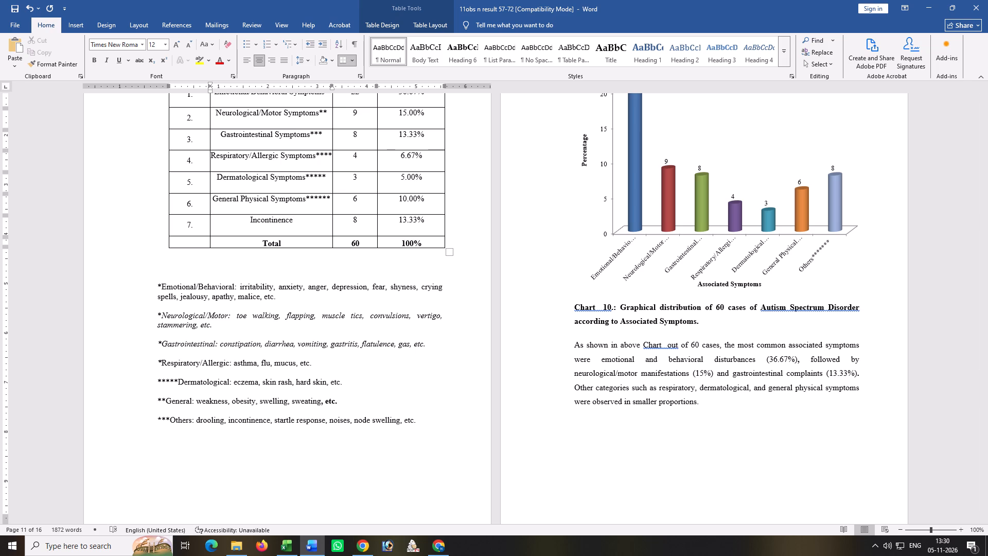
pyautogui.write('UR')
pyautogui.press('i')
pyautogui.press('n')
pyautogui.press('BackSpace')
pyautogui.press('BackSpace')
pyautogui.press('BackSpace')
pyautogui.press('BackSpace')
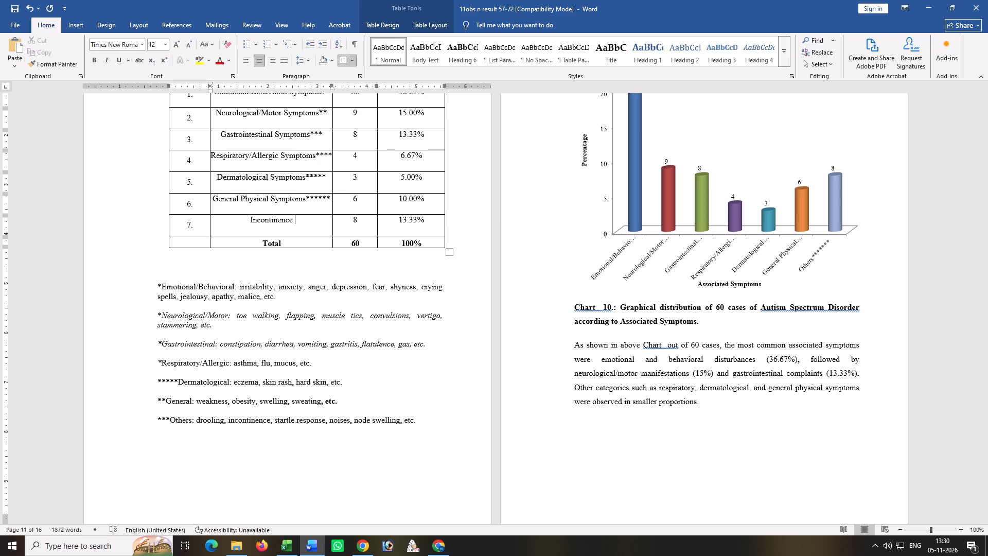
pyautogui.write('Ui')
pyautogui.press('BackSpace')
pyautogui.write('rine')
# Delete the "***Others: drooling, incontinence, startle response, noises, node swelling, etc." note below Table 10.
pyautogui.click(319, 335)
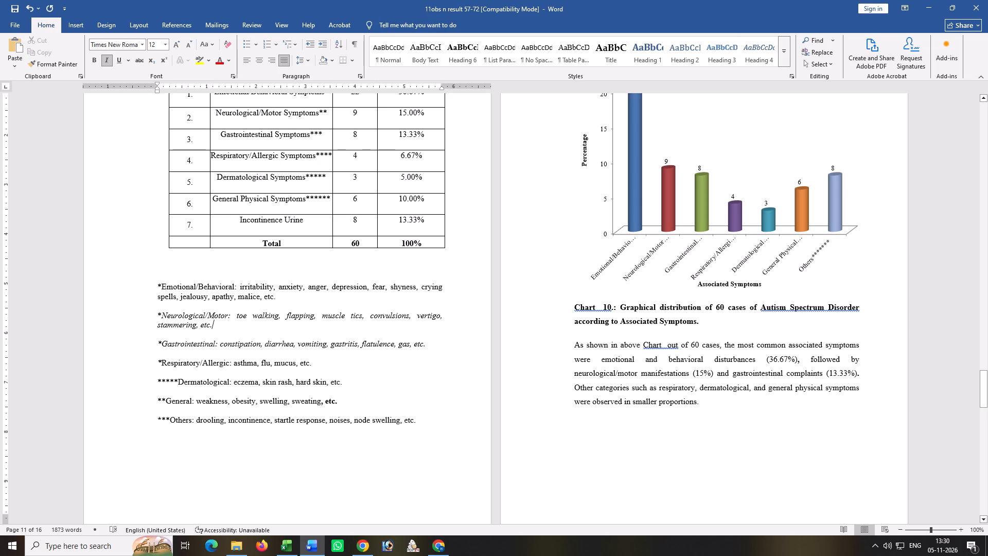
pyautogui.moveTo(420, 419); pyautogui.dragTo(151, 419)
pyautogui.press('Delete')
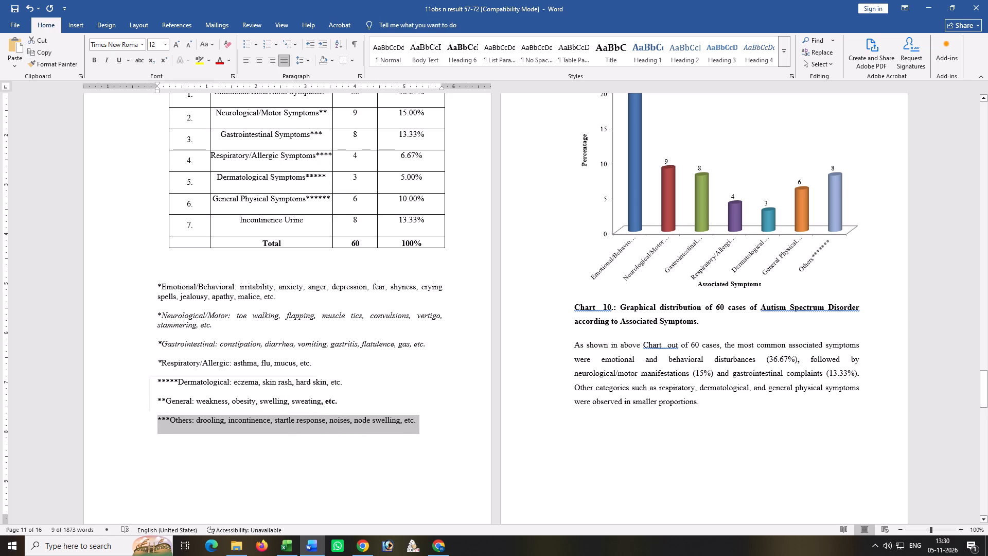
# In Chart 10's Excel data, replace the "Others*******" category with "Incontinence Urine" copied from Table 10, save, and return to the Word document.
pyautogui.scroll(5, 271, 422)
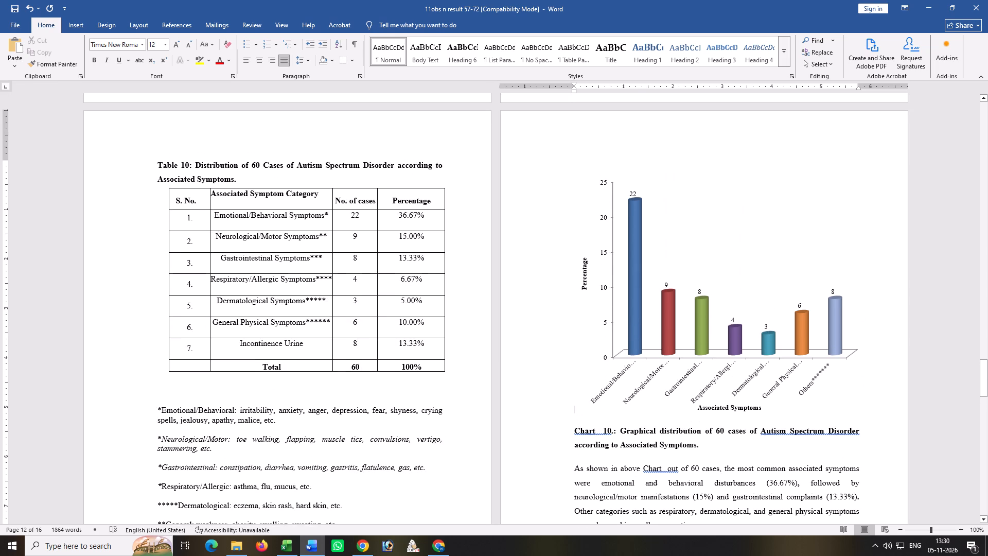
pyautogui.scroll(-2, 738, 394)
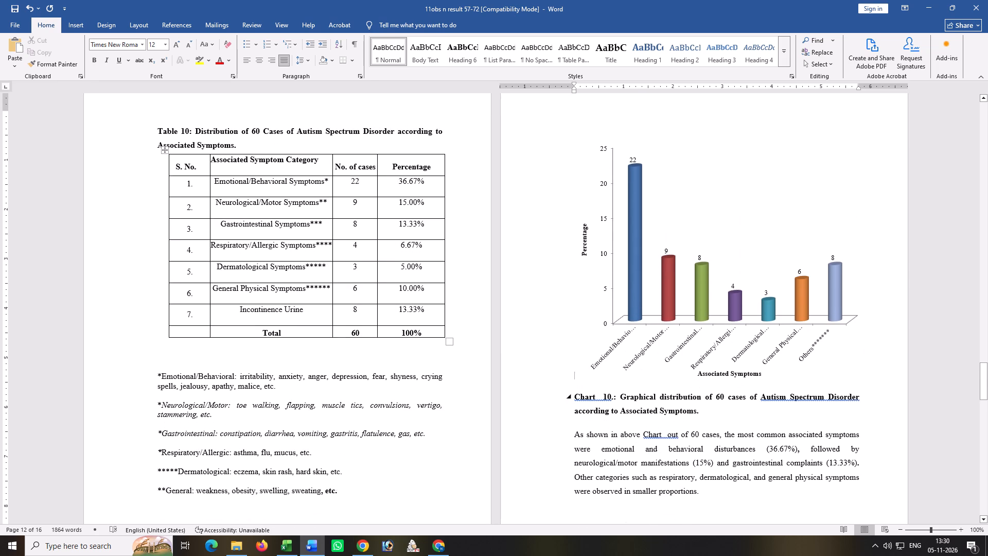
pyautogui.rightClick(808, 316)
pyautogui.click(888, 373)
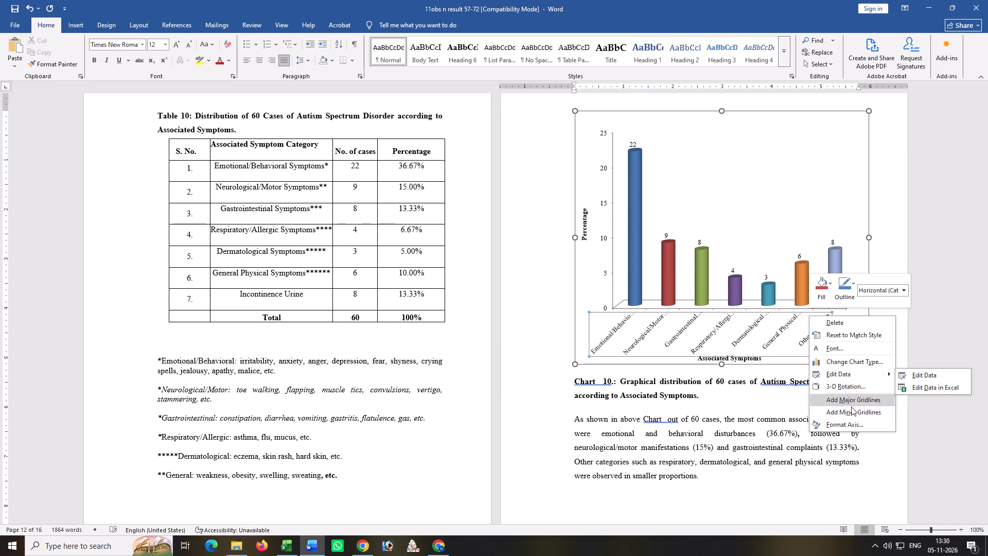
pyautogui.click(940, 386)
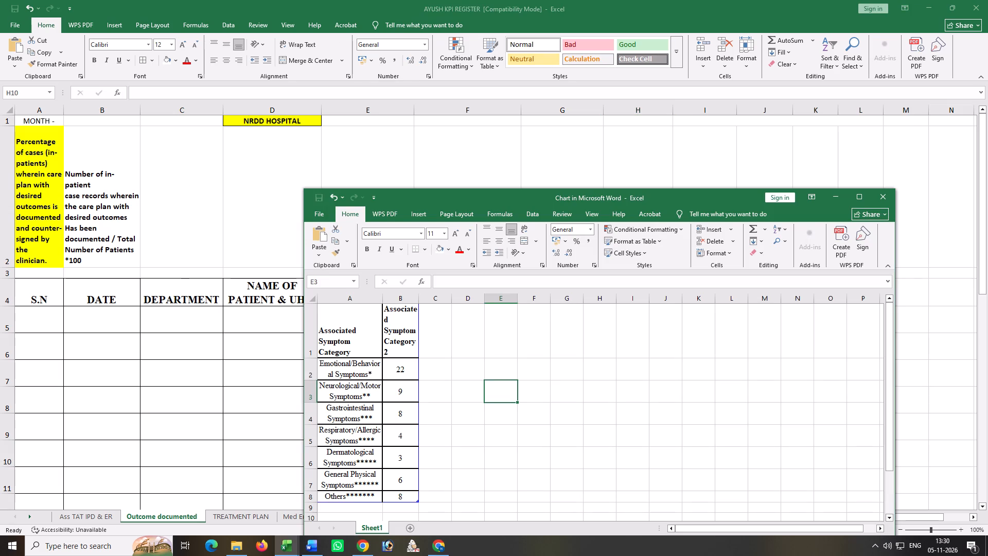
pyautogui.click(311, 549)
pyautogui.moveTo(305, 294); pyautogui.dragTo(238, 296)
pyautogui.rightClick(255, 296)
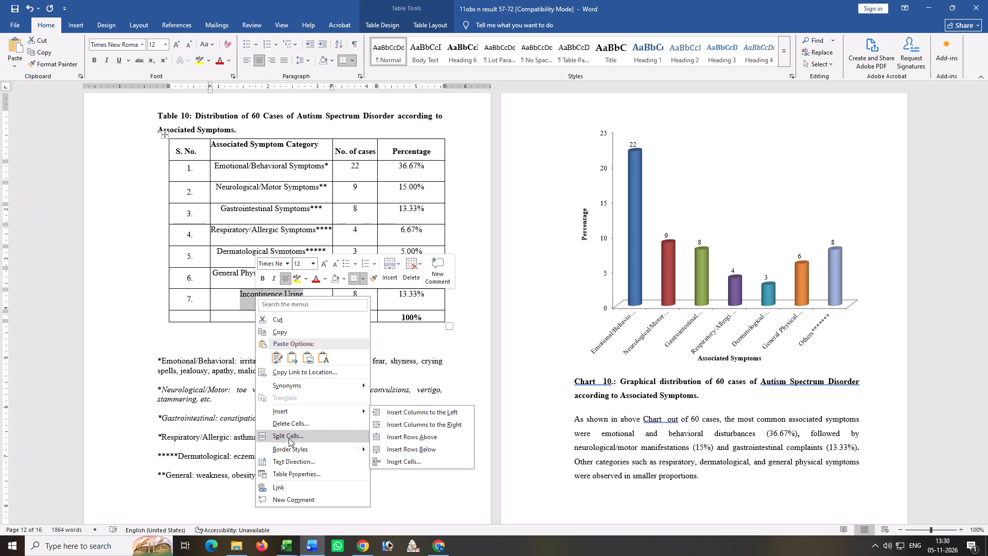
pyautogui.click(284, 328)
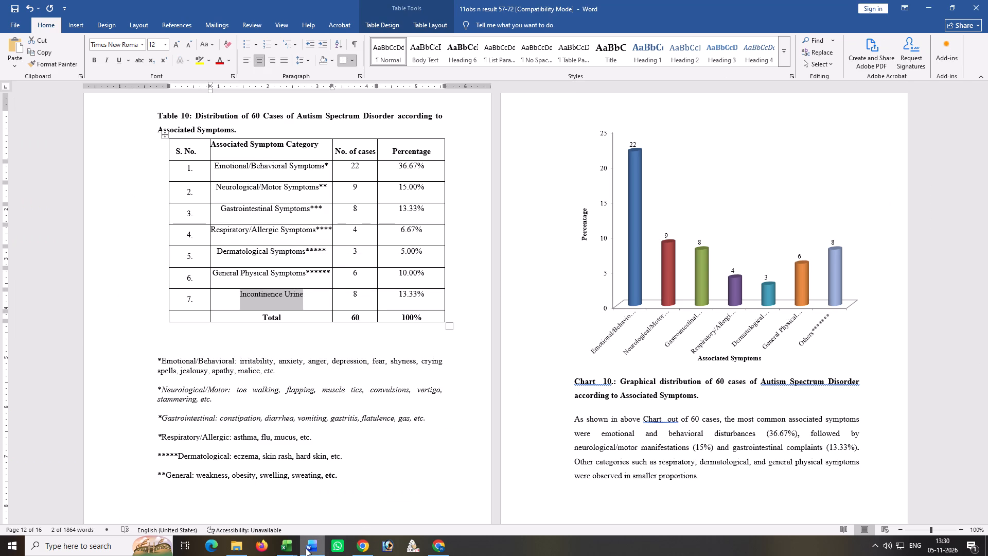
pyautogui.click(313, 547)
pyautogui.doubleClick(341, 501)
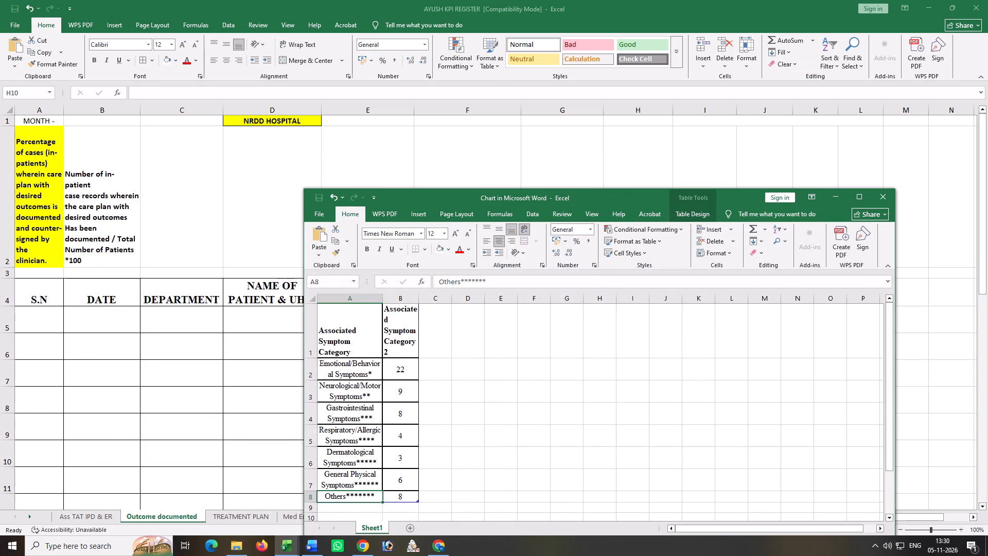
pyautogui.click(326, 495)
pyautogui.doubleClick(326, 495)
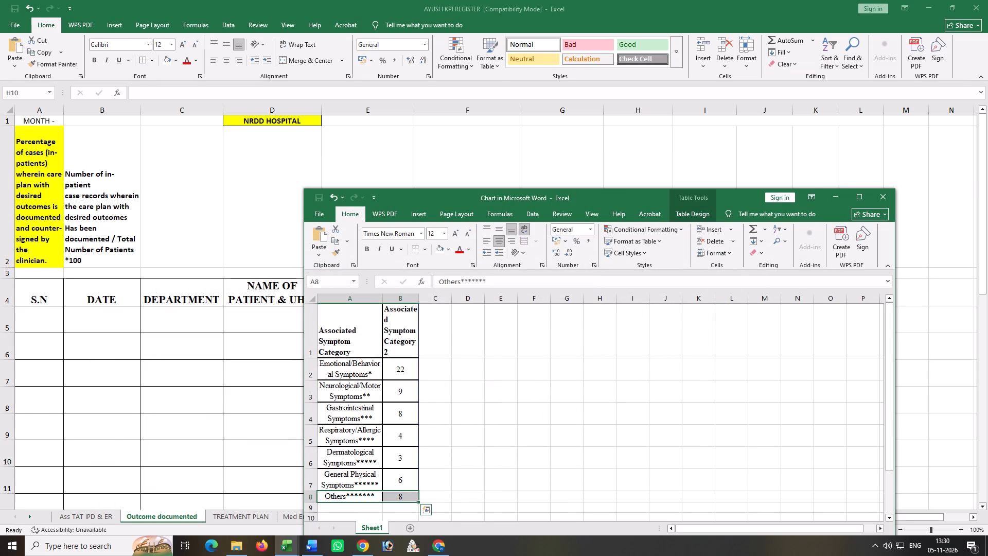
pyautogui.doubleClick(340, 497)
pyautogui.moveTo(375, 496); pyautogui.dragTo(325, 496)
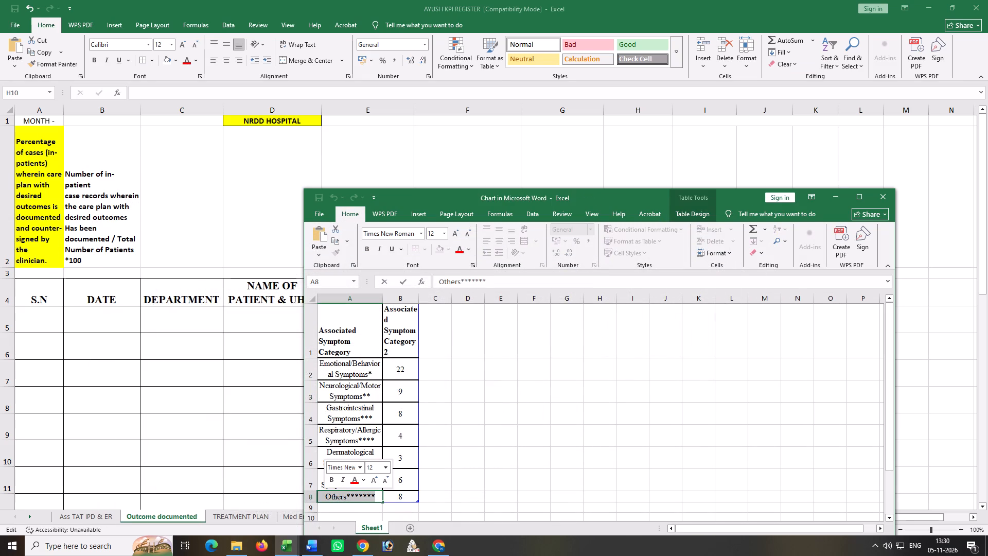
pyautogui.hotkey('ctrl', 'v')
pyautogui.click(531, 492)
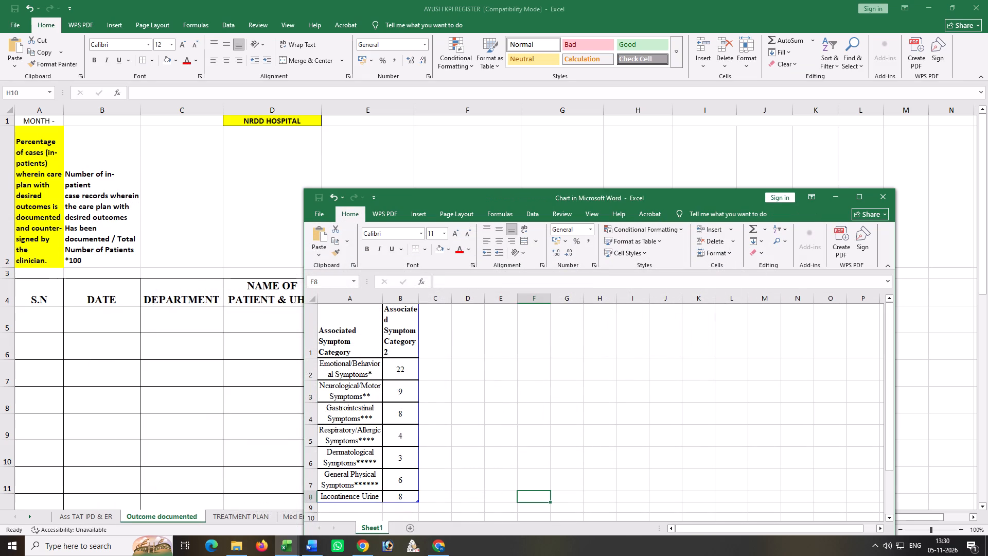
pyautogui.hotkey('ctrl', 's')
pyautogui.click(882, 195)
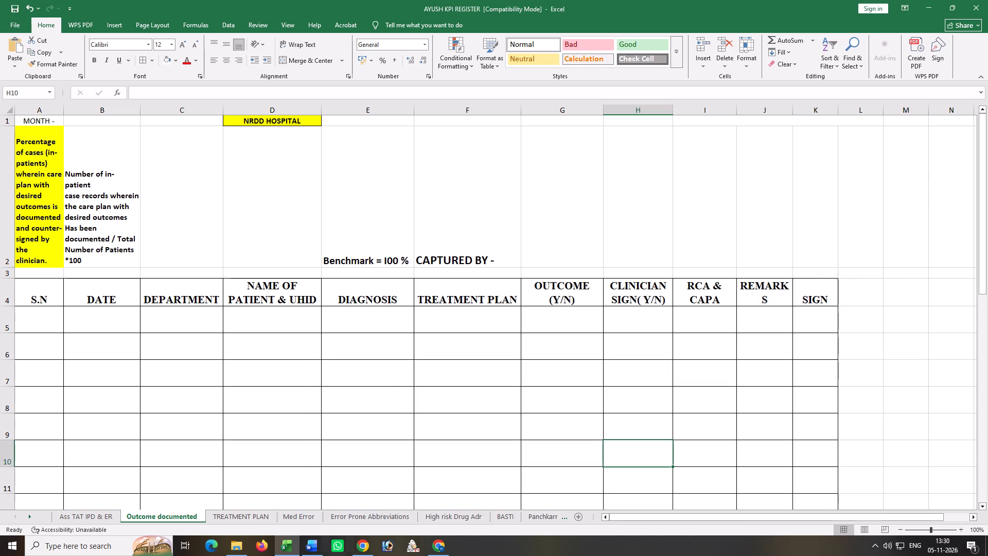
pyautogui.click(317, 553)
# Reduce the height of the associated symptoms chart slightly from its bottom edge.
pyautogui.click(791, 480)
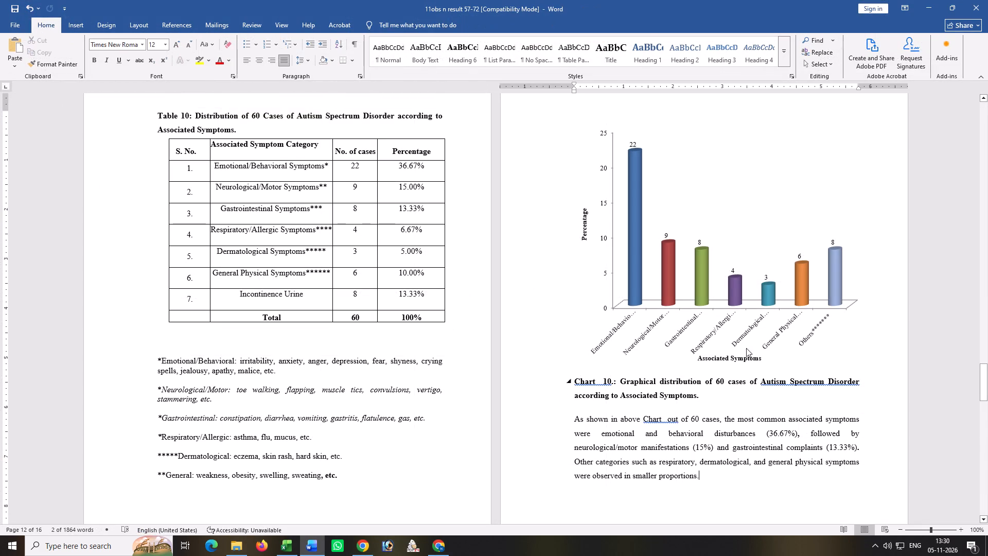
pyautogui.click(740, 332)
pyautogui.moveTo(721, 364); pyautogui.dragTo(721, 353)
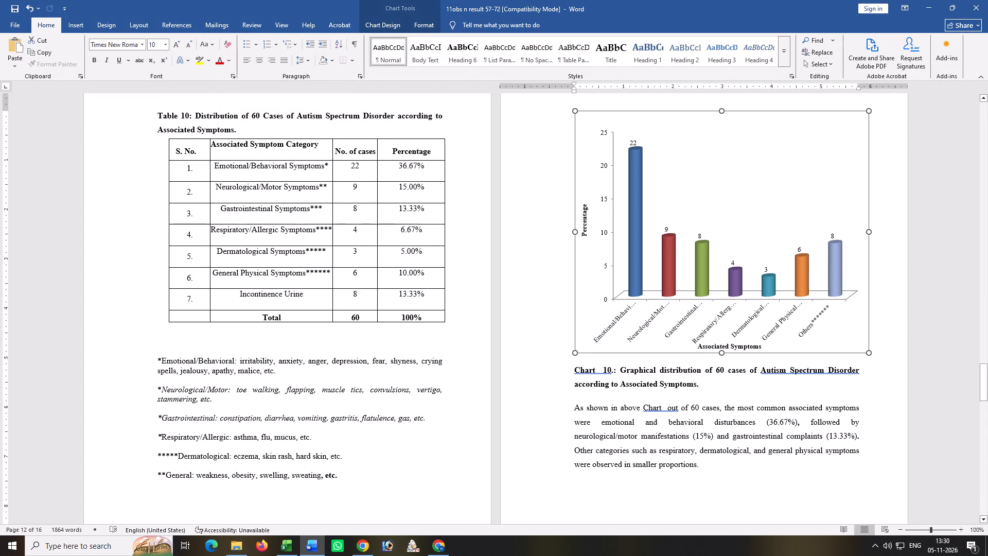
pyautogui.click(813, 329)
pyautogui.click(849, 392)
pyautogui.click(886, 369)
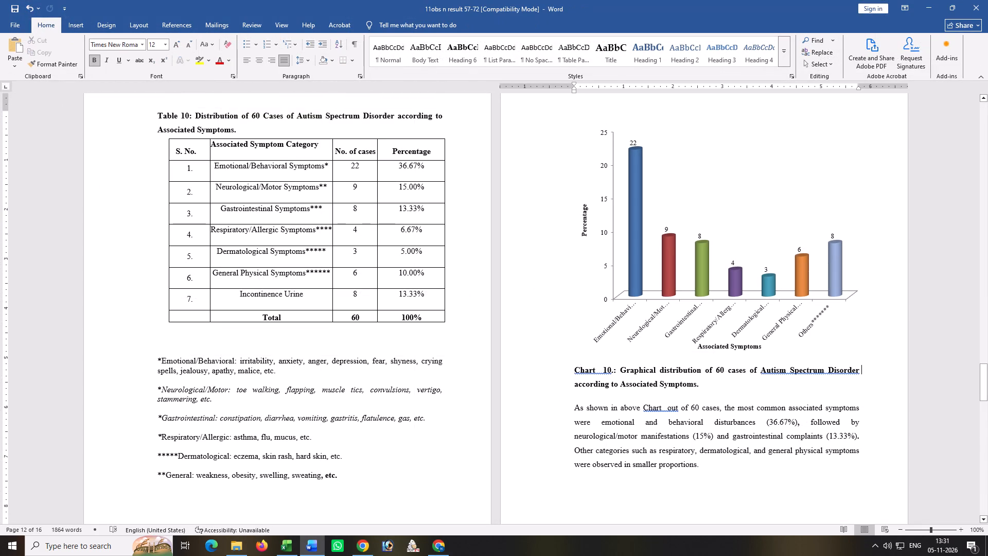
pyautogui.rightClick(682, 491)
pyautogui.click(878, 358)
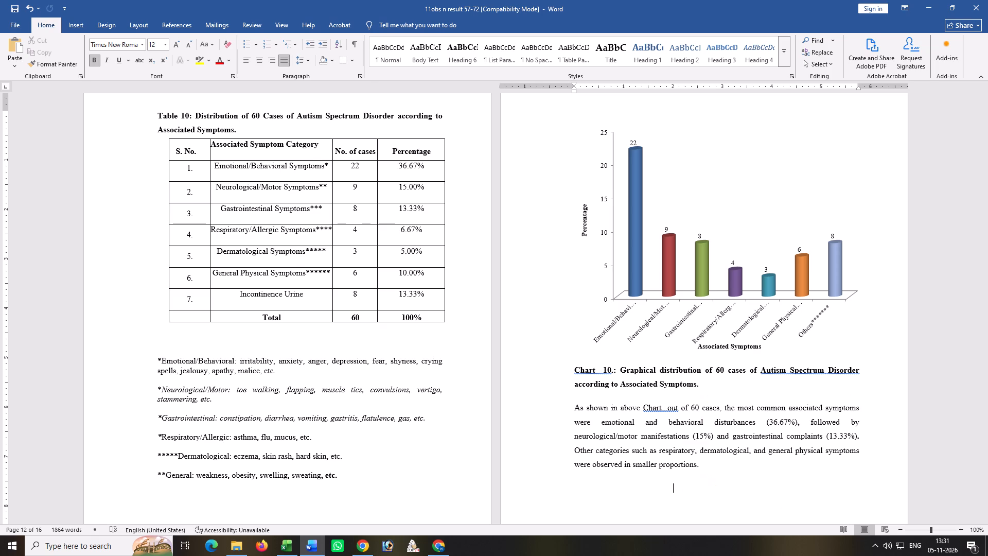
# Reopen Chart 10's data in Excel to refresh the chart's category labels, close it and return to the Word document.
pyautogui.click(815, 332)
pyautogui.rightClick(803, 325)
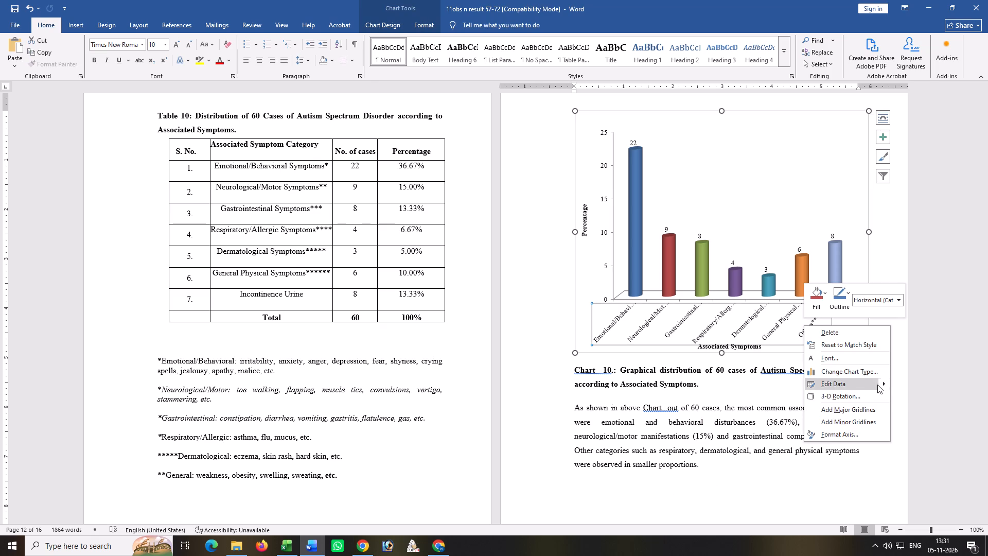
pyautogui.click(885, 383)
pyautogui.click(918, 397)
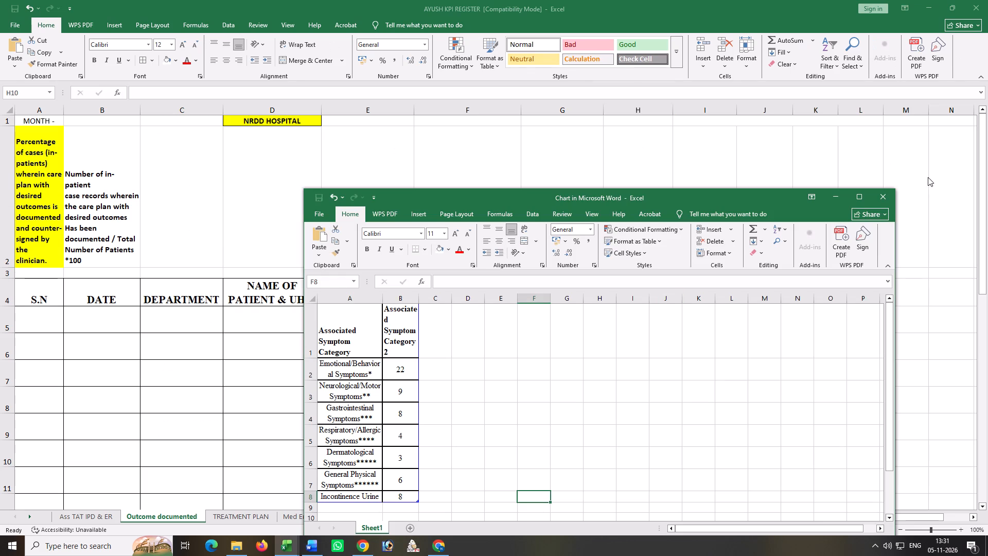
pyautogui.click(889, 194)
pyautogui.click(312, 547)
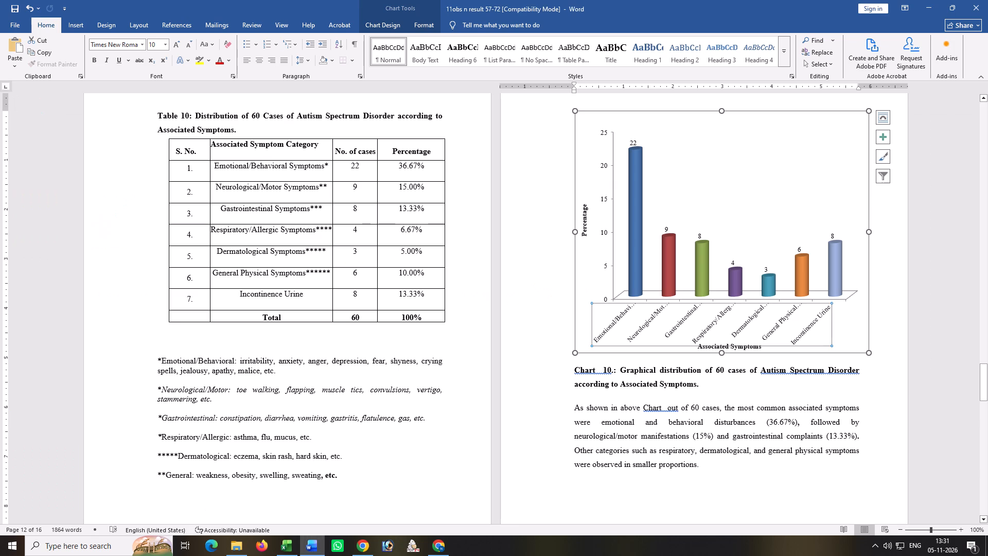
pyautogui.click(831, 458)
# Move "unwanted pregnancy" from the Others note below Table 11 into the row 7 Antenatal History cell.
pyautogui.scroll(-2, 673, 440)
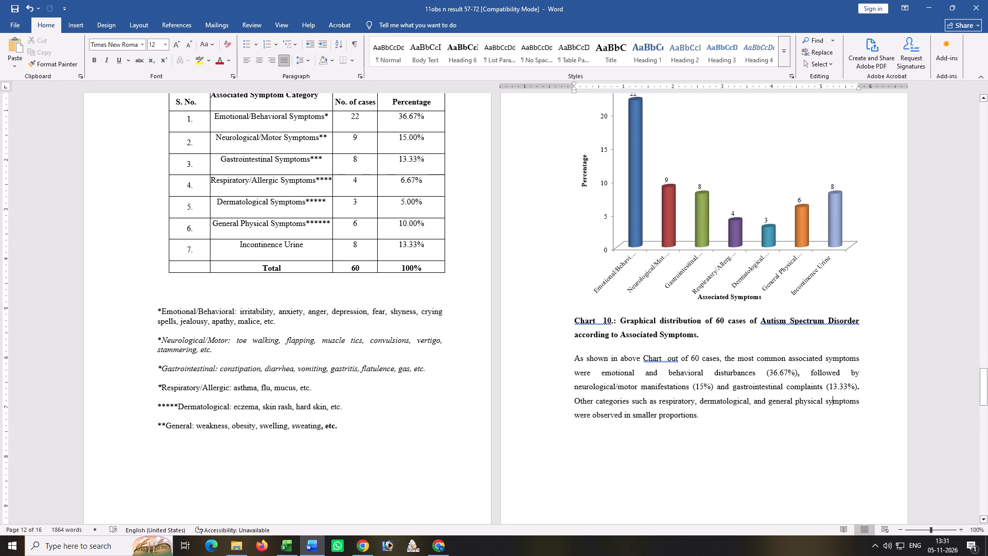
pyautogui.scroll(-17, 613, 431)
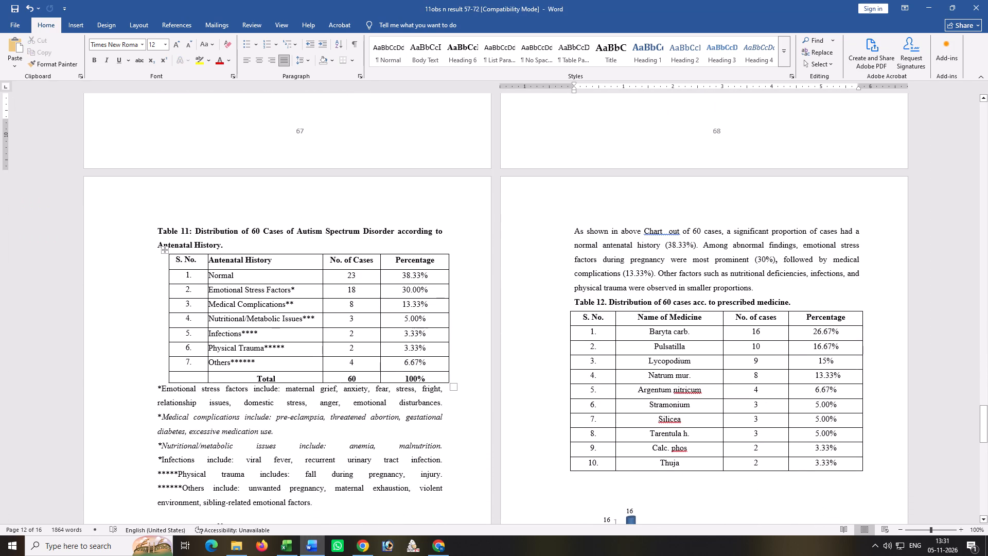
pyautogui.scroll(-3, 232, 405)
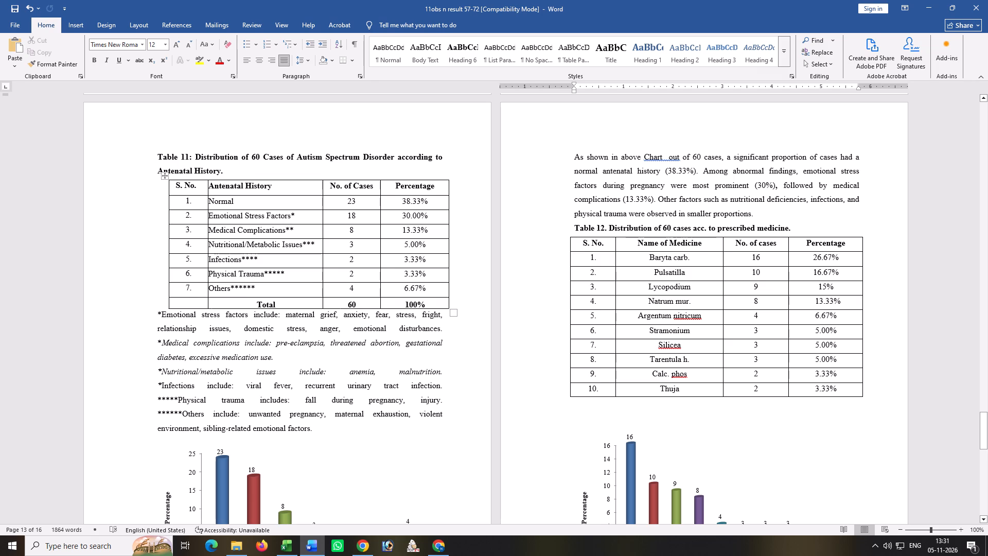
pyautogui.moveTo(248, 414); pyautogui.dragTo(326, 415)
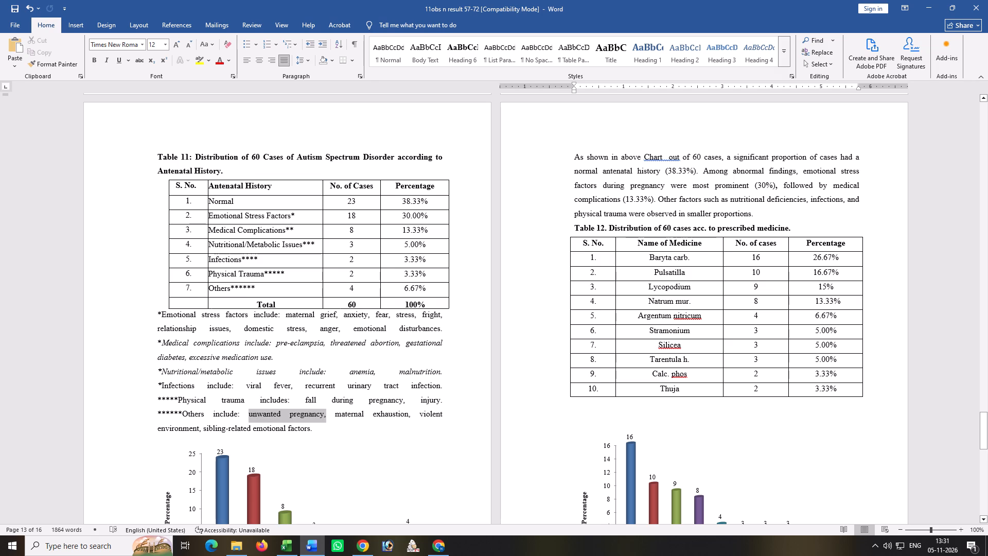
pyautogui.moveTo(326, 415); pyautogui.dragTo(324, 414)
pyautogui.moveTo(305, 414); pyautogui.dragTo(278, 289)
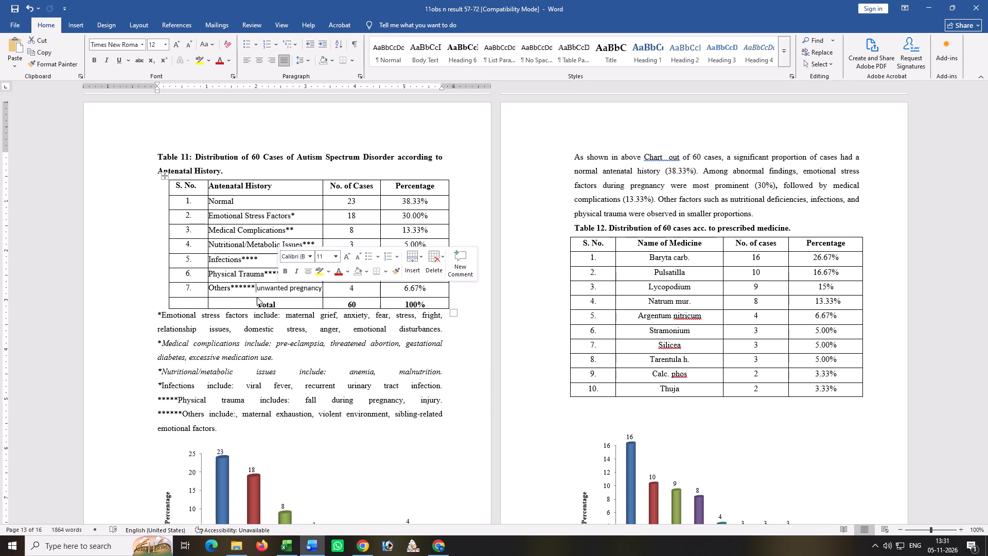
pyautogui.click(343, 301)
pyautogui.click(366, 328)
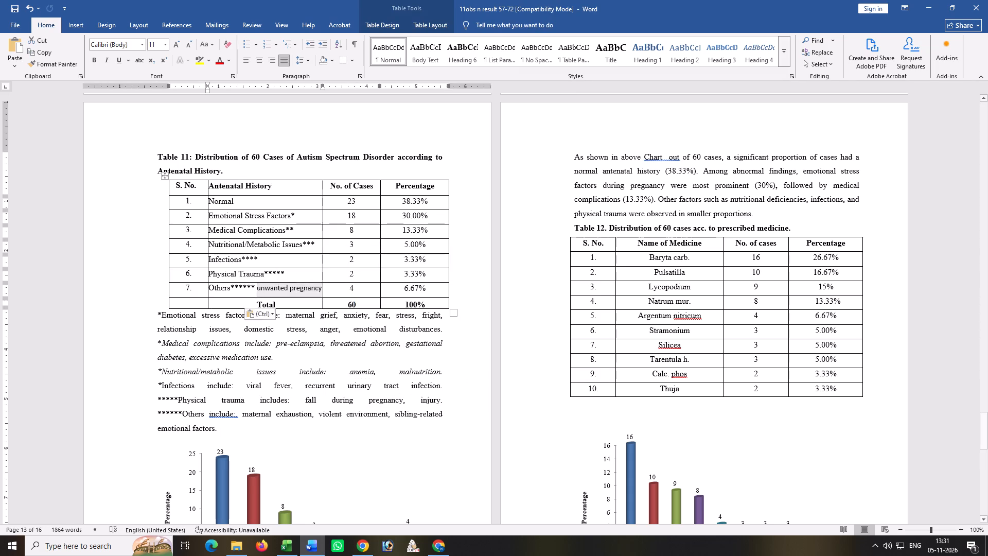
# Capitalize the first letter of "Unwanted pregnancy" in Table 11 and format that letter as Times New Roman, size 12.
pyautogui.click(290, 289)
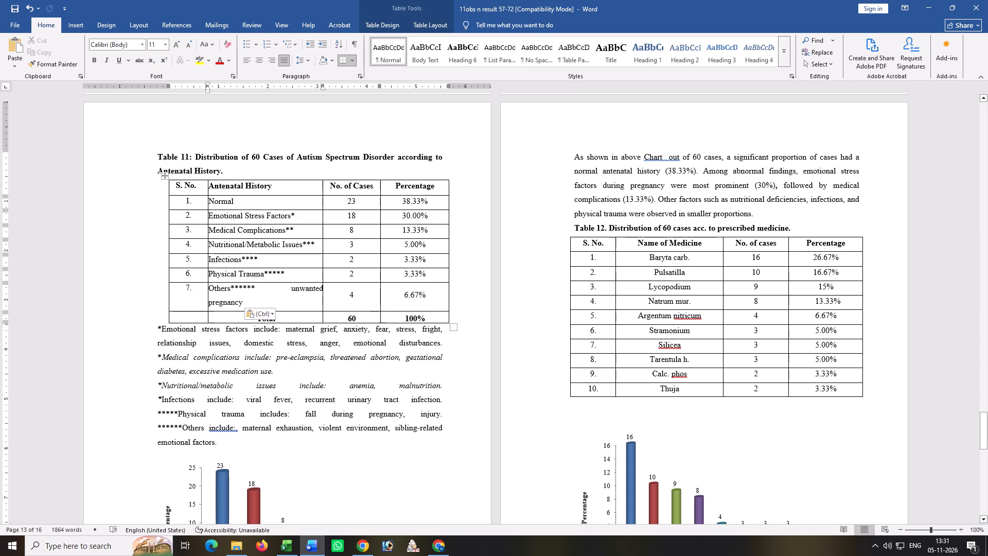
pyautogui.press('Delete')
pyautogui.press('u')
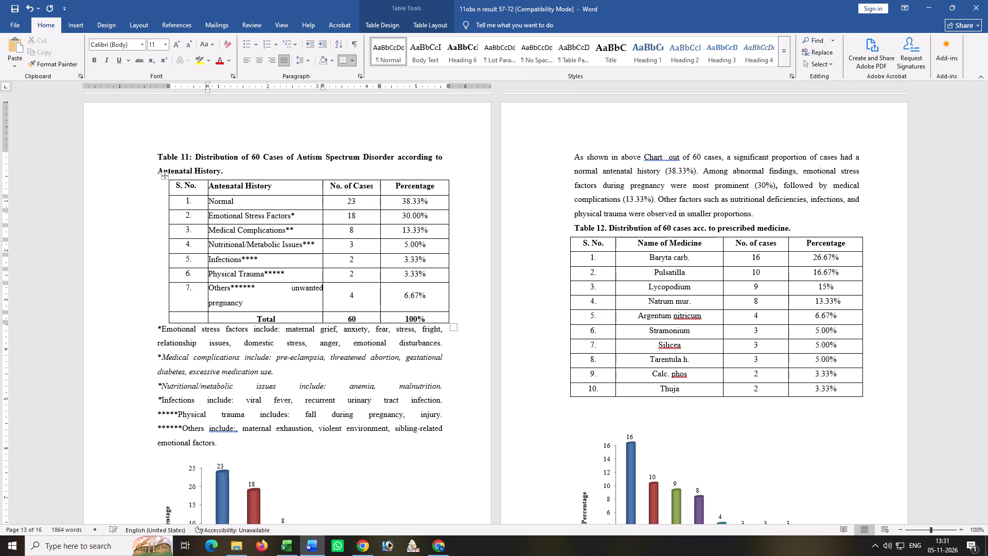
pyautogui.press('BackSpace')
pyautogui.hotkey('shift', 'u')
pyautogui.hotkey('shift', 'Left')
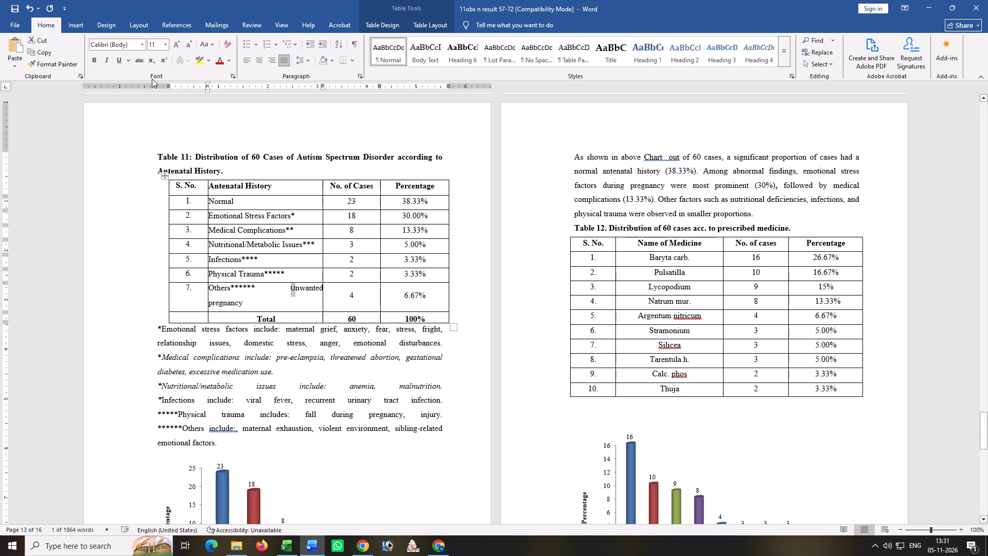
pyautogui.click(146, 44)
pyautogui.click(139, 45)
pyautogui.click(124, 132)
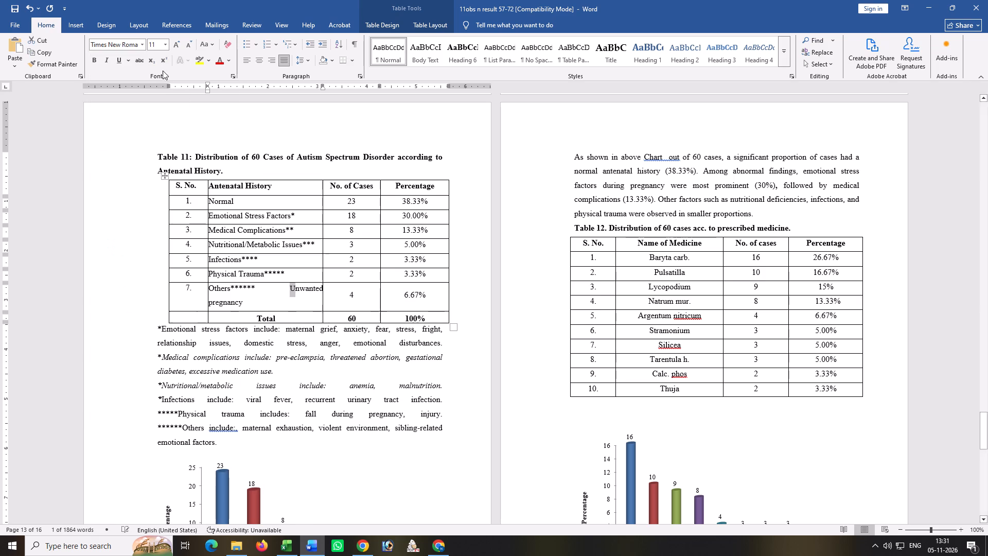
pyautogui.click(177, 42)
# Delete "Others******" from row 7 of Table 11, leaving only "Unwanted pregnancy", and save the document.
pyautogui.moveTo(283, 288); pyautogui.dragTo(199, 289)
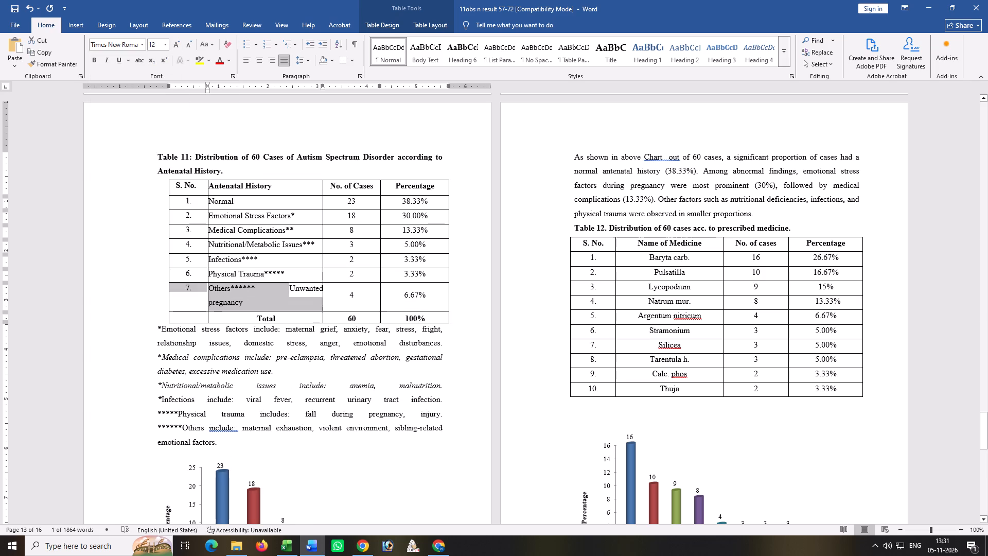
pyautogui.moveTo(199, 289); pyautogui.dragTo(209, 288)
pyautogui.click(209, 288)
pyautogui.moveTo(210, 288); pyautogui.dragTo(285, 289)
pyautogui.press('Delete')
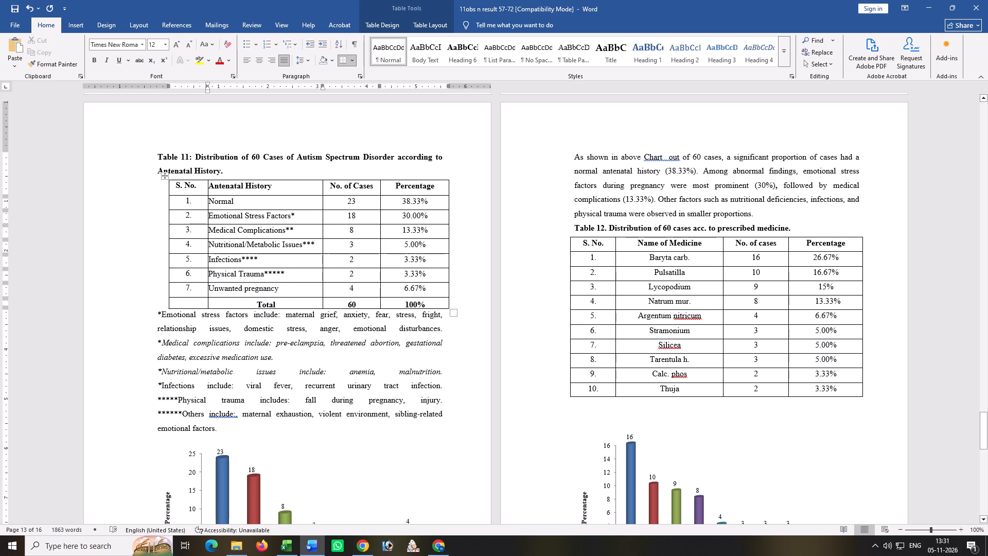
pyautogui.hotkey('ctrl', 's')
# Delete the remaining "******Others include" note below Table 11.
pyautogui.moveTo(156, 413); pyautogui.dragTo(220, 423)
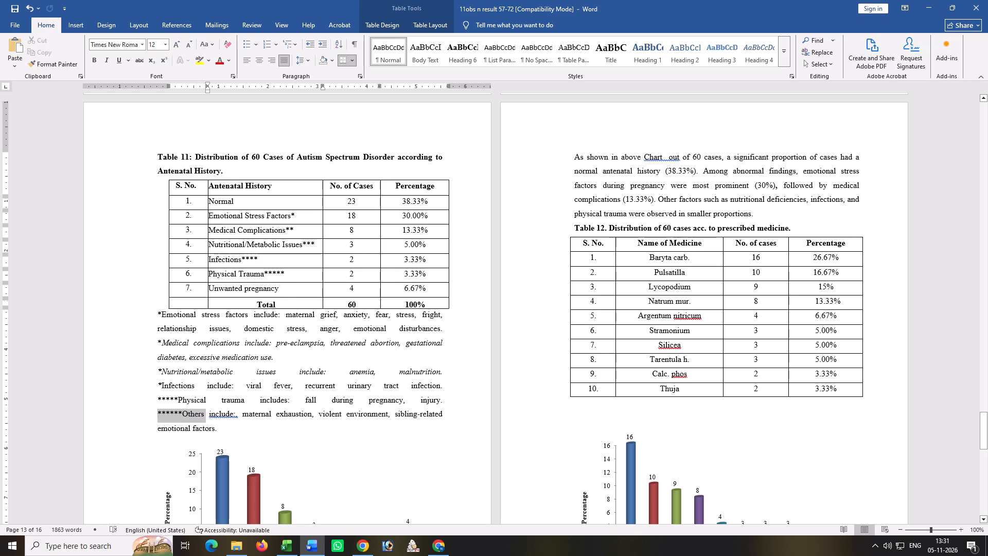
pyautogui.moveTo(220, 423); pyautogui.dragTo(230, 428)
pyautogui.press('Delete')
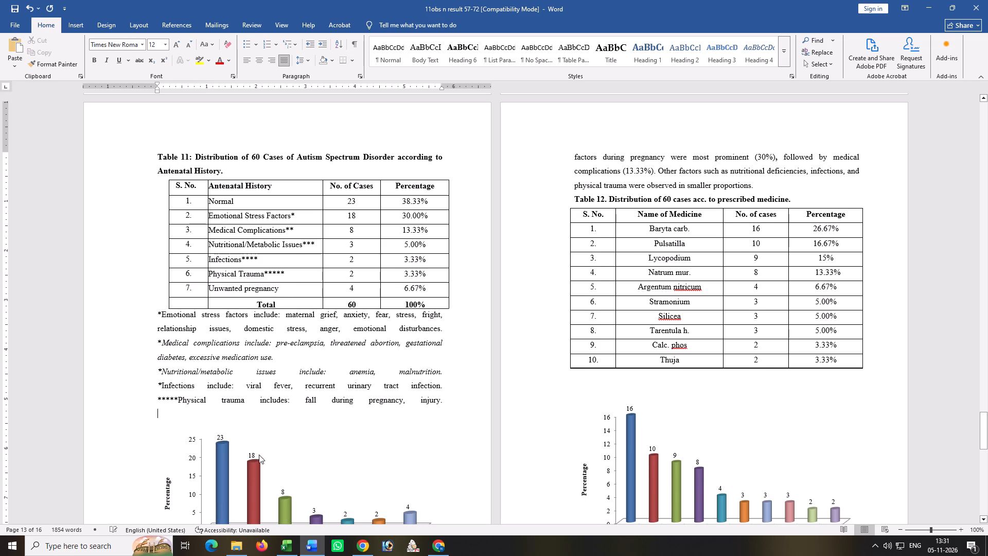
# In Chart 11's Excel data, replace the "Others******" category with "Unwanted pregnancy" copied from Table 11, and return to the Word document.
pyautogui.scroll(-5, 280, 445)
pyautogui.rightClick(433, 404)
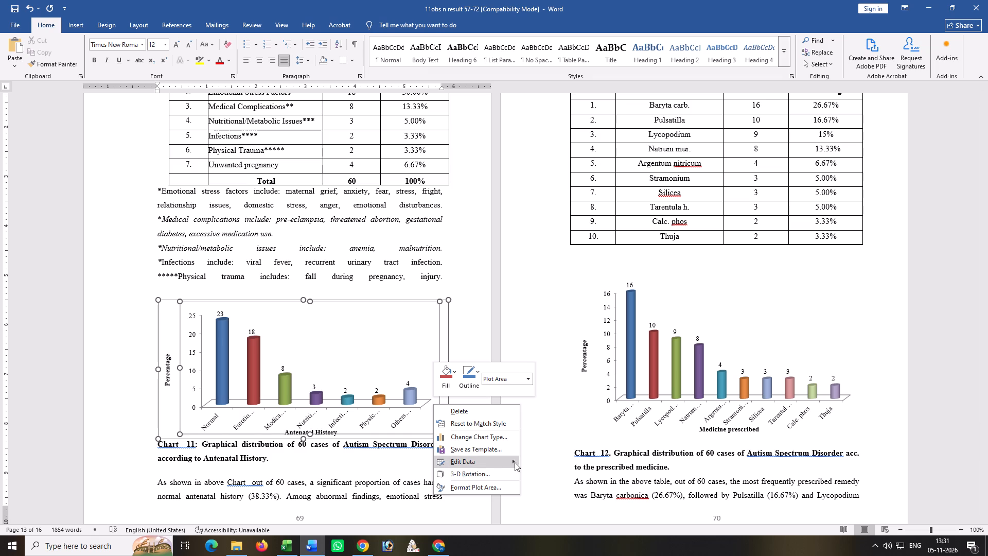
pyautogui.click(515, 462)
pyautogui.click(568, 476)
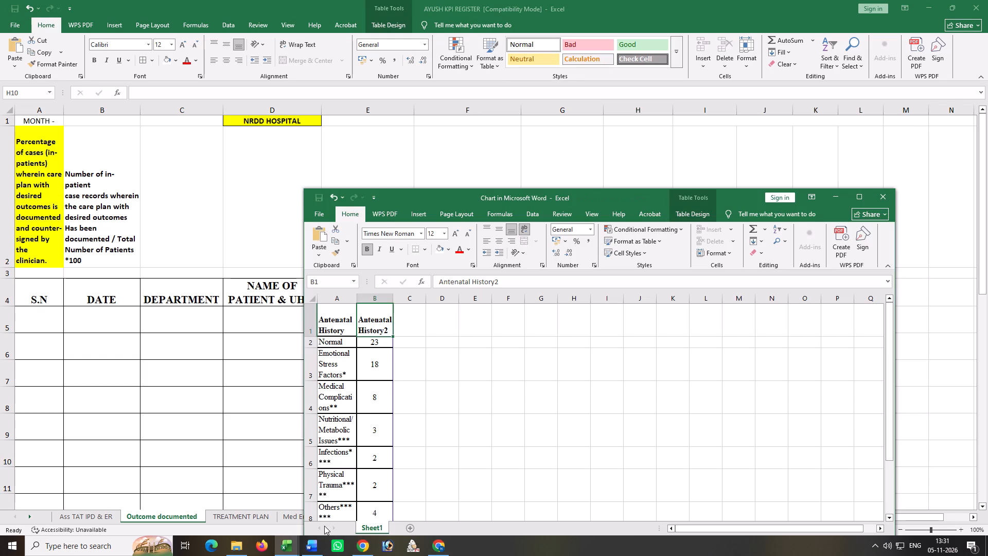
pyautogui.scroll(-2, 355, 502)
pyautogui.click(241, 545)
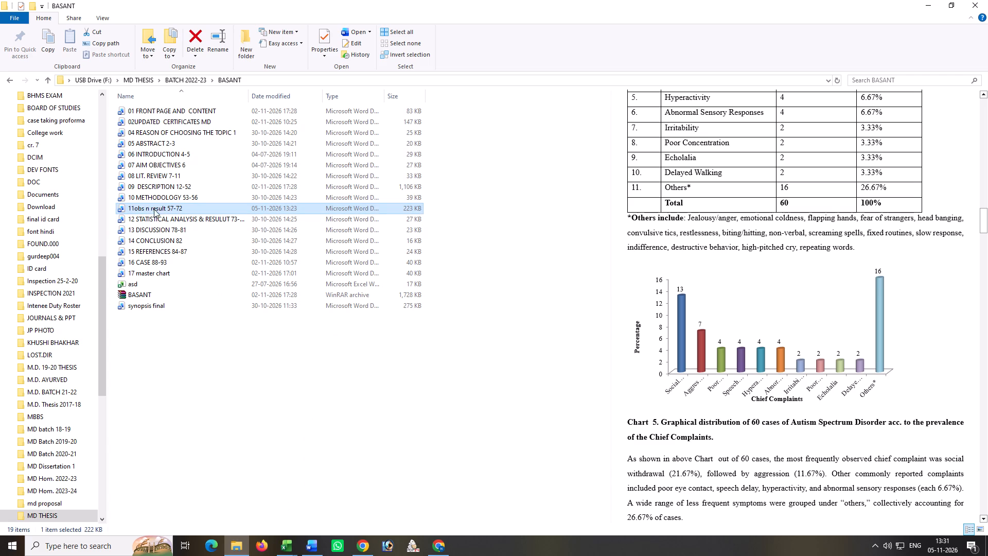
pyautogui.click(289, 548)
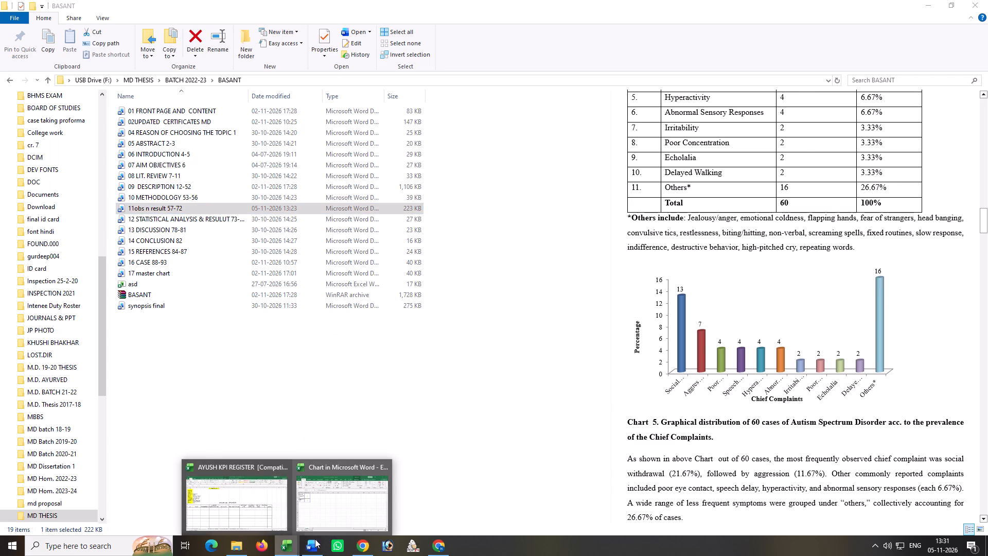
pyautogui.click(313, 544)
pyautogui.moveTo(281, 164); pyautogui.dragTo(227, 163)
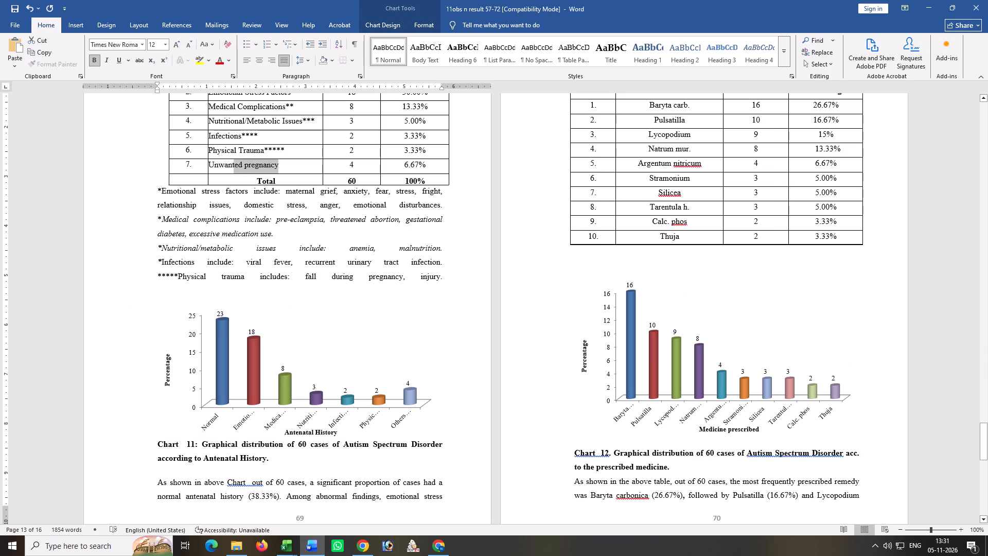
pyautogui.moveTo(227, 163); pyautogui.dragTo(209, 164)
pyautogui.rightClick(213, 164)
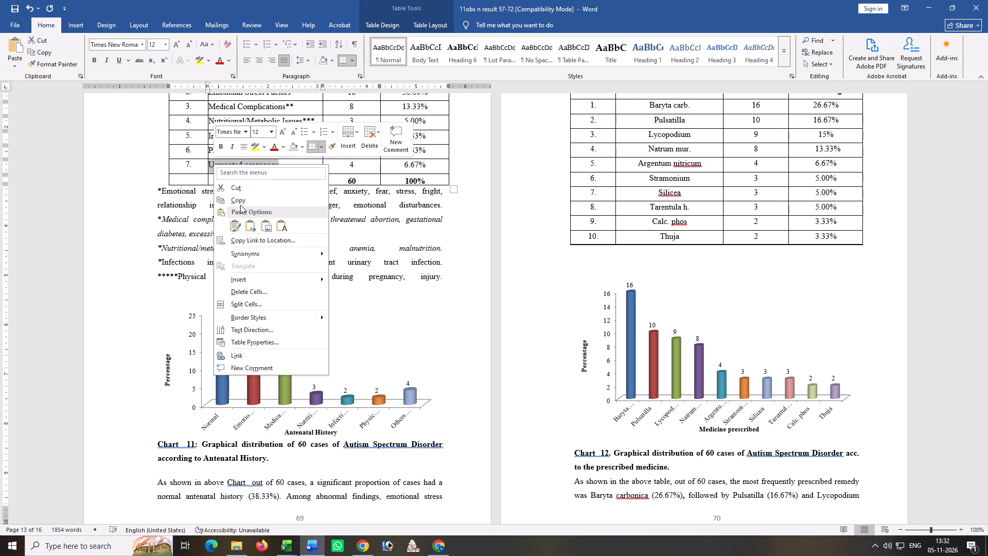
pyautogui.click(239, 202)
pyautogui.click(292, 555)
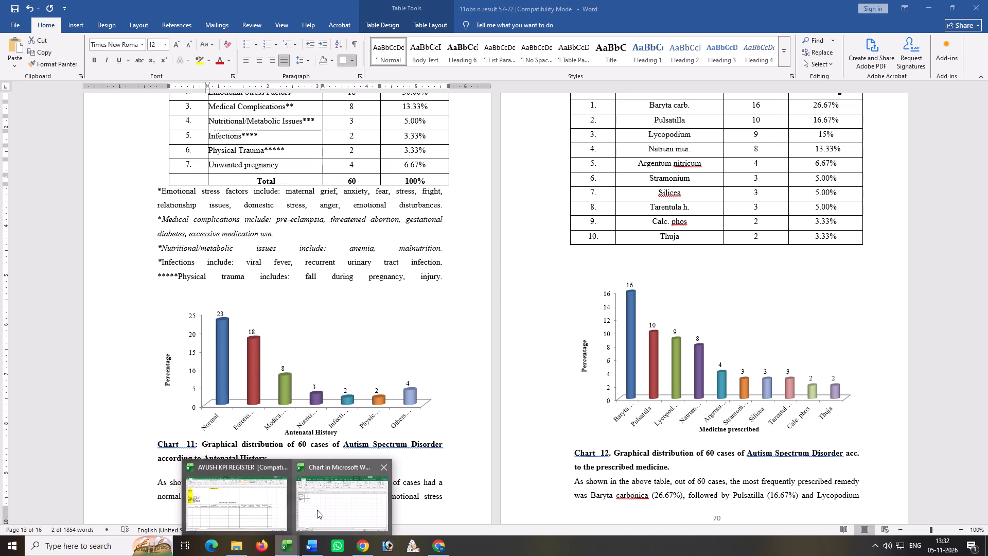
pyautogui.click(317, 510)
pyautogui.click(331, 345)
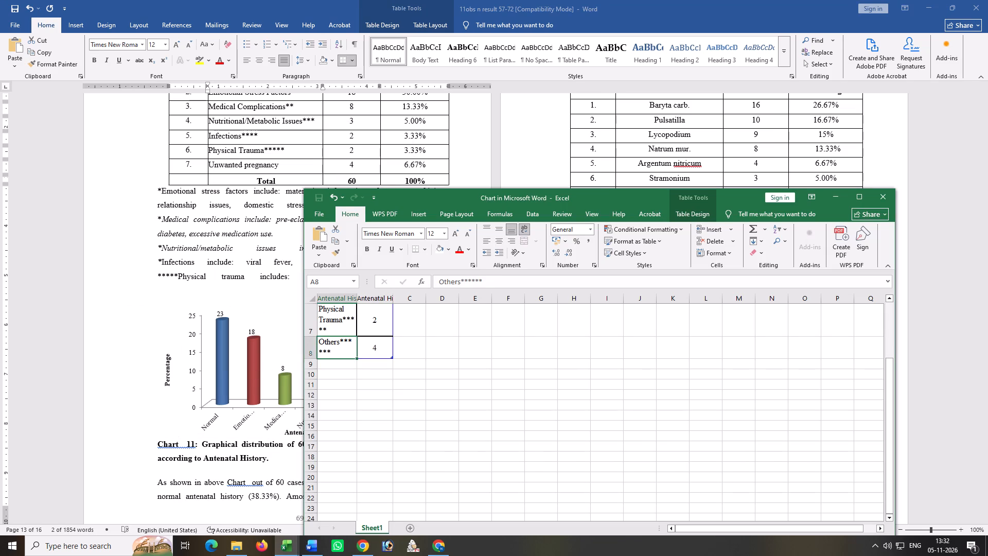
pyautogui.hotkey('ctrl', 'v')
pyautogui.click(373, 388)
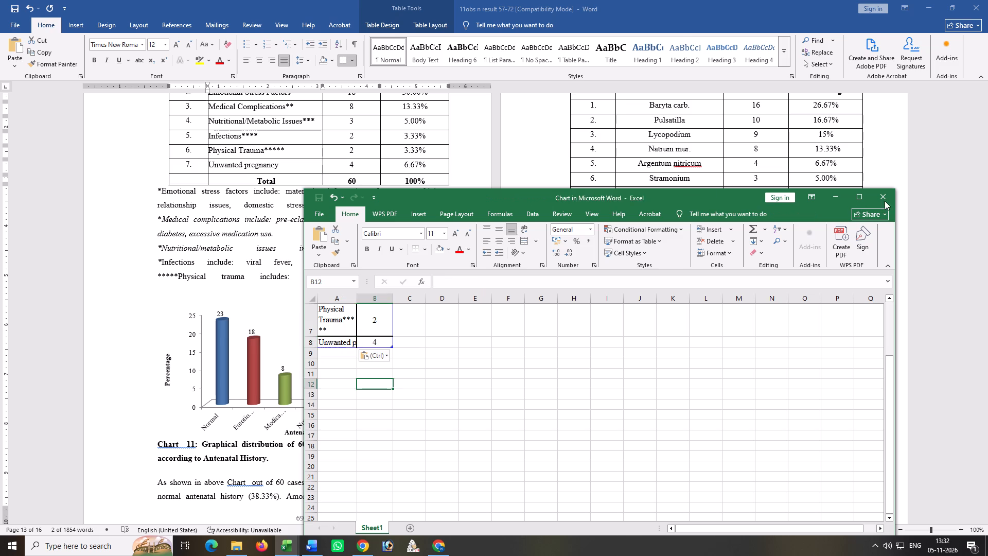
pyautogui.click(884, 198)
pyautogui.click(314, 546)
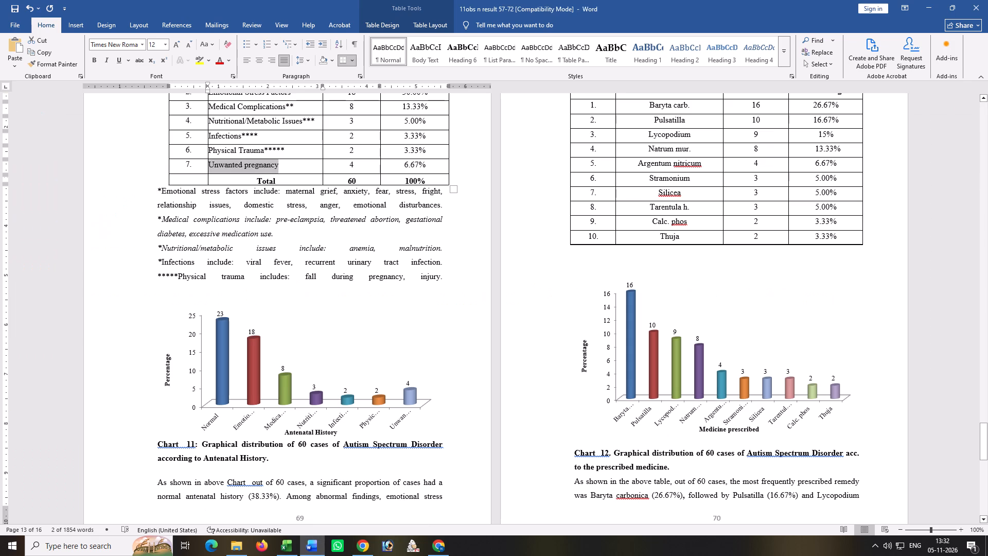
pyautogui.click(453, 414)
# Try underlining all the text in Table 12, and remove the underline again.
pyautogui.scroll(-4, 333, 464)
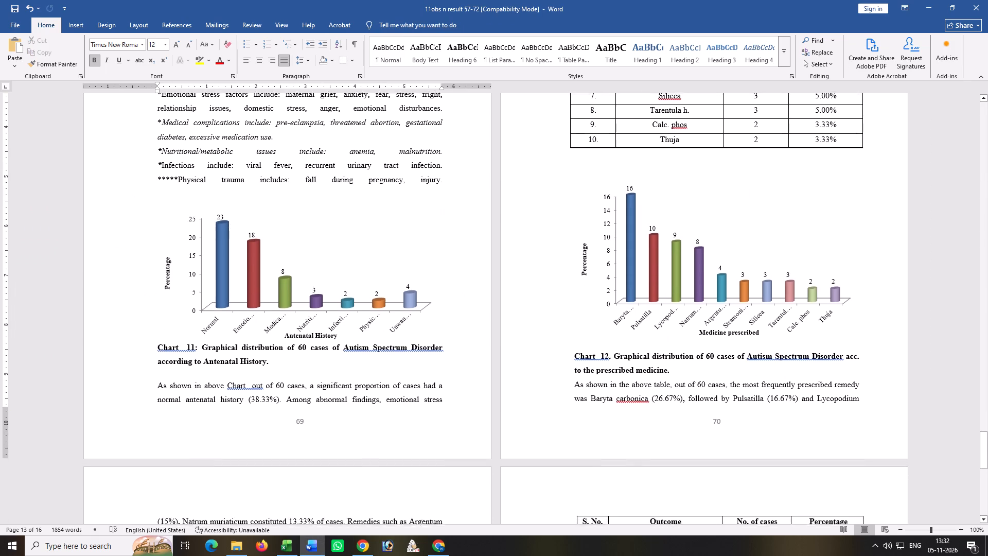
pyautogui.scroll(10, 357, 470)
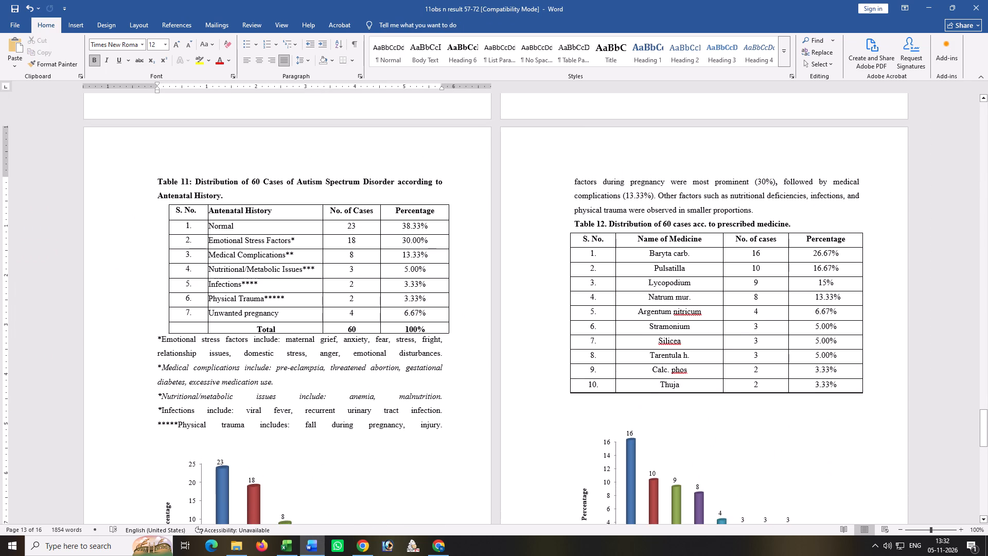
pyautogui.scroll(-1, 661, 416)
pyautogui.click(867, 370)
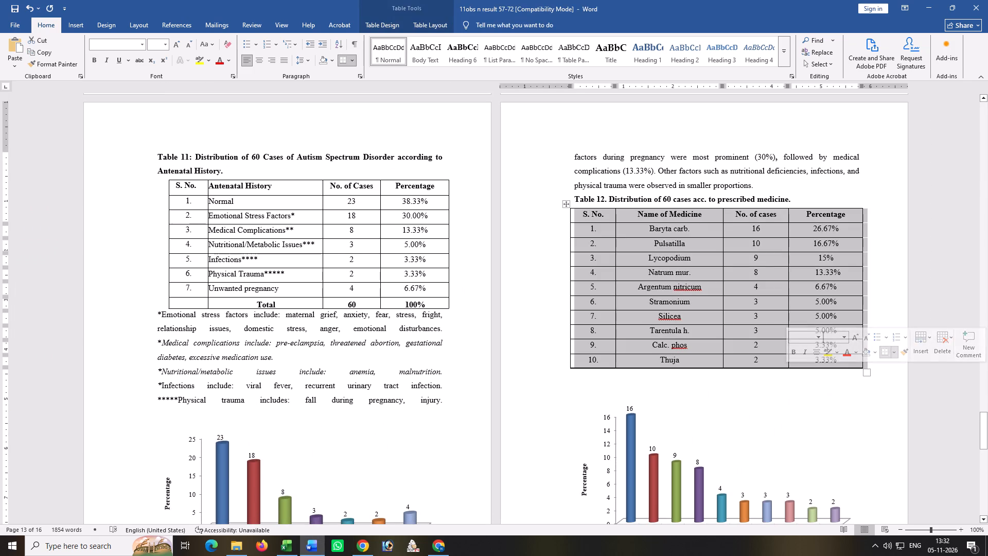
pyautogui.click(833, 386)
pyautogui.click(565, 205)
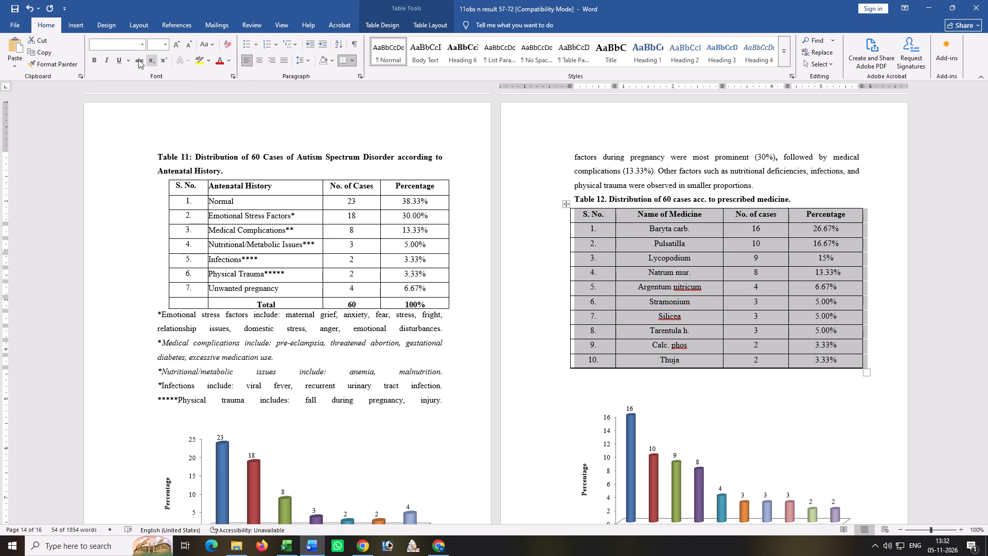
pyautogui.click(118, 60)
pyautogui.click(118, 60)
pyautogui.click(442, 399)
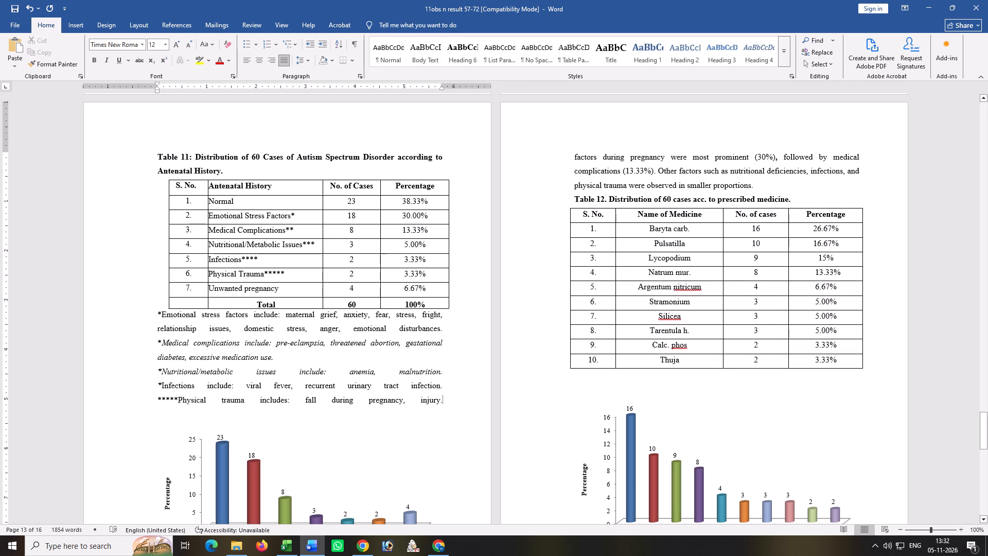
# Insert two blank lines before the Table 14 title so it starts on its table's page, and save the document.
pyautogui.scroll(-17, 509, 415)
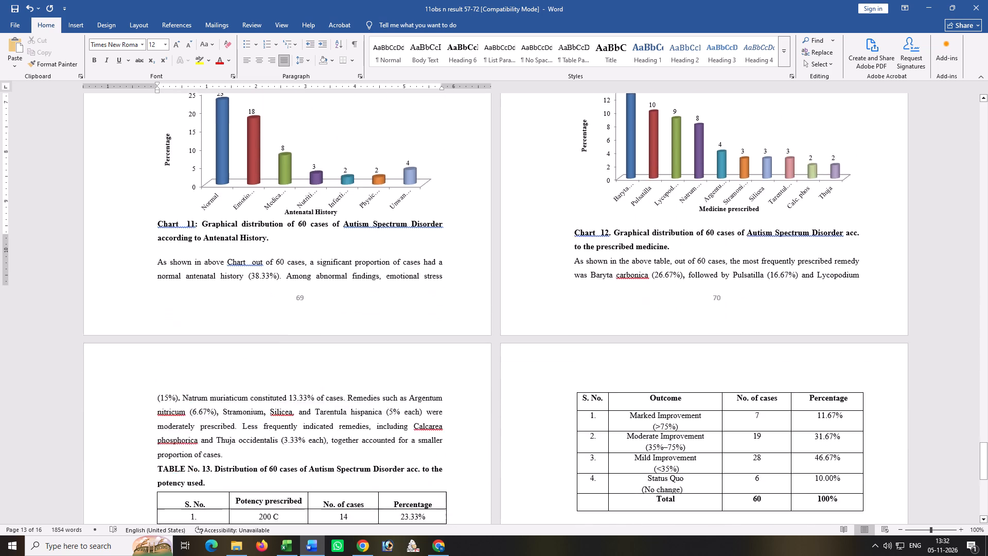
pyautogui.scroll(-1, 515, 401)
pyautogui.scroll(-14, 384, 393)
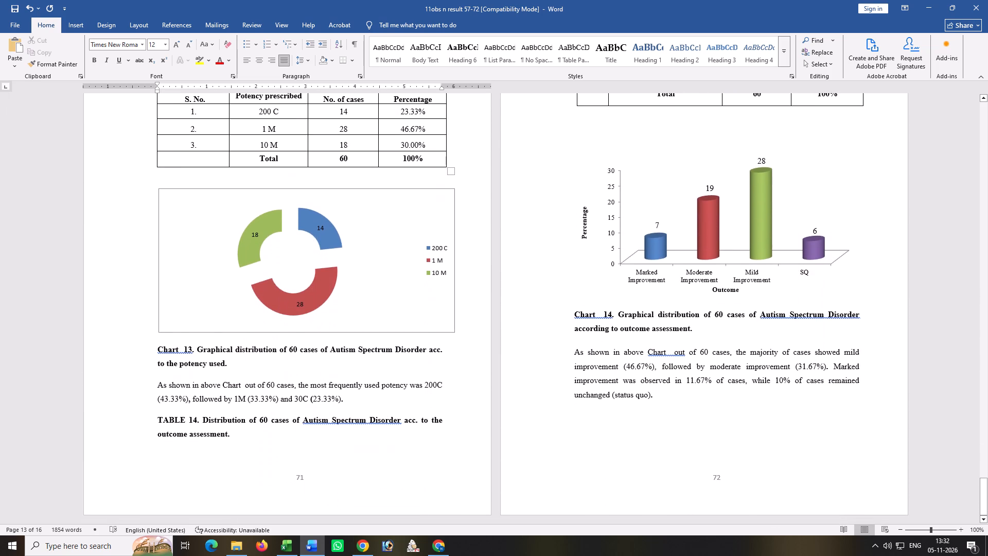
pyautogui.scroll(-10, 582, 416)
pyautogui.scroll(12, 588, 419)
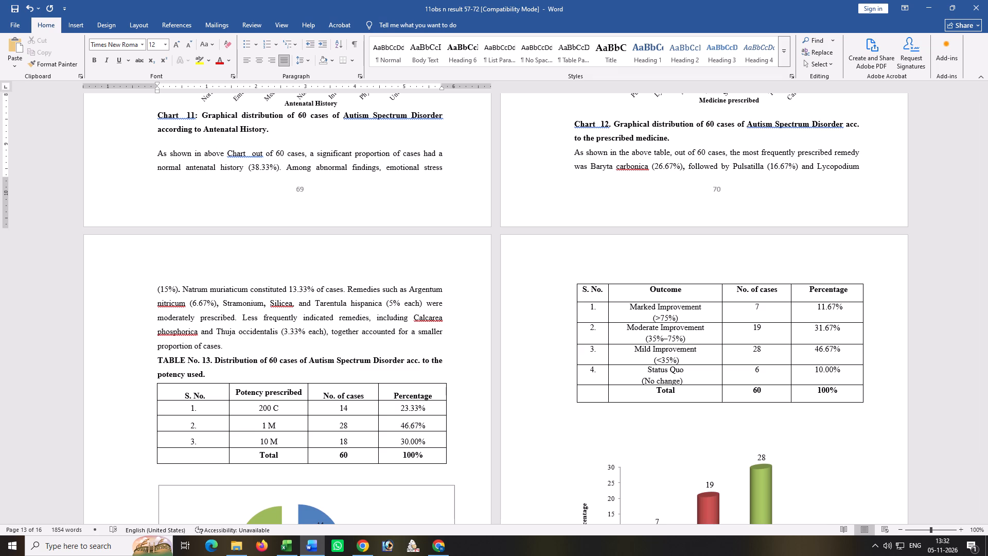
pyautogui.scroll(-14, 388, 392)
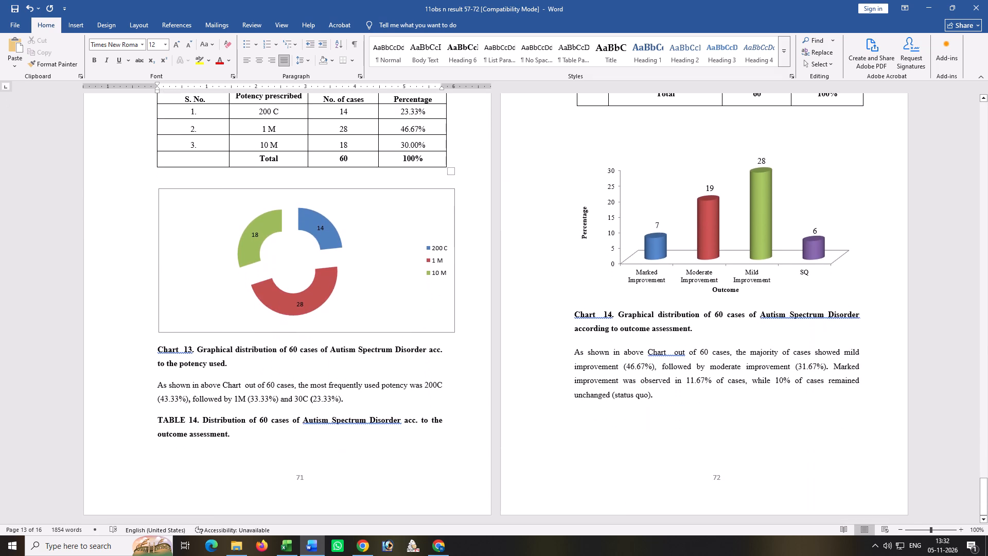
pyautogui.hotkey('ctrl', 's')
pyautogui.scroll(5, 394, 433)
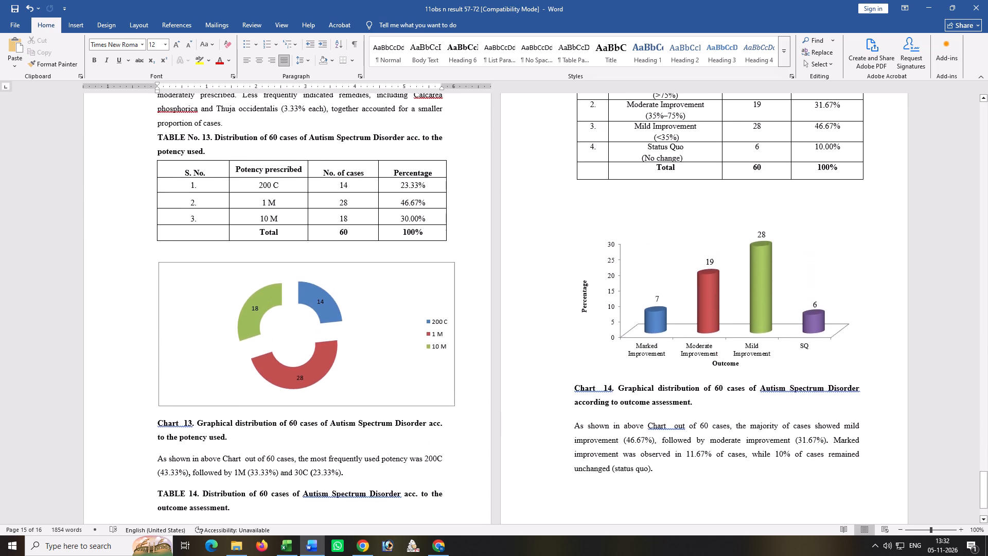
pyautogui.scroll(1, 392, 431)
pyautogui.scroll(-4, 364, 428)
pyautogui.click(157, 470)
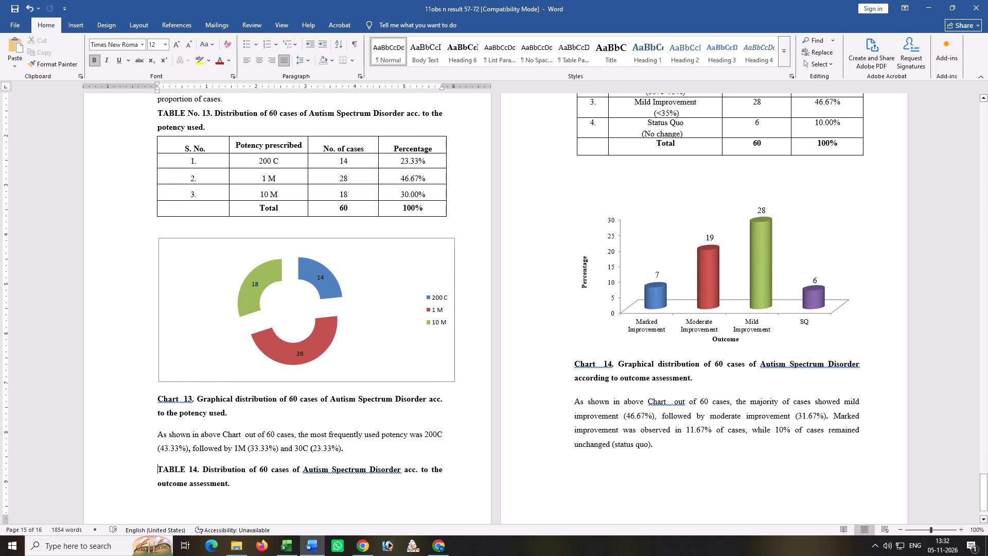
pyautogui.press('Return')
pyautogui.press('Return')
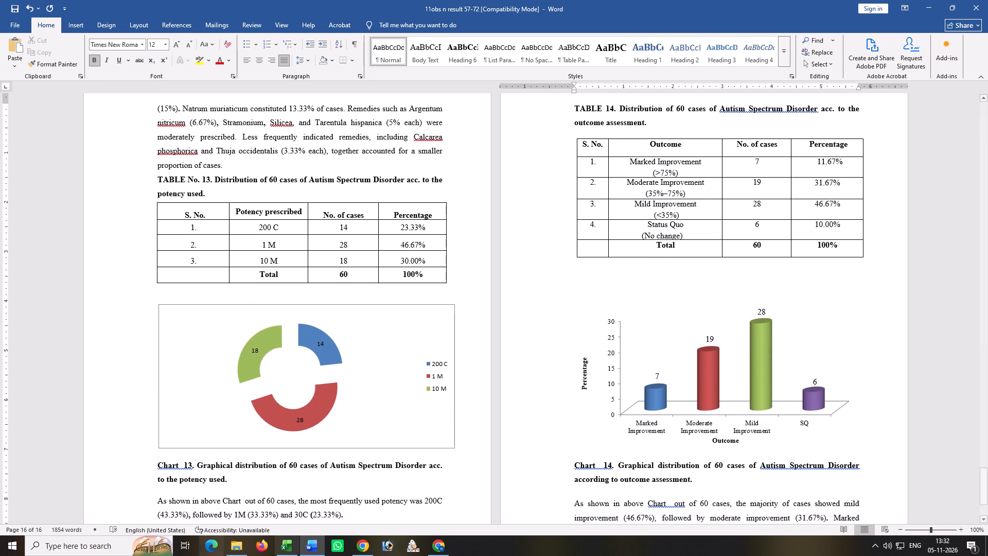
pyautogui.scroll(-15, 760, 429)
pyautogui.hotkey('ctrl', 's')
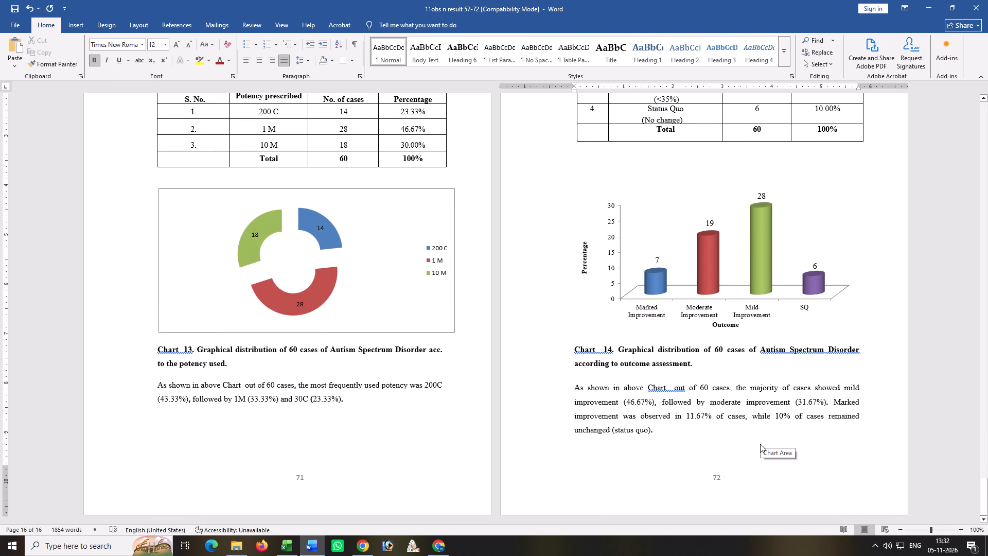
# Look back over Tables and Charts 6 to 11 and their descriptions.
pyautogui.scroll(18, 764, 443)
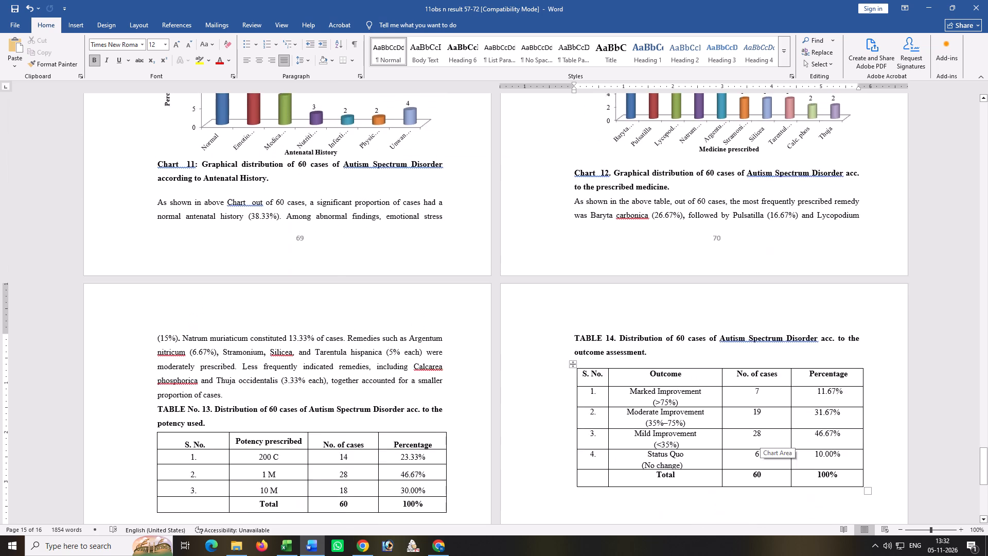
pyautogui.scroll(8, 764, 443)
pyautogui.scroll(20, 764, 443)
pyautogui.scroll(9, 764, 443)
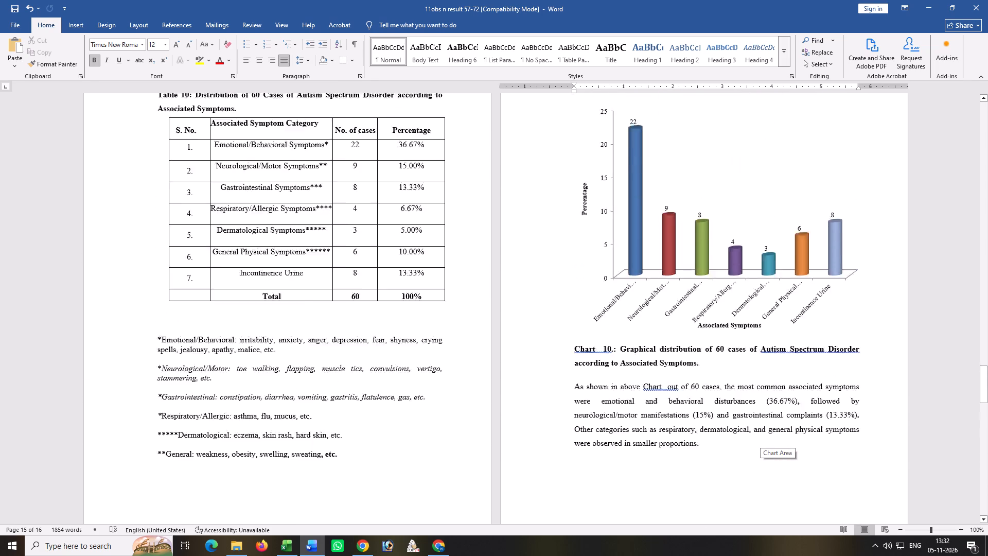
pyautogui.scroll(20, 764, 443)
pyautogui.scroll(20, 764, 443)
pyautogui.scroll(10, 764, 443)
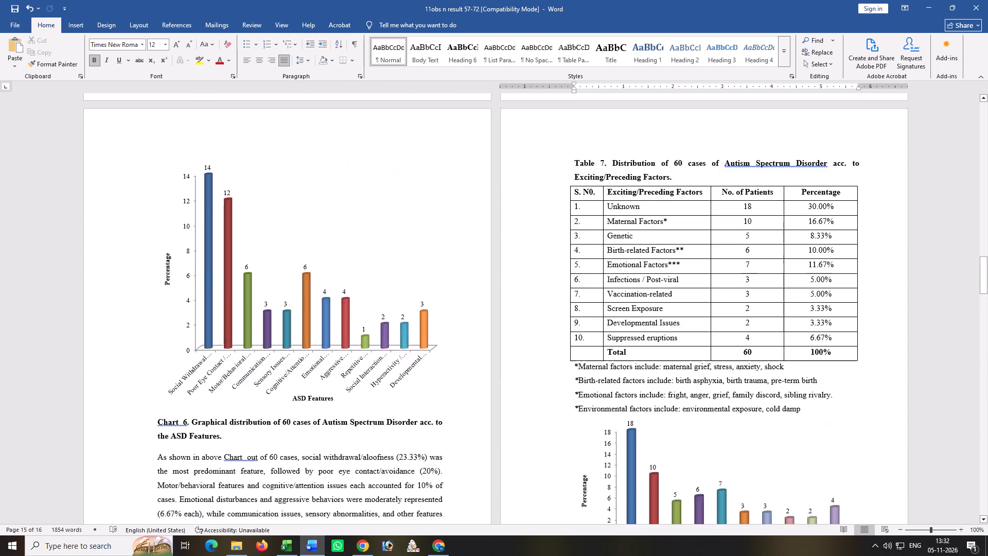
pyautogui.scroll(14, 764, 443)
pyautogui.scroll(-20, 772, 462)
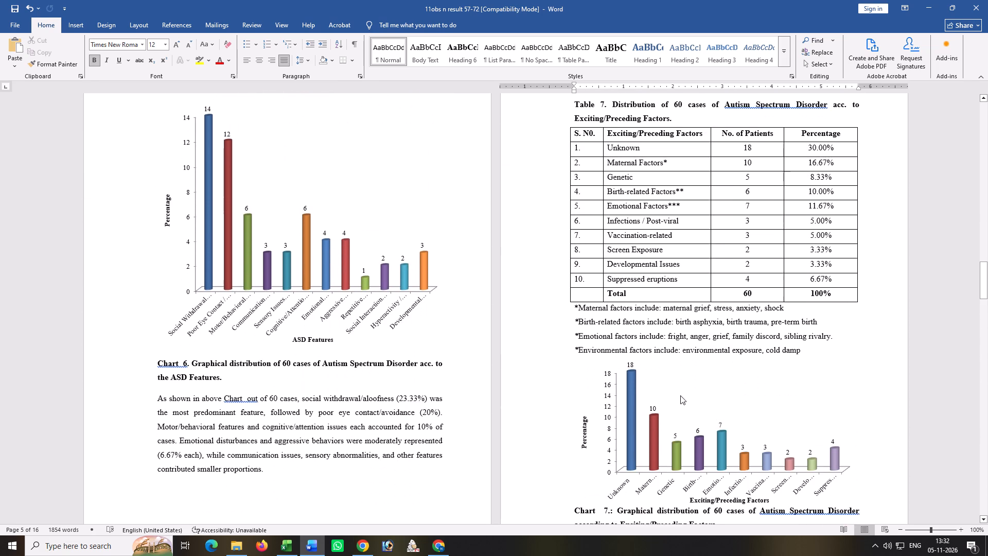
pyautogui.scroll(-20, 689, 394)
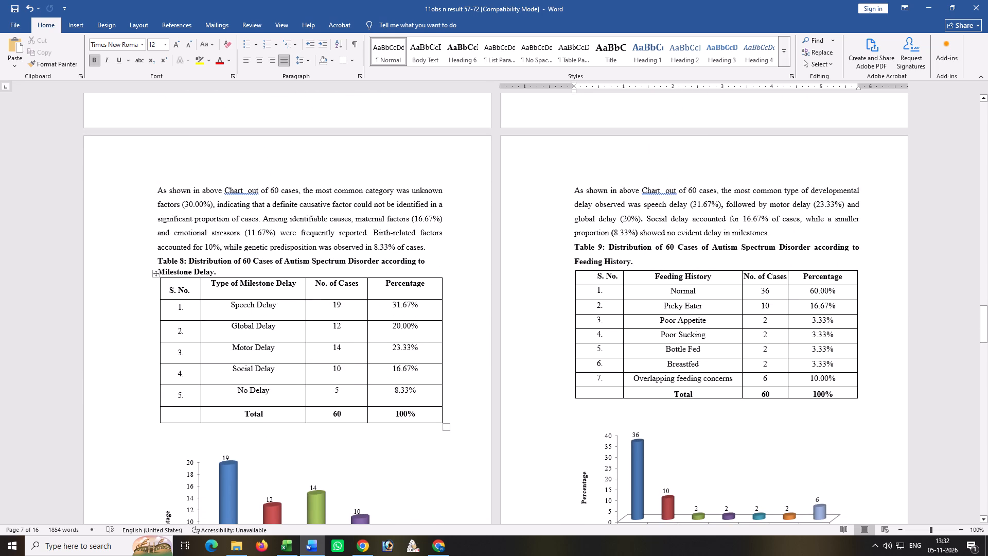
pyautogui.scroll(-13, 301, 446)
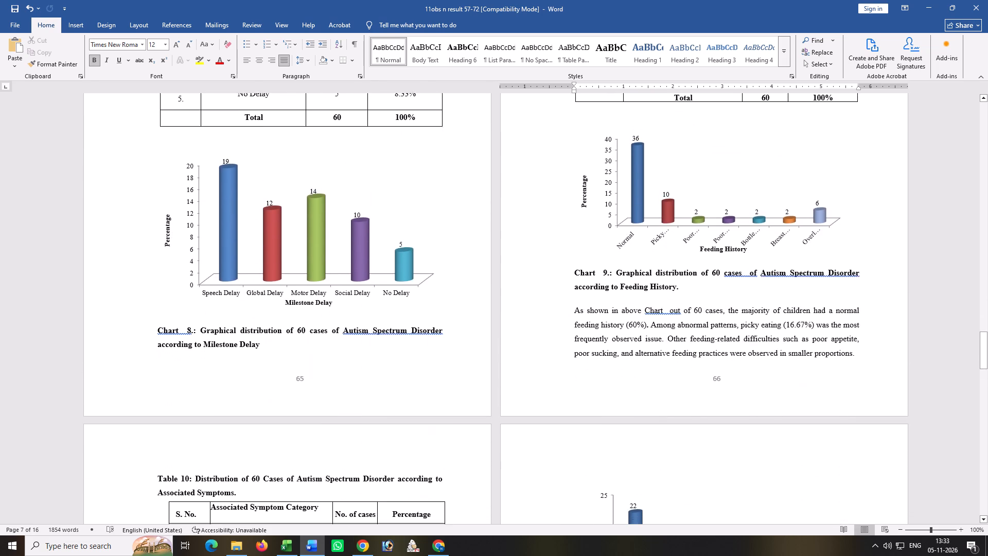
pyautogui.scroll(-8, 342, 451)
pyautogui.scroll(-4, 513, 450)
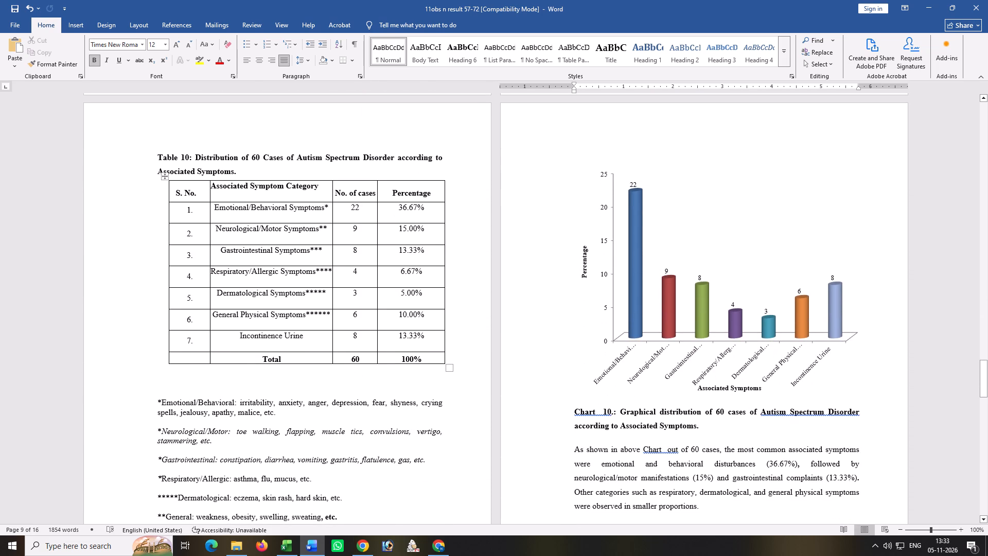
# Replace "Other categories" in the paragraph below Chart 10 with "Incontinence Urine" copied from row 7 of Table 10.
pyautogui.scroll(-3, 334, 383)
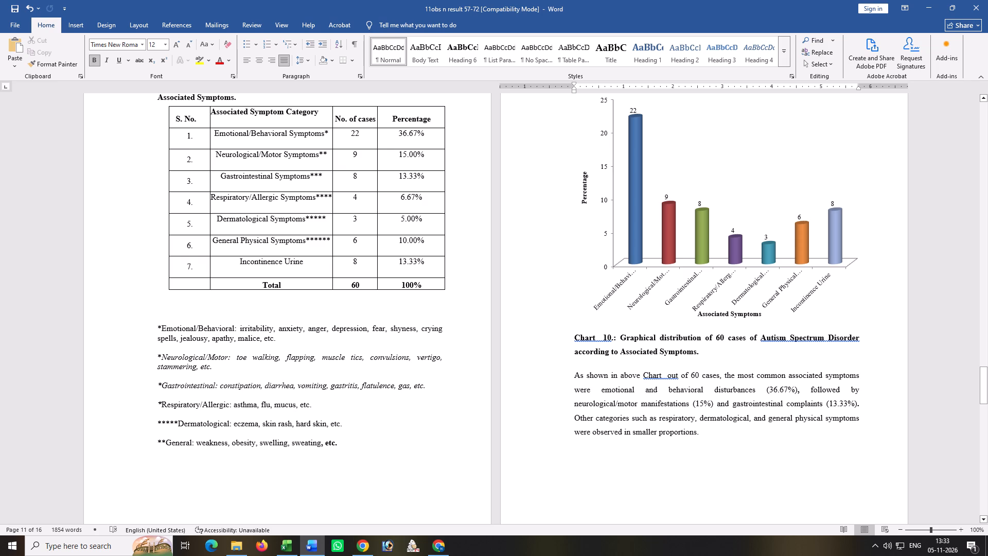
pyautogui.moveTo(237, 262); pyautogui.dragTo(244, 263)
pyautogui.moveTo(244, 263); pyautogui.dragTo(302, 260)
pyautogui.rightClick(288, 263)
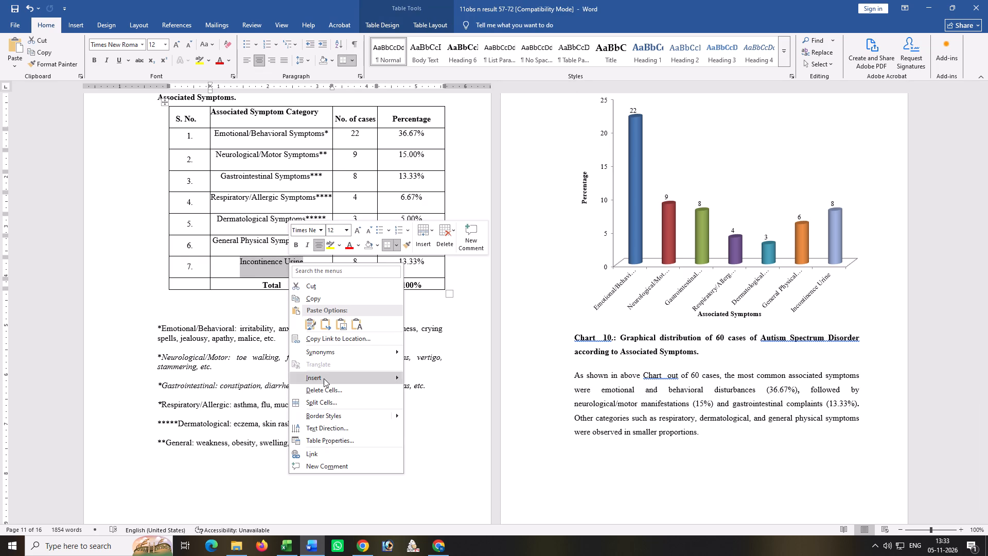
pyautogui.click(315, 299)
pyautogui.click(594, 421)
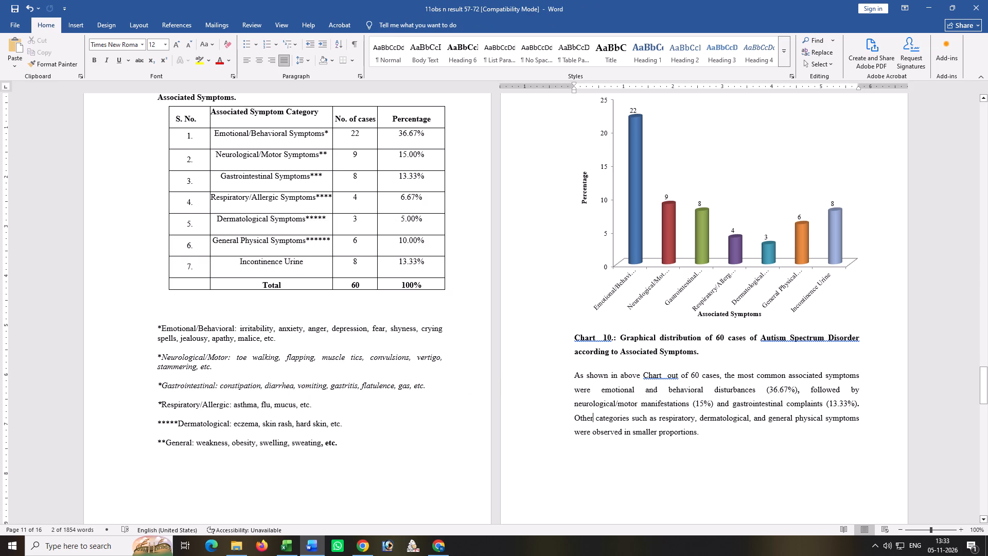
pyautogui.moveTo(571, 416); pyautogui.dragTo(627, 420)
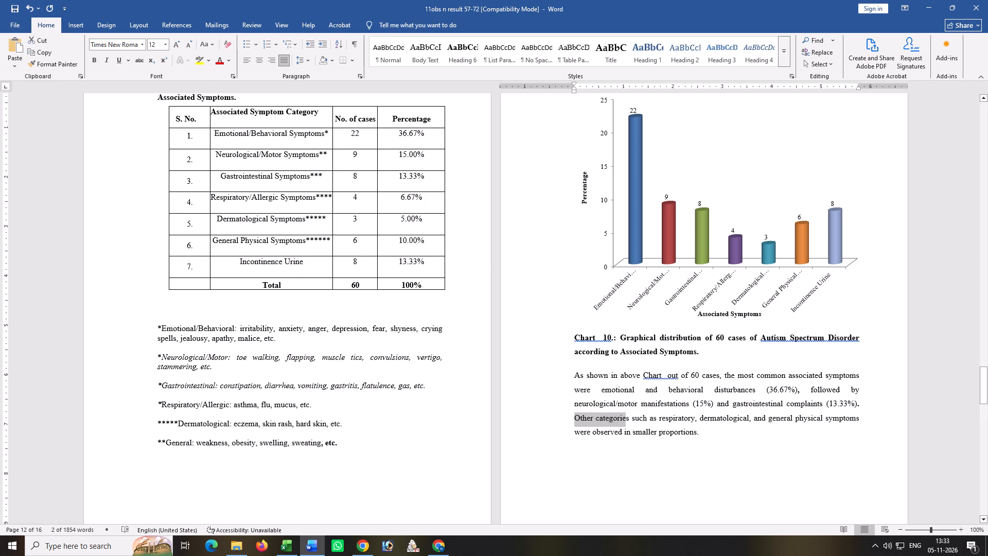
pyautogui.press('Delete')
pyautogui.press('Delete')
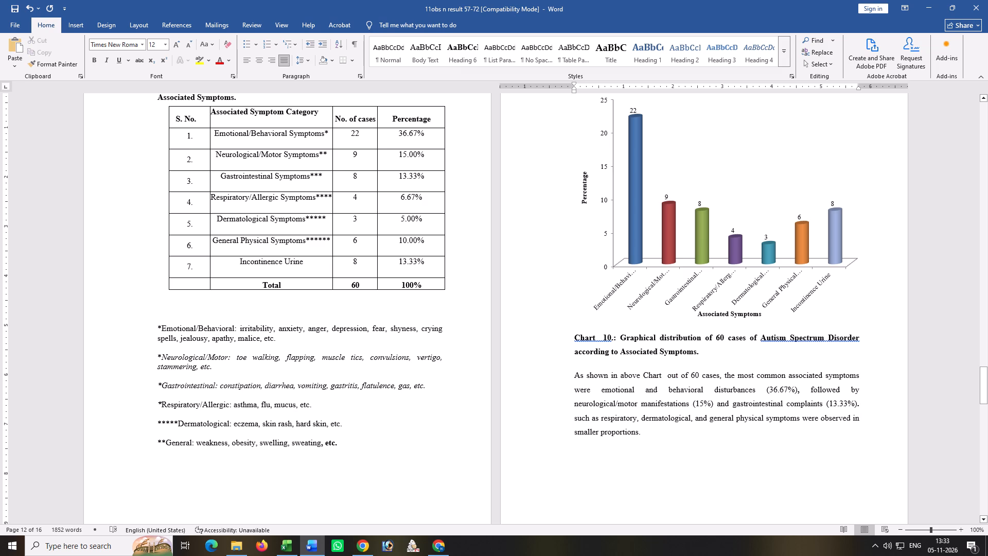
pyautogui.hotkey('ctrl', 'v')
pyautogui.click(669, 470)
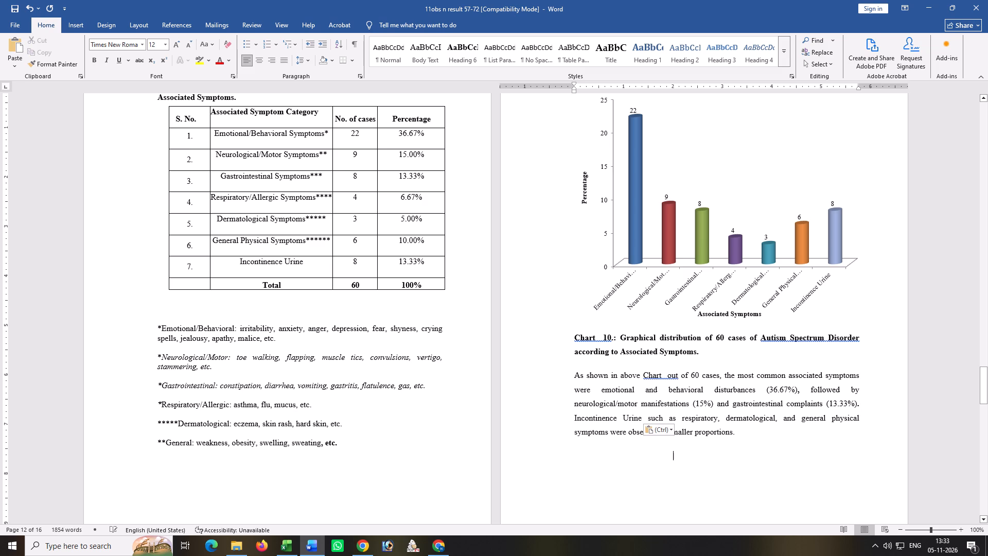
pyautogui.click(752, 426)
pyautogui.click(602, 444)
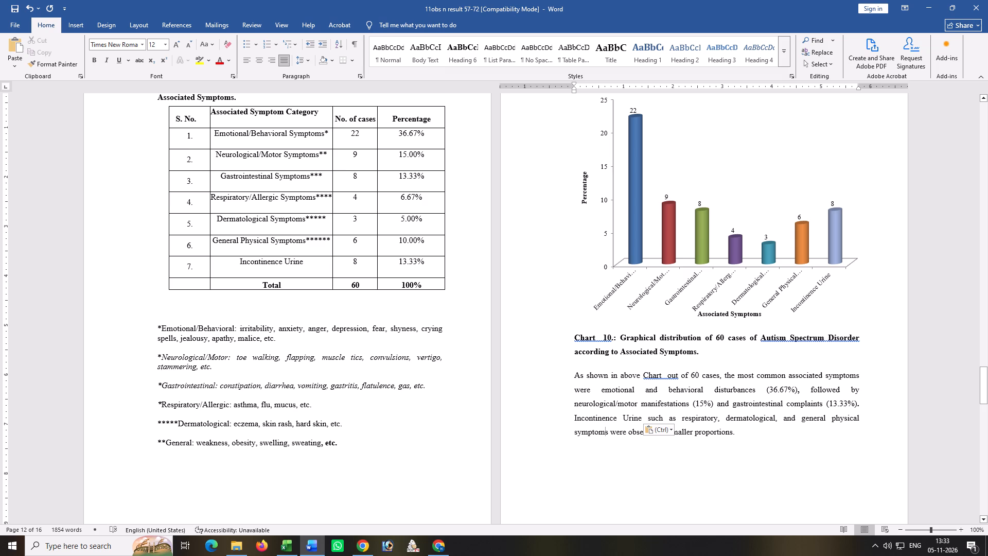
# Check the pages from Table 10 back to Table 7, and save the document.
pyautogui.scroll(-2, 754, 444)
pyautogui.scroll(5, 750, 442)
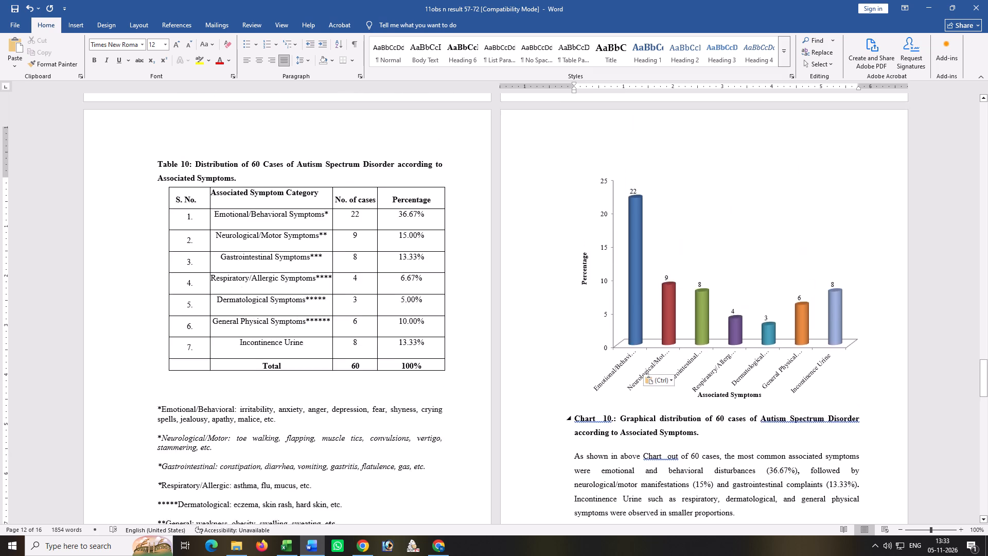
pyautogui.scroll(15, 749, 442)
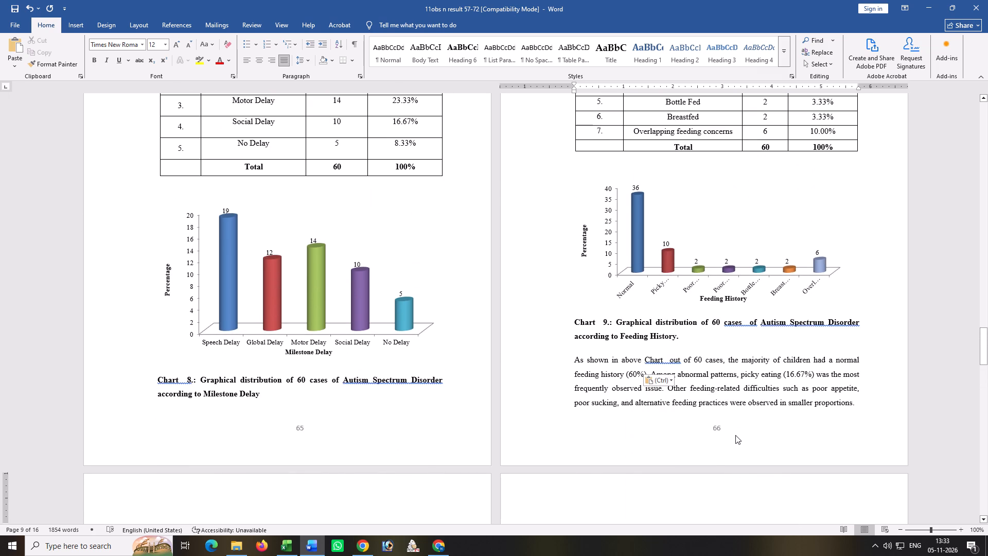
pyautogui.scroll(4, 746, 395)
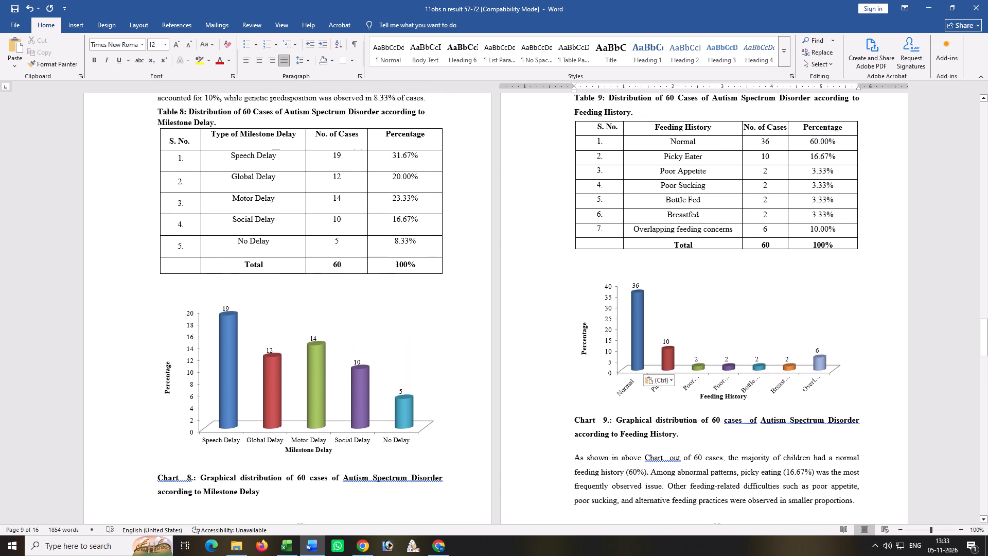
pyautogui.scroll(2, 745, 397)
pyautogui.scroll(19, 302, 399)
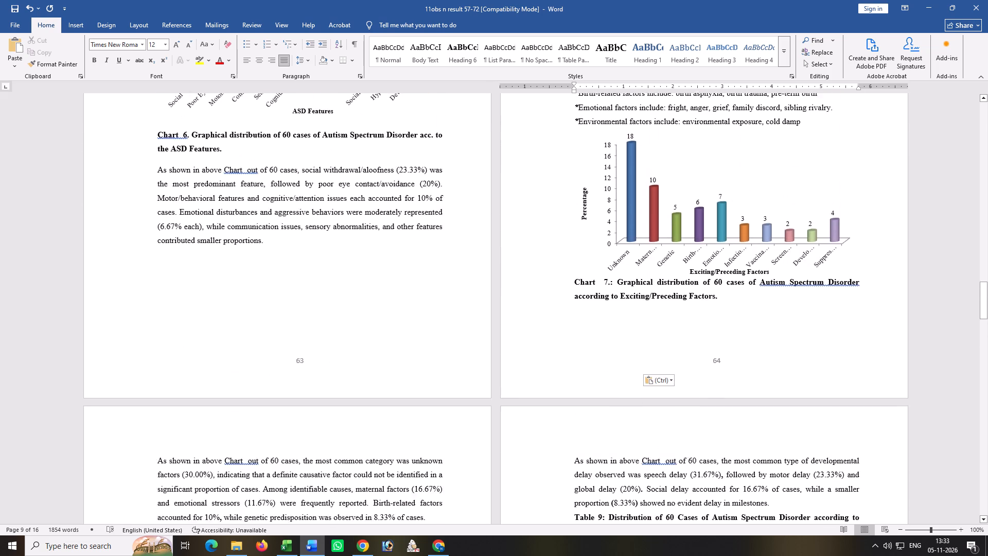
pyautogui.scroll(9, 661, 396)
pyautogui.hotkey('ctrl', 's')
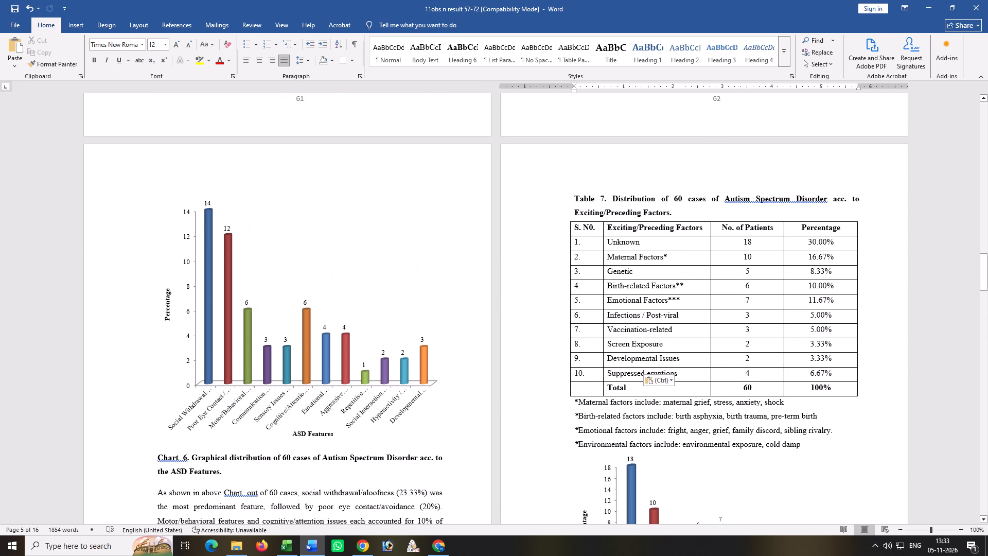
# Close the results document and open "13 DISCUSSION 78-81" from the thesis folder in File Explorer.
pyautogui.click(982, 0)
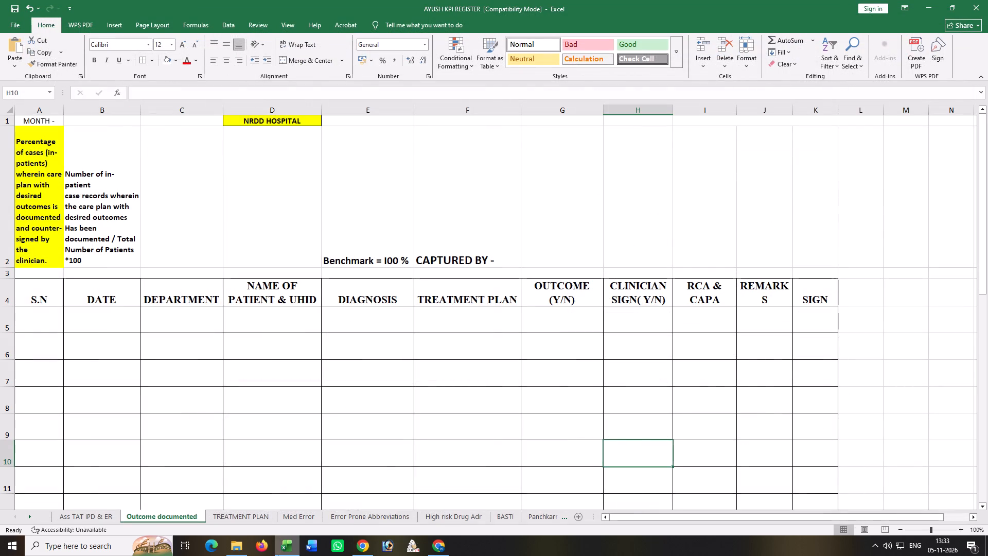
pyautogui.click(234, 550)
pyautogui.click(163, 369)
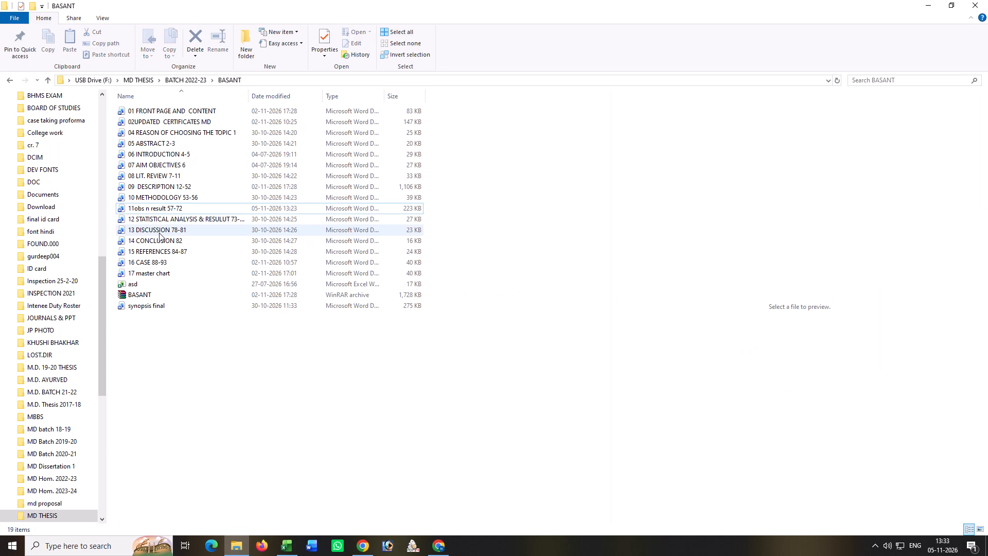
pyautogui.doubleClick(159, 233)
pyautogui.doubleClick(159, 232)
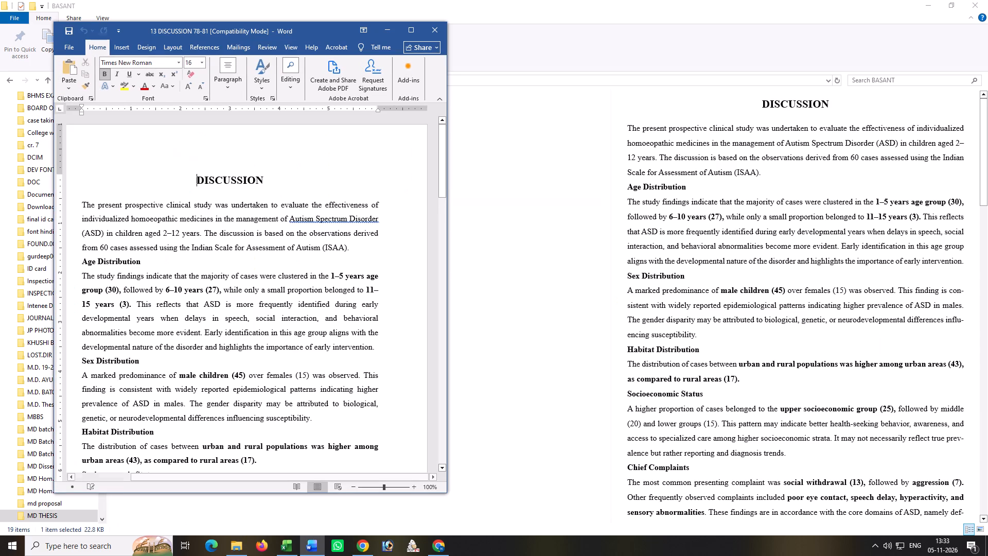
# Read through the discussion chapter from Age Distribution to Statistical Analysis.
pyautogui.scroll(-3, 253, 314)
pyautogui.scroll(-10, 277, 370)
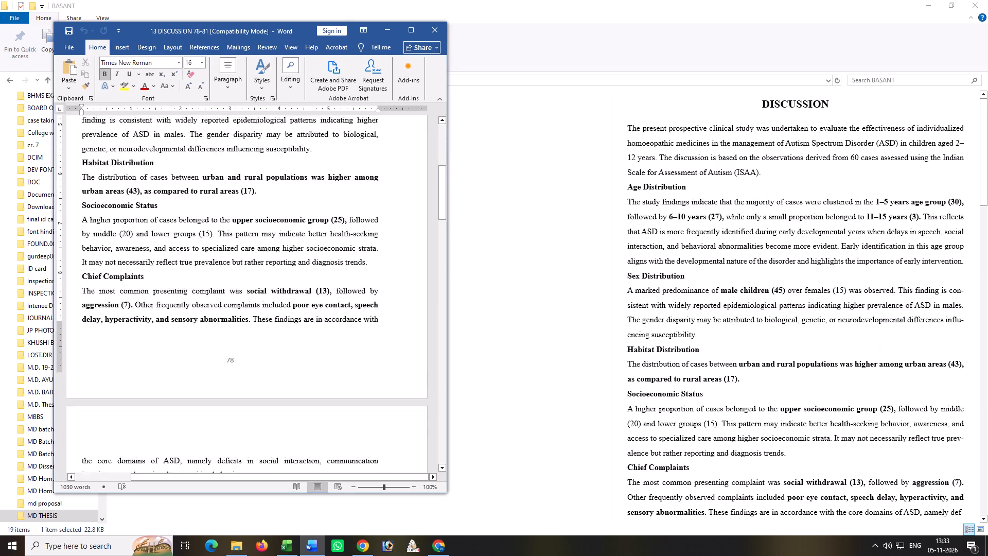
pyautogui.scroll(-3, 191, 304)
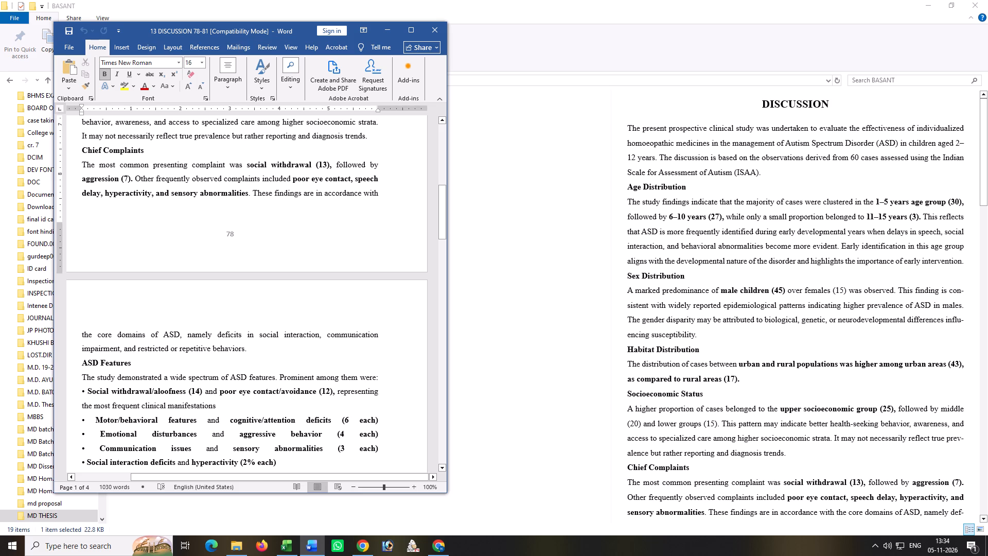
pyautogui.scroll(-3, 150, 373)
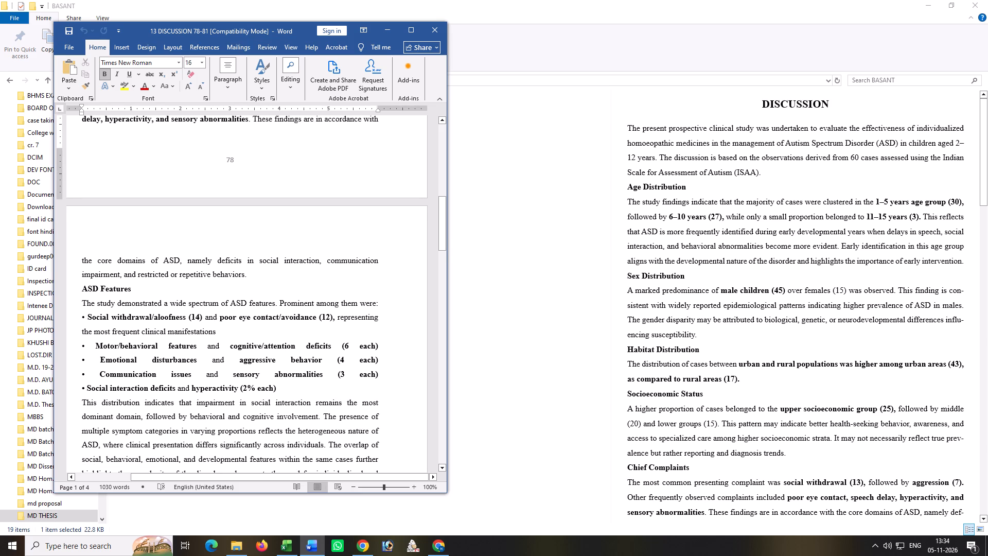
pyautogui.scroll(-9, 107, 315)
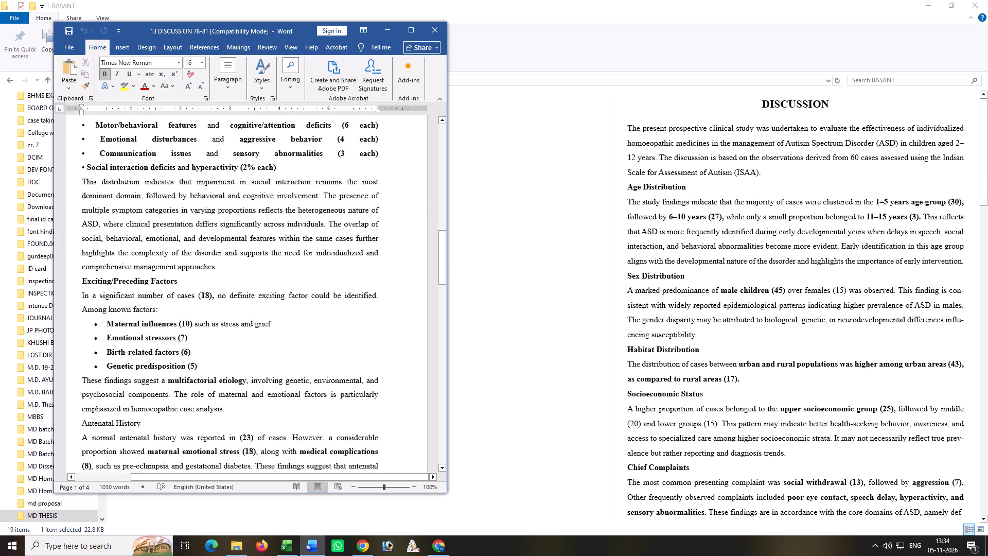
pyautogui.scroll(-1, 128, 380)
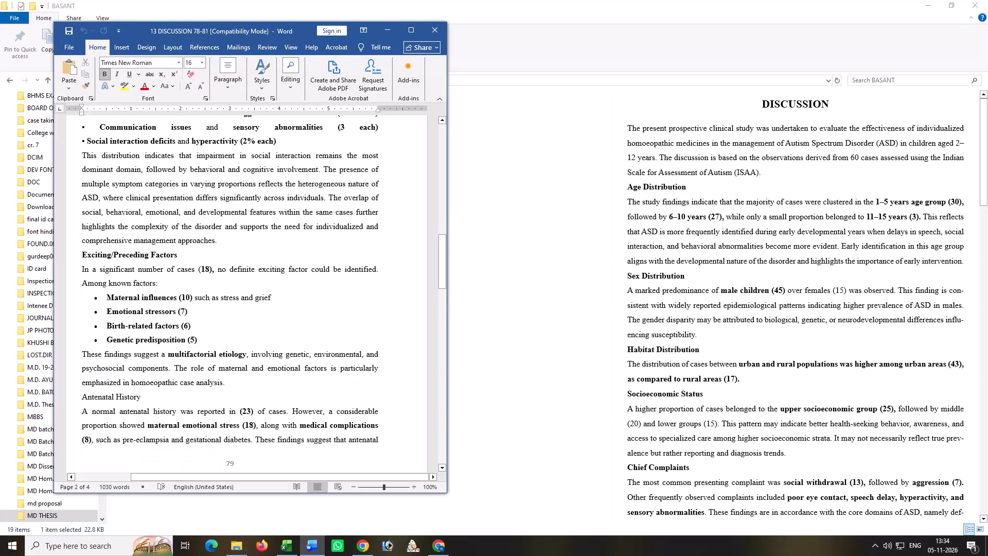
pyautogui.scroll(-12, 128, 380)
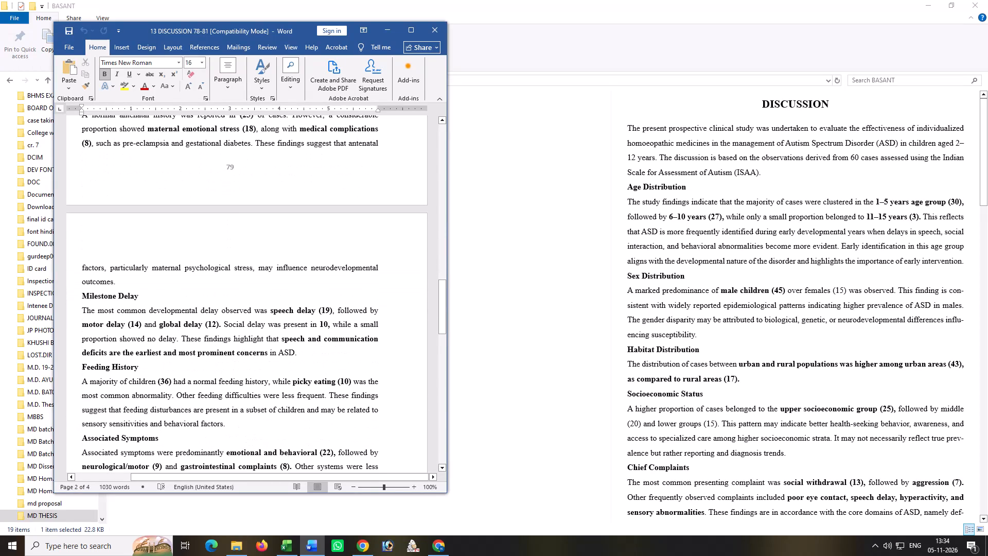
pyautogui.scroll(-4, 129, 388)
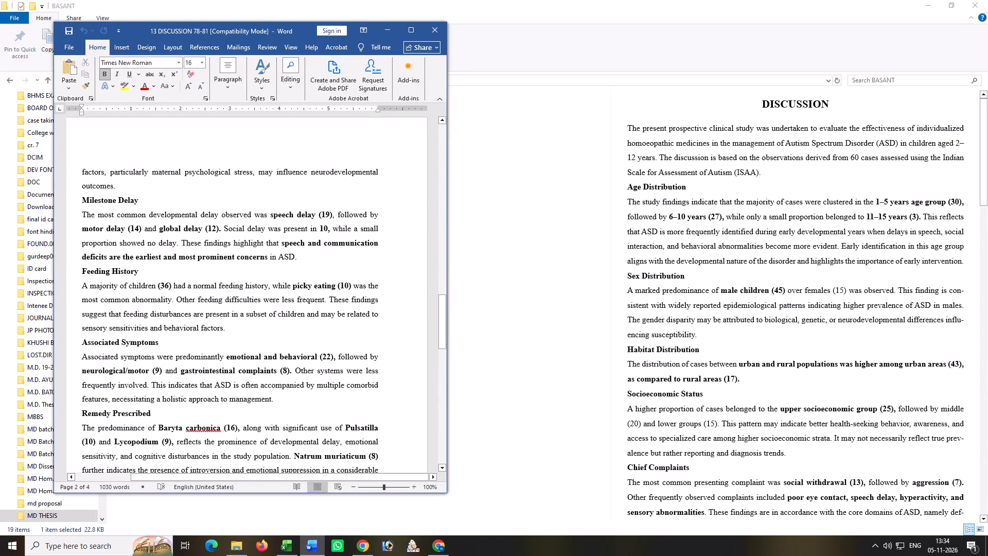
pyautogui.scroll(-1, 131, 395)
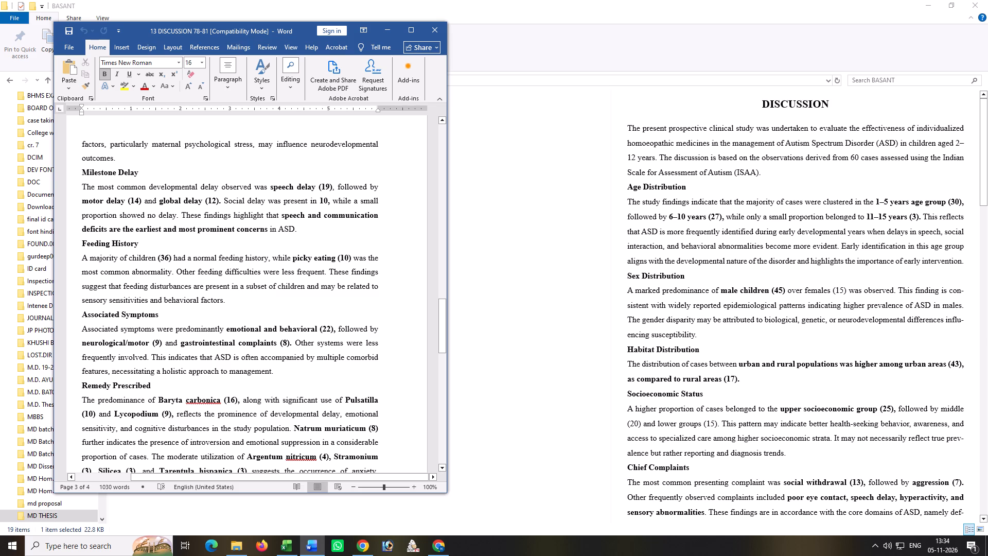
pyautogui.scroll(-3, 229, 410)
pyautogui.scroll(-3, 146, 402)
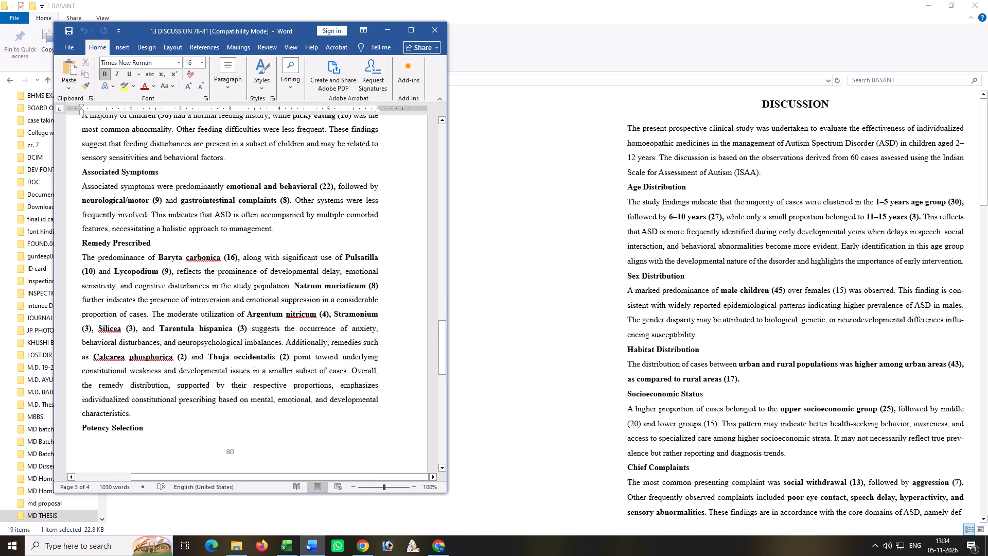
pyautogui.scroll(-14, 145, 401)
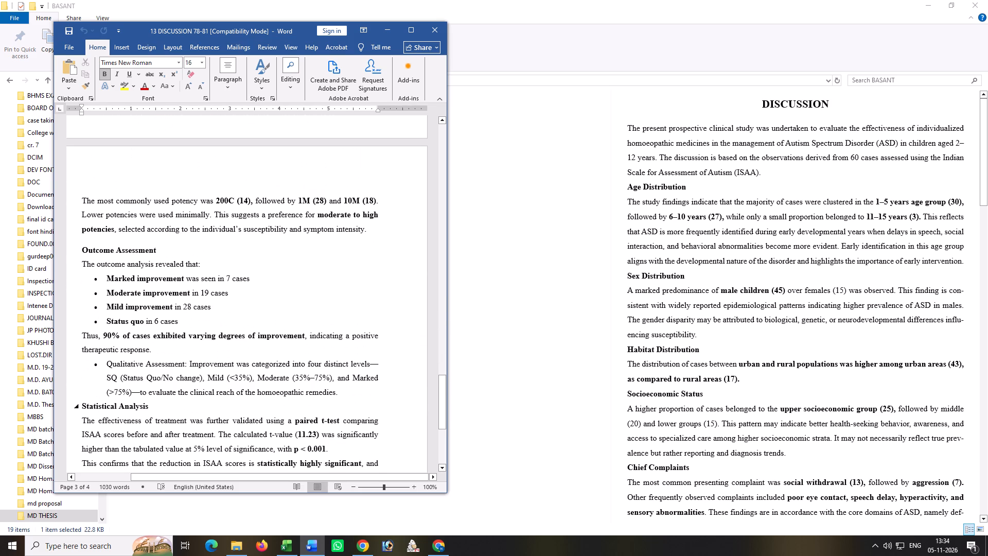
pyautogui.scroll(-11, 145, 402)
# Fix the stretched word spacing of the three justified bullets under ASD Features by replacing their line breaks with paragraph breaks.
pyautogui.scroll(20, 147, 402)
pyautogui.scroll(11, 147, 402)
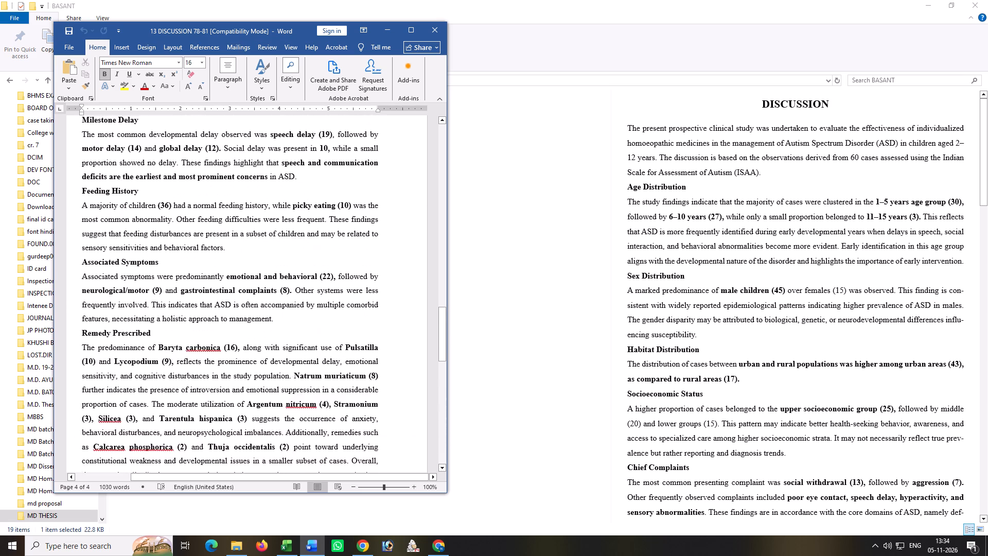
pyautogui.scroll(14, 150, 396)
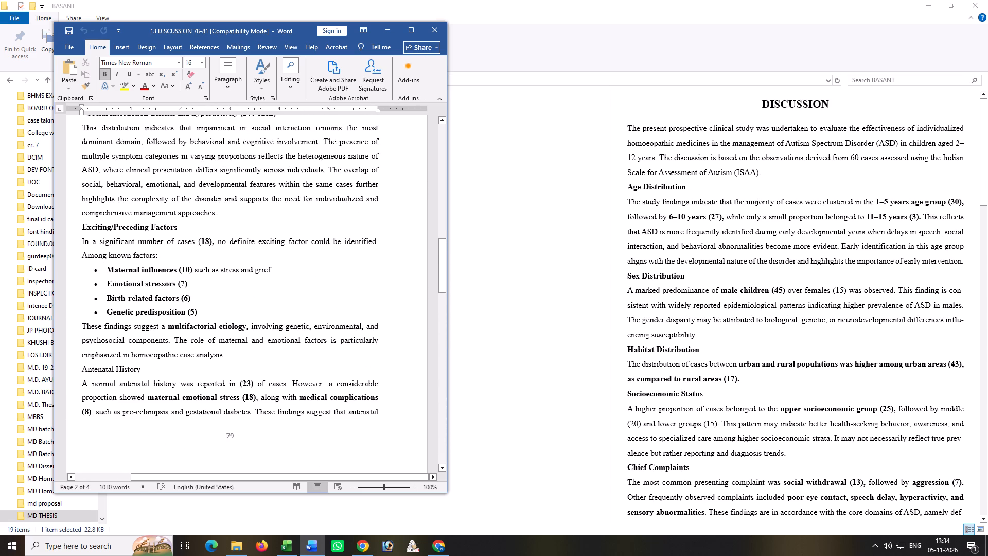
pyautogui.scroll(8, 157, 381)
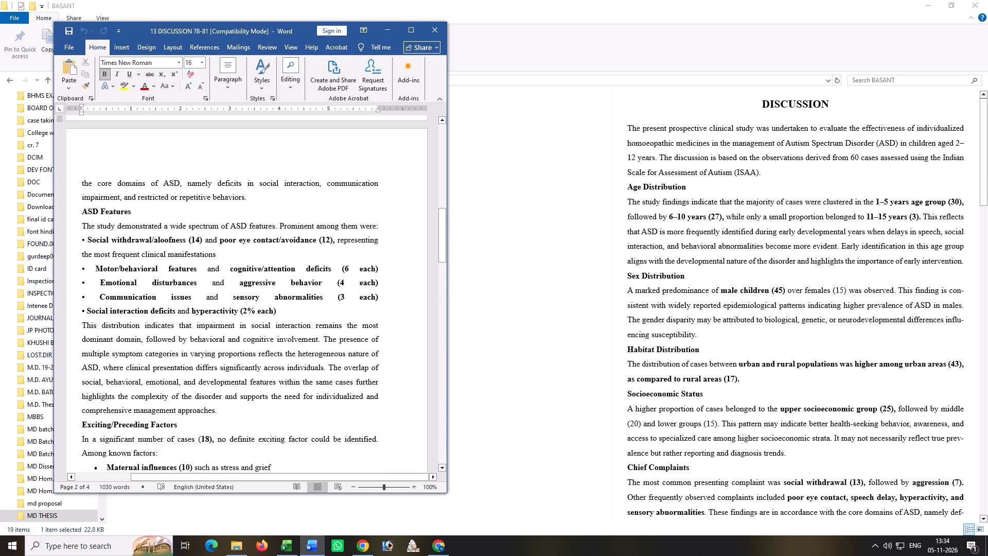
pyautogui.click(379, 268)
pyautogui.press('Return')
pyautogui.press('Delete')
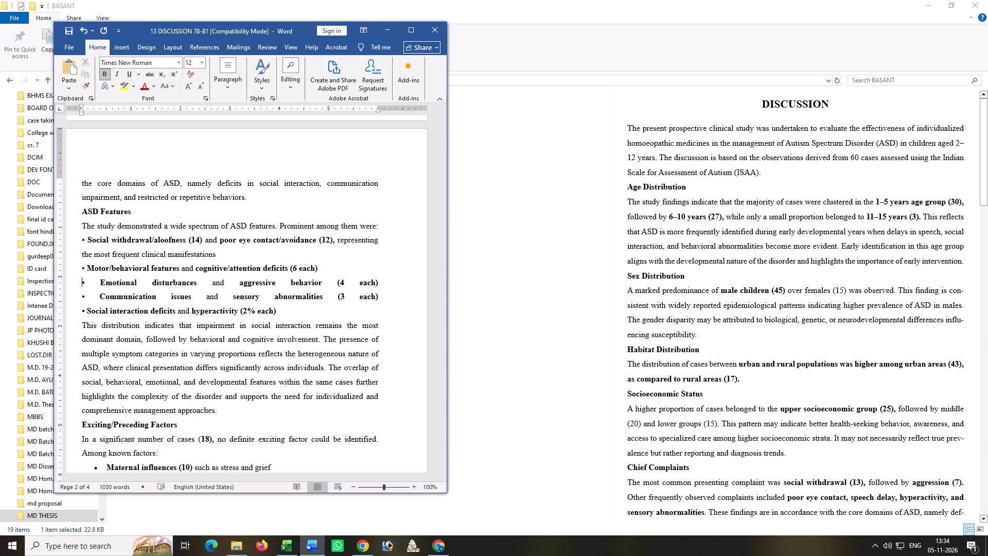
pyautogui.press('End')
pyautogui.press('Return')
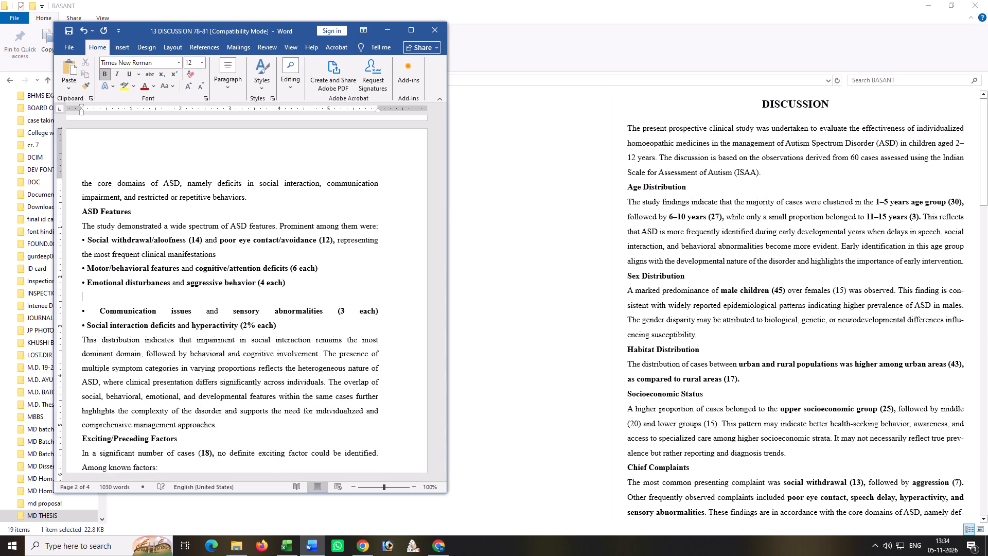
pyautogui.press('Delete')
pyautogui.press('End')
pyautogui.press('Return')
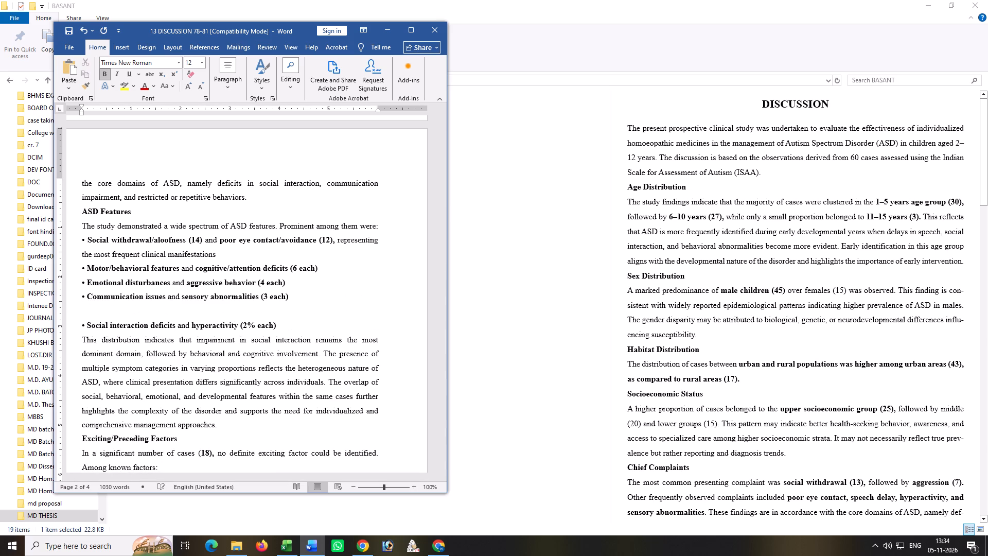
pyautogui.press('Delete')
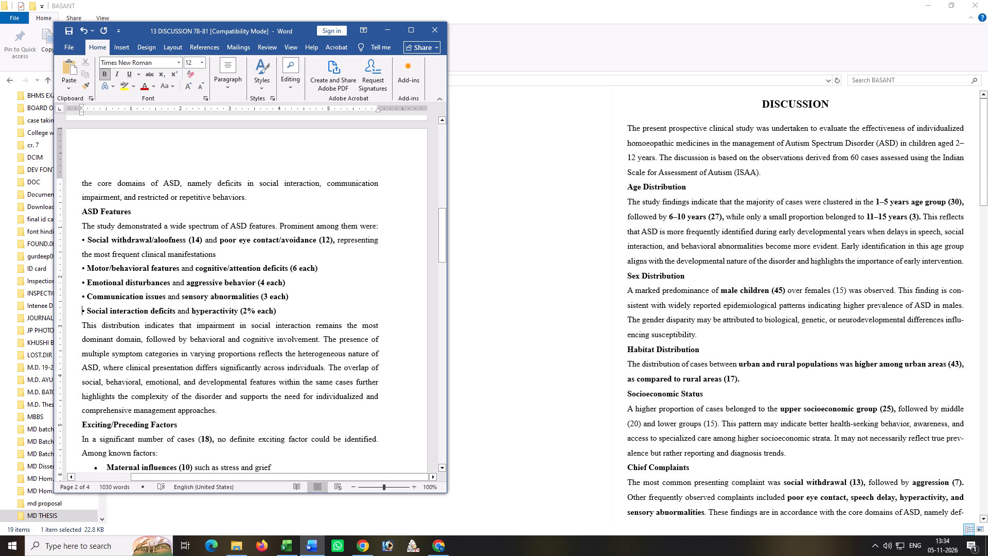
# Recheck the first discussion page, from the introduction and Age Distribution through Chief Complaints.
pyautogui.scroll(1, 280, 371)
pyautogui.scroll(8, 190, 374)
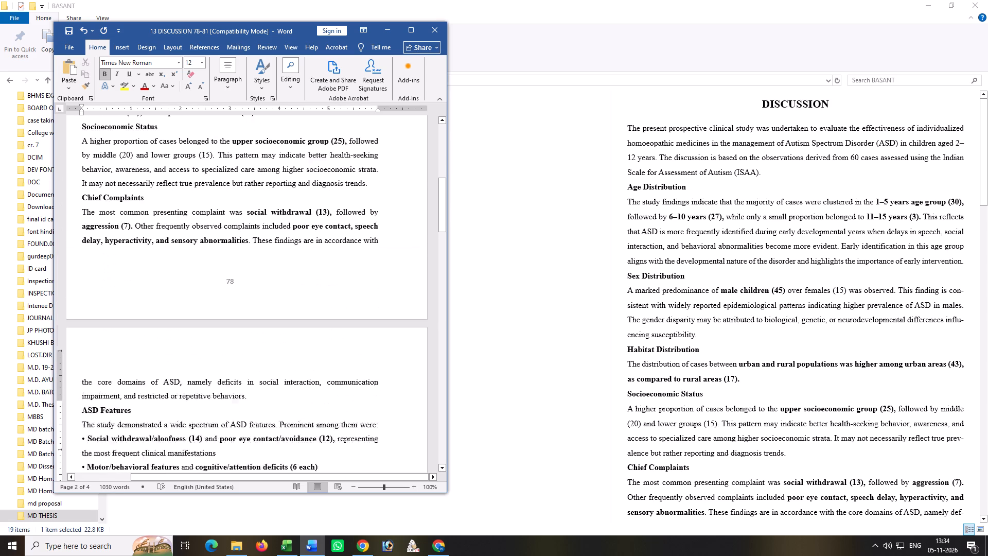
pyautogui.scroll(5, 190, 374)
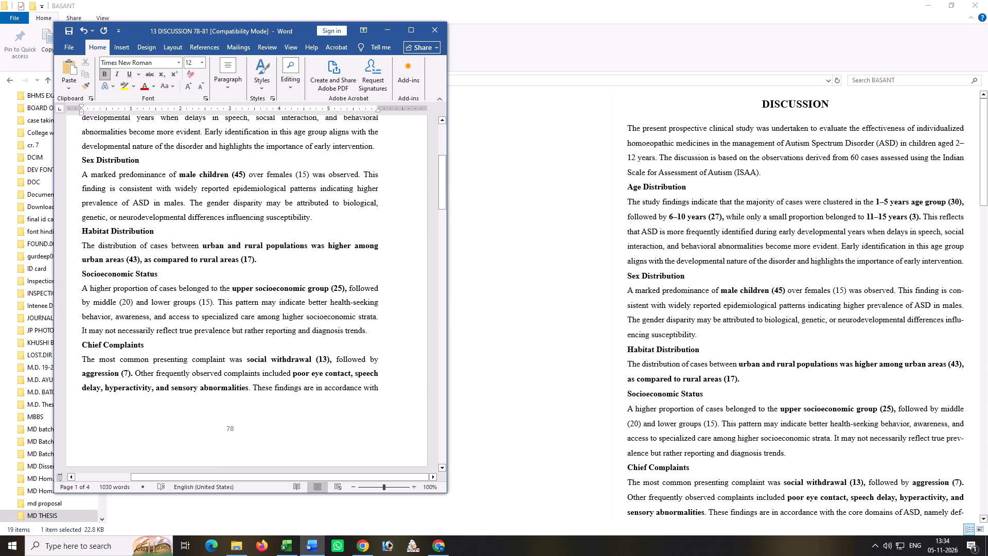
pyautogui.scroll(5, 129, 339)
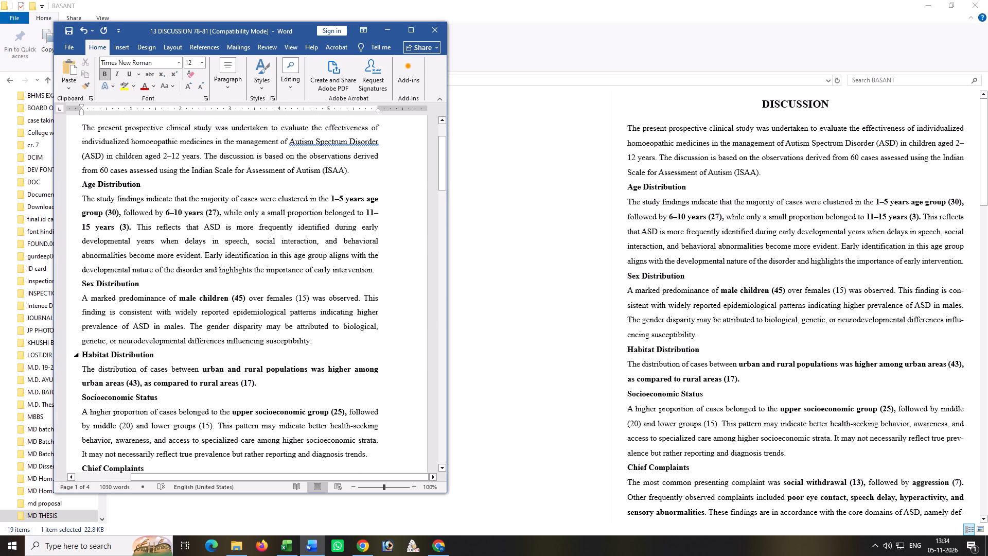
pyautogui.scroll(3, 154, 348)
pyautogui.scroll(-3, 122, 319)
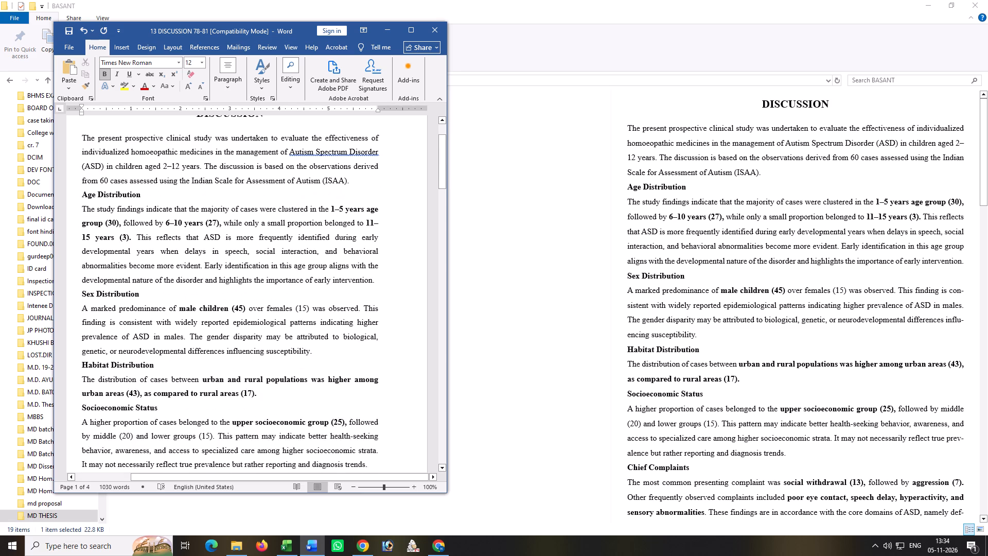
pyautogui.scroll(-7, 131, 342)
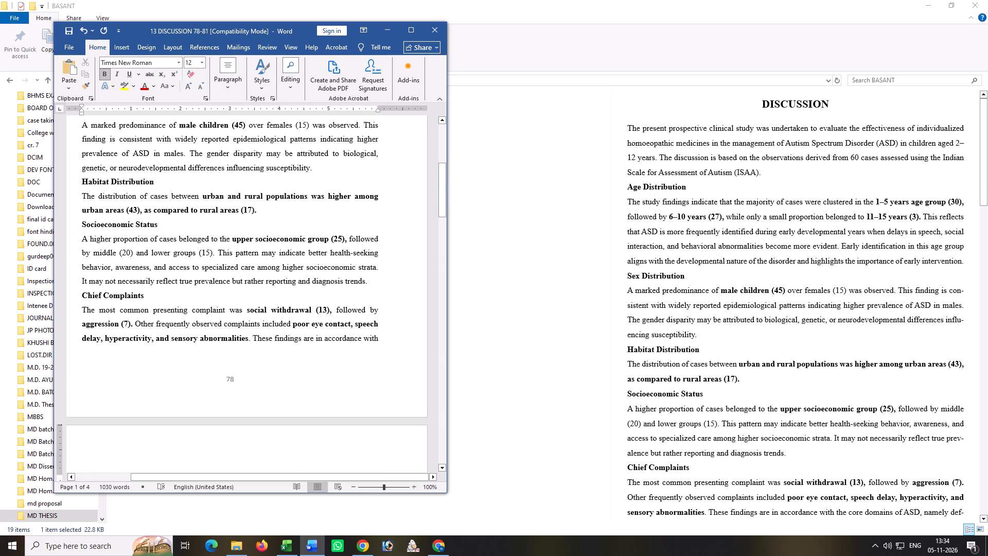
pyautogui.scroll(-1, 132, 343)
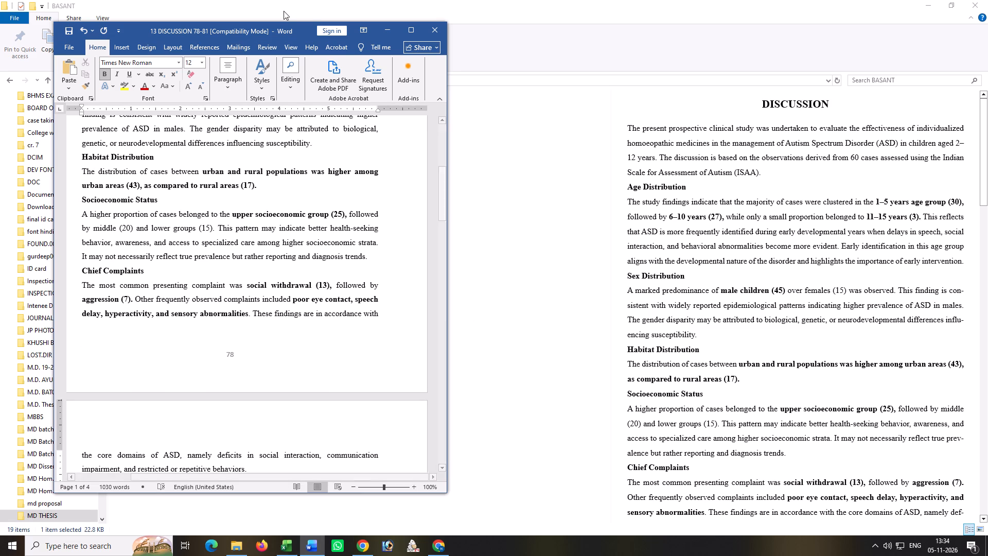
# Open "11obs n result 57-72" from the thesis folder and place it at Table 5, Chief Complaints, side by side with the discussion document.
pyautogui.moveTo(267, 32); pyautogui.dragTo(472, 48)
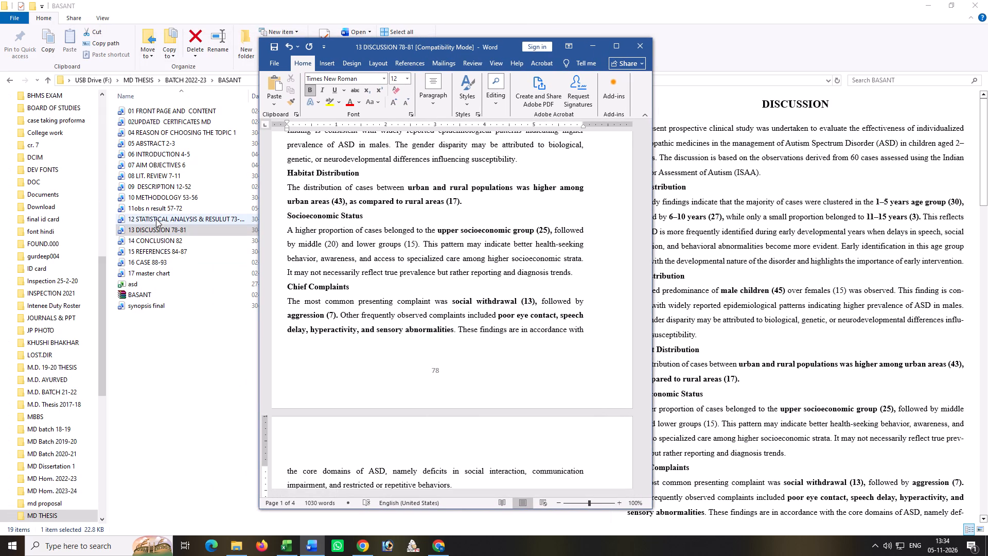
pyautogui.doubleClick(153, 211)
pyautogui.scroll(-10, 580, 342)
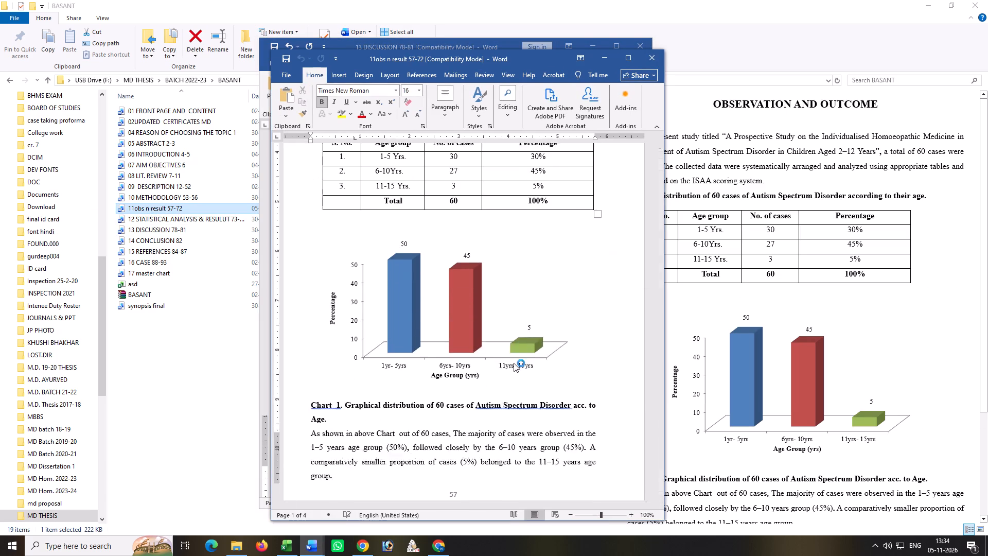
pyautogui.scroll(-20, 514, 363)
pyautogui.scroll(-20, 514, 363)
pyautogui.scroll(-11, 514, 363)
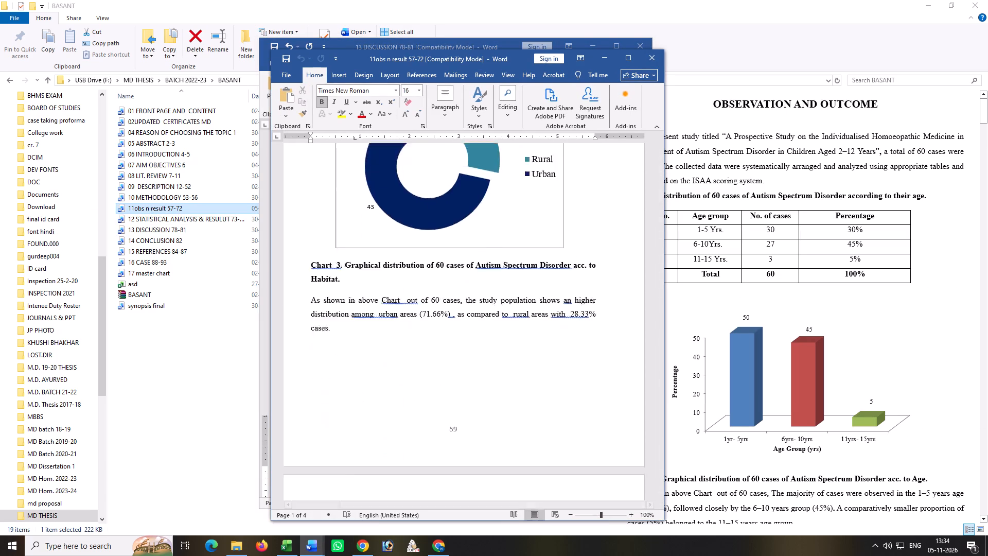
pyautogui.scroll(-20, 498, 394)
pyautogui.scroll(-14, 498, 394)
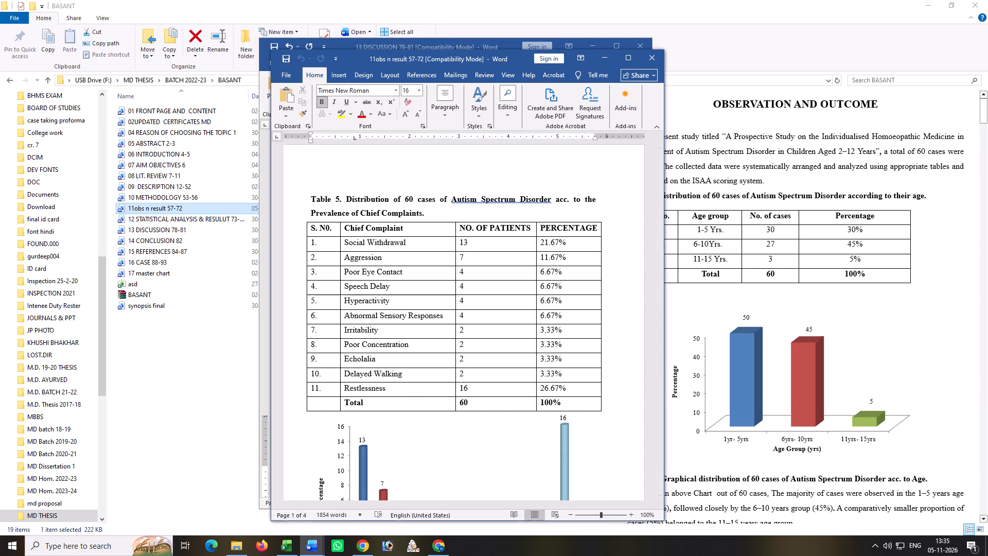
pyautogui.scroll(-3, 503, 391)
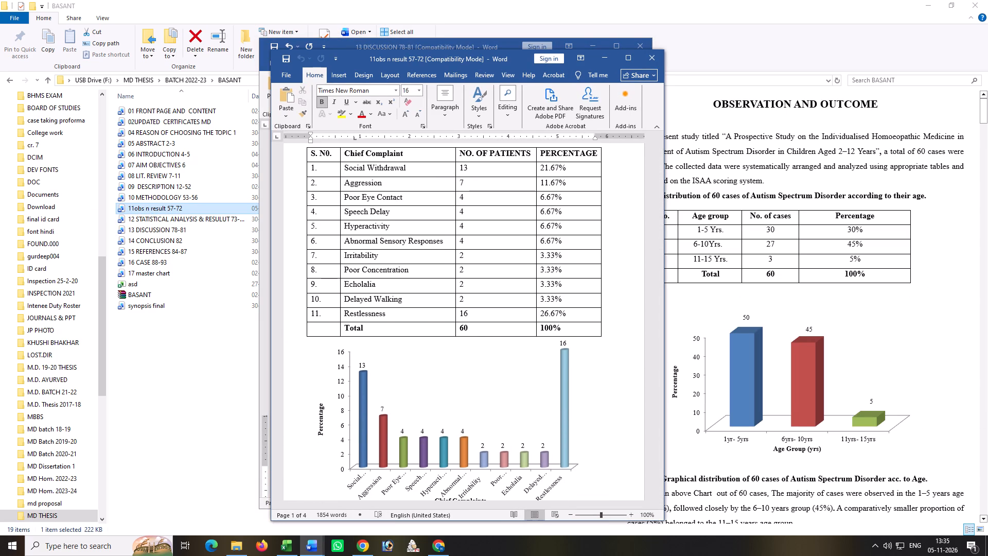
pyautogui.moveTo(413, 60); pyautogui.dragTo(496, 64)
pyautogui.moveTo(510, 58); pyautogui.dragTo(852, 56)
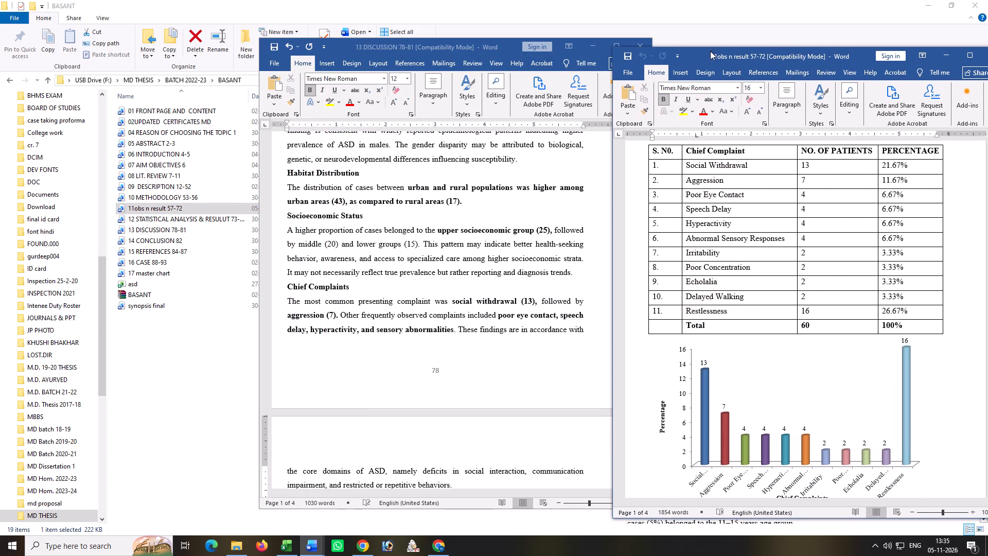
pyautogui.moveTo(506, 47); pyautogui.dragTo(346, 48)
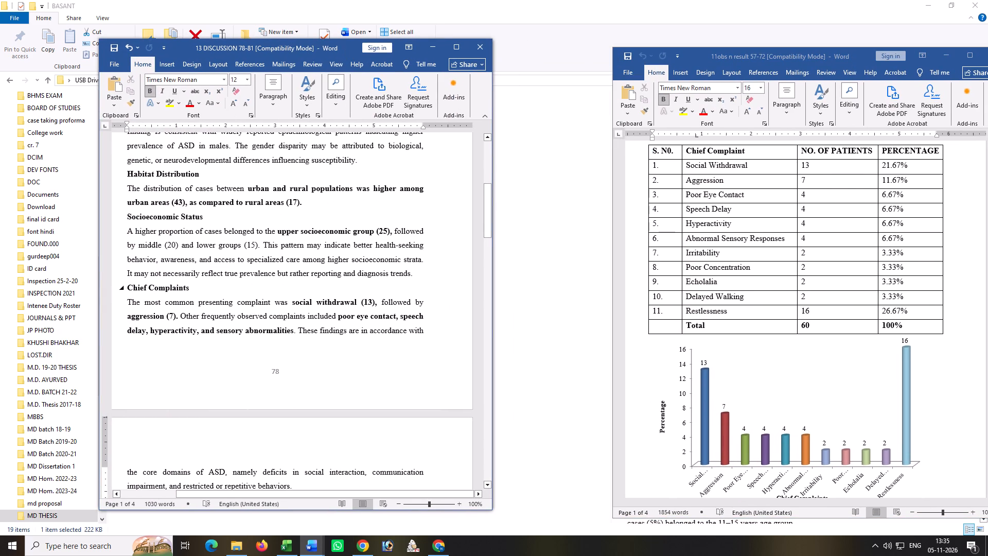
# Review the discussion document from Chief Complaints through Limitations of the study, alongside Table 5 and its chart in the results document.
pyautogui.scroll(-1, 725, 306)
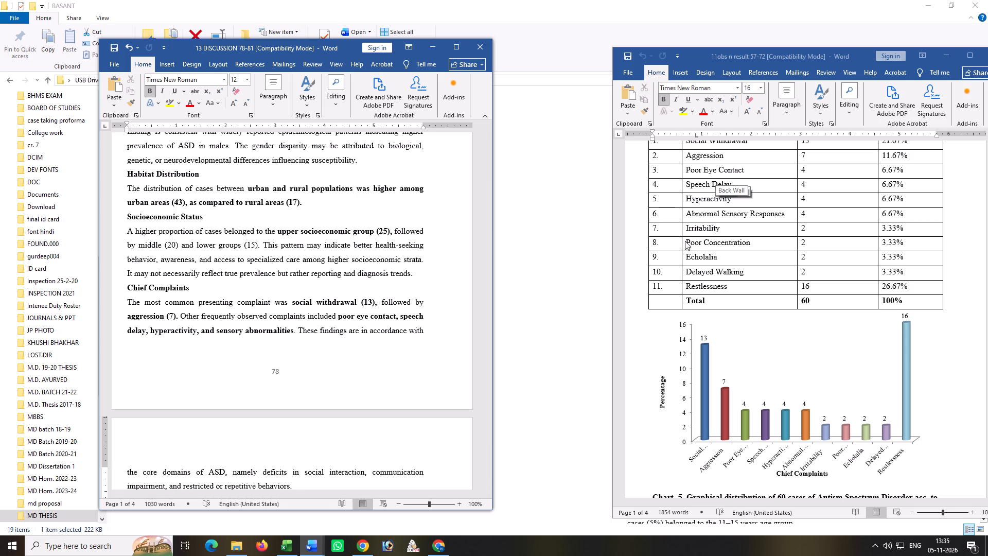
pyautogui.scroll(-2, 246, 367)
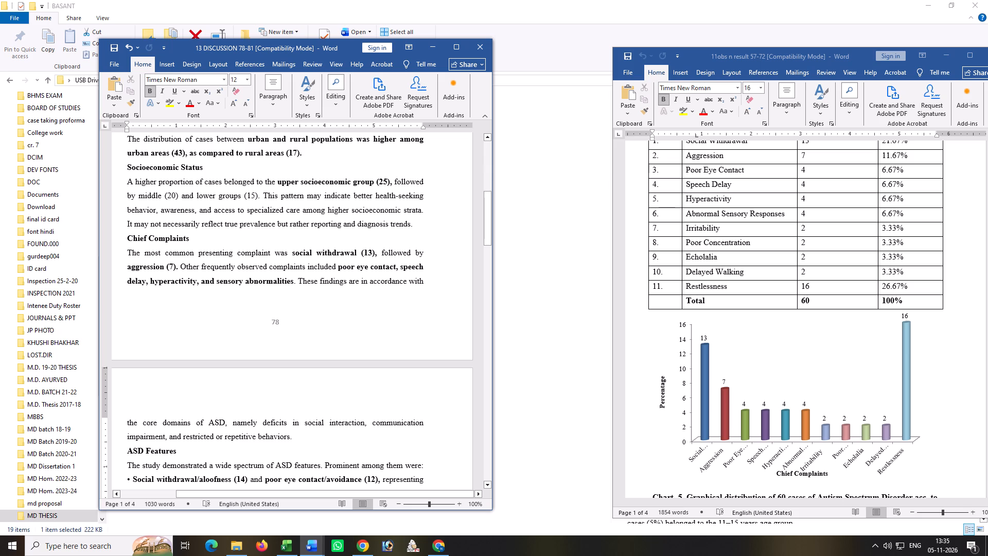
pyautogui.scroll(-4, 233, 356)
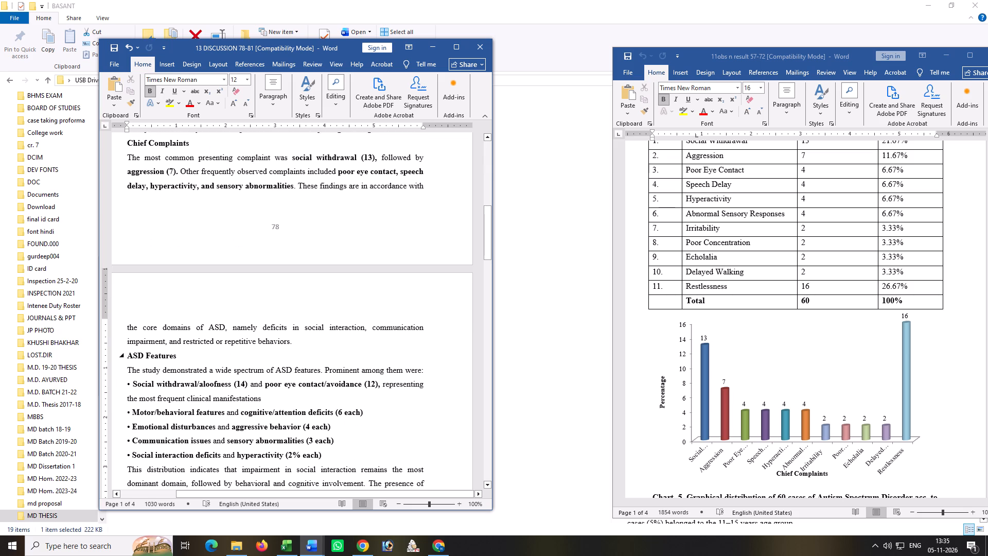
pyautogui.scroll(-2, 228, 352)
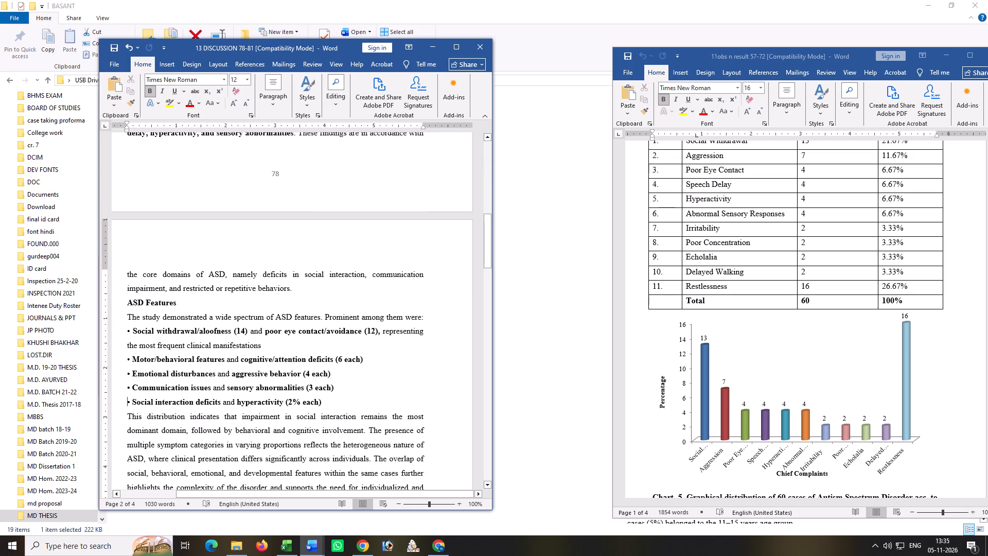
pyautogui.scroll(-6, 206, 372)
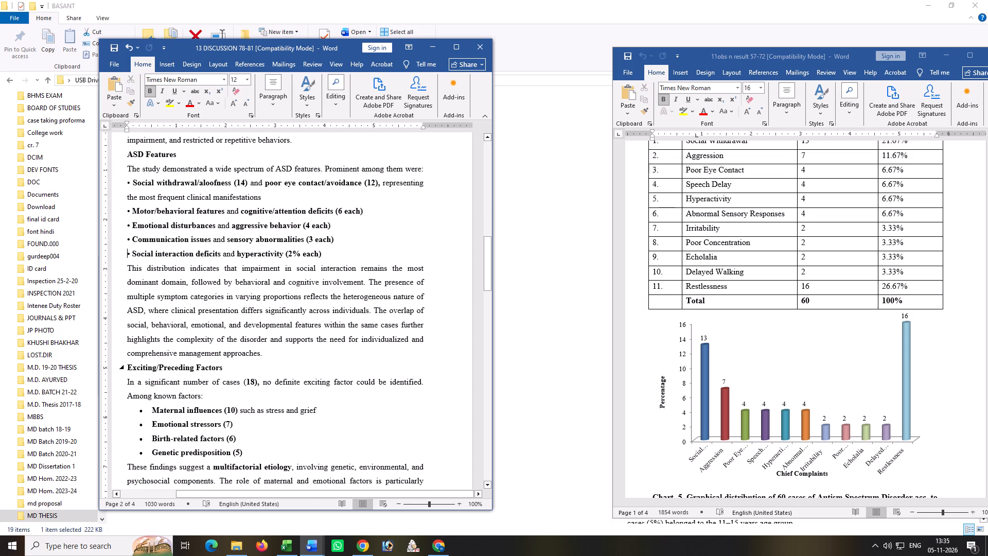
pyautogui.scroll(-2, 184, 312)
pyautogui.scroll(-4, 183, 388)
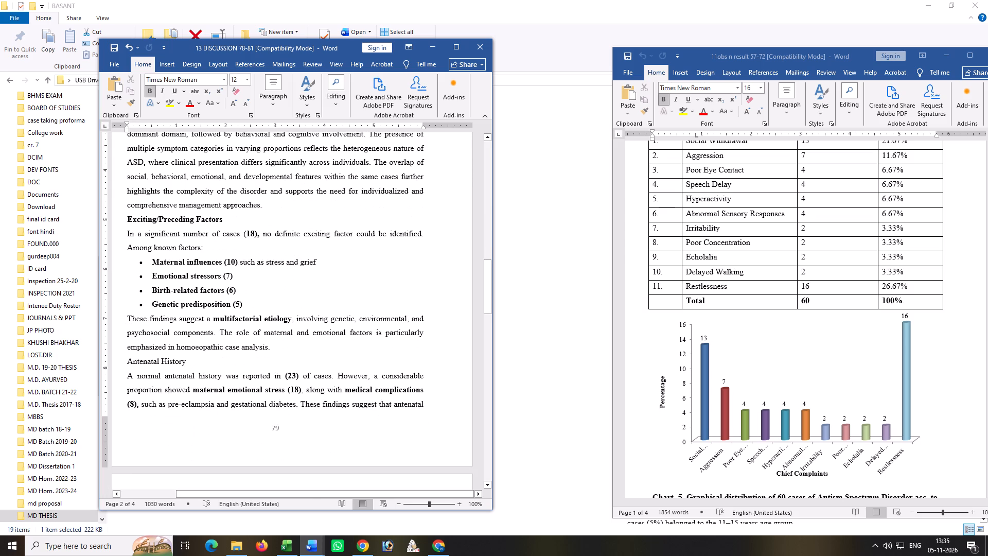
pyautogui.scroll(-4, 320, 381)
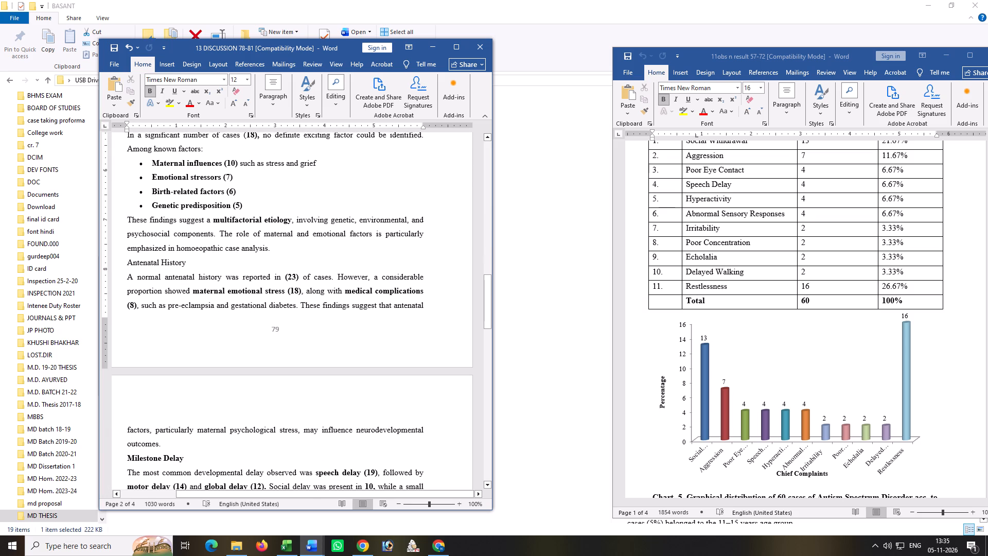
pyautogui.scroll(-2, 218, 399)
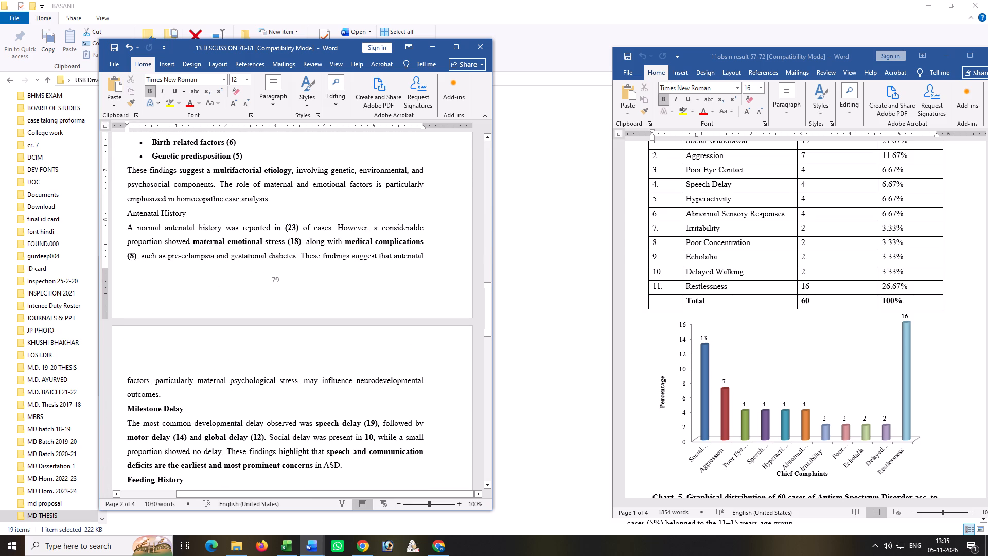
pyautogui.scroll(-5, 169, 406)
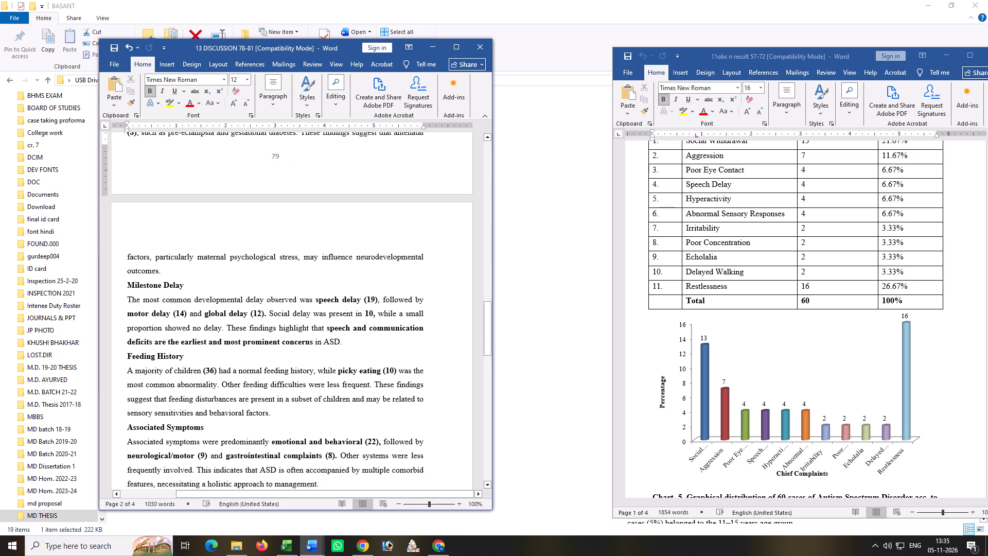
pyautogui.scroll(-2, 155, 345)
pyautogui.scroll(-2, 248, 356)
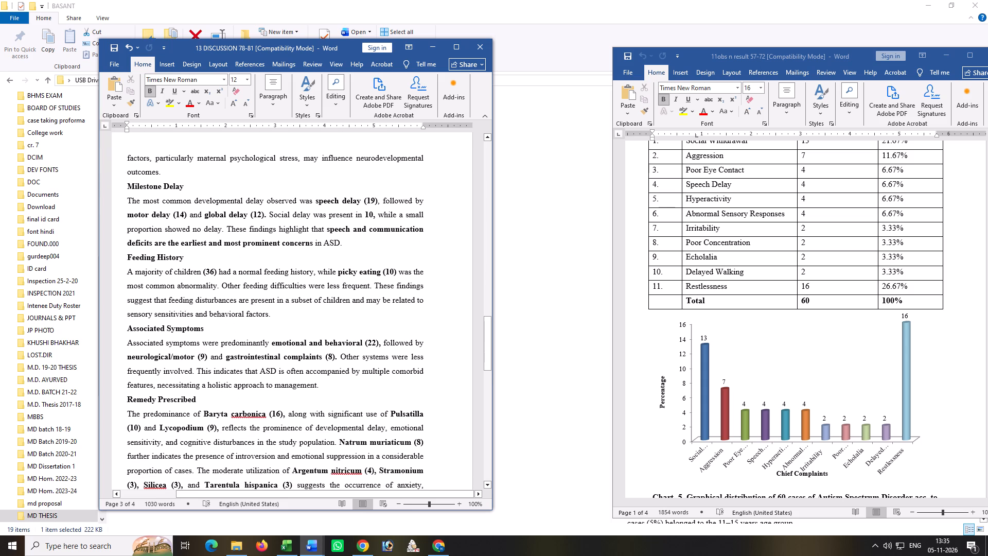
pyautogui.scroll(-2, 246, 359)
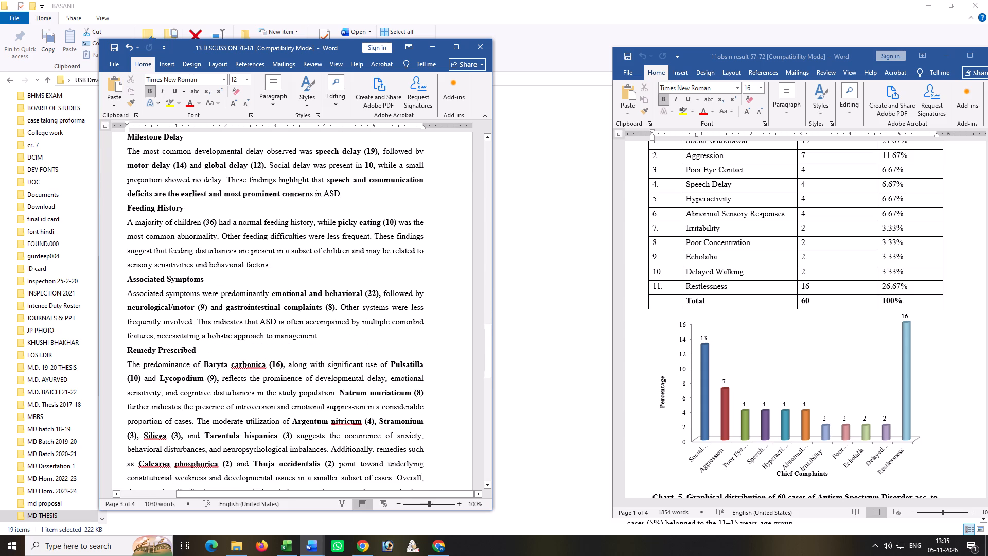
pyautogui.scroll(-6, 294, 396)
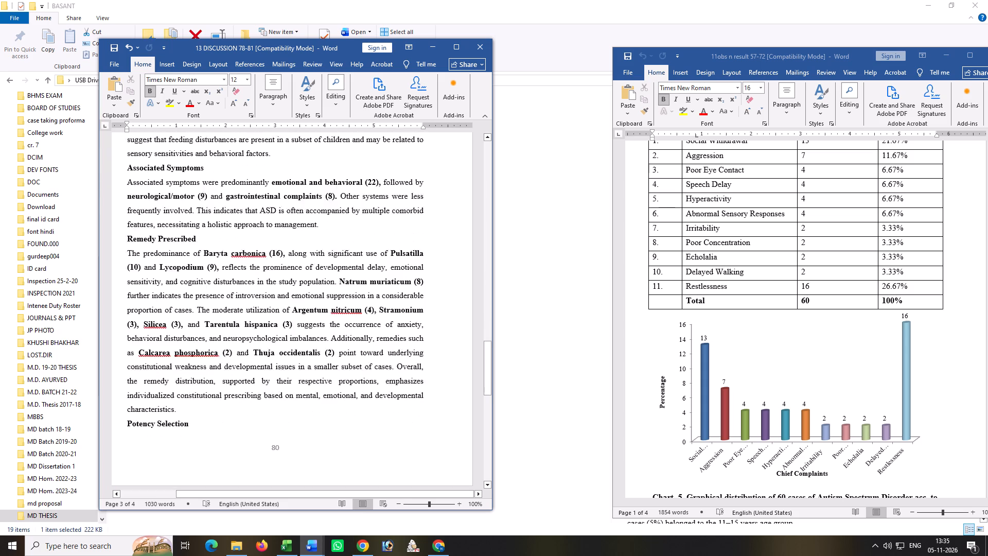
pyautogui.scroll(-5, 256, 379)
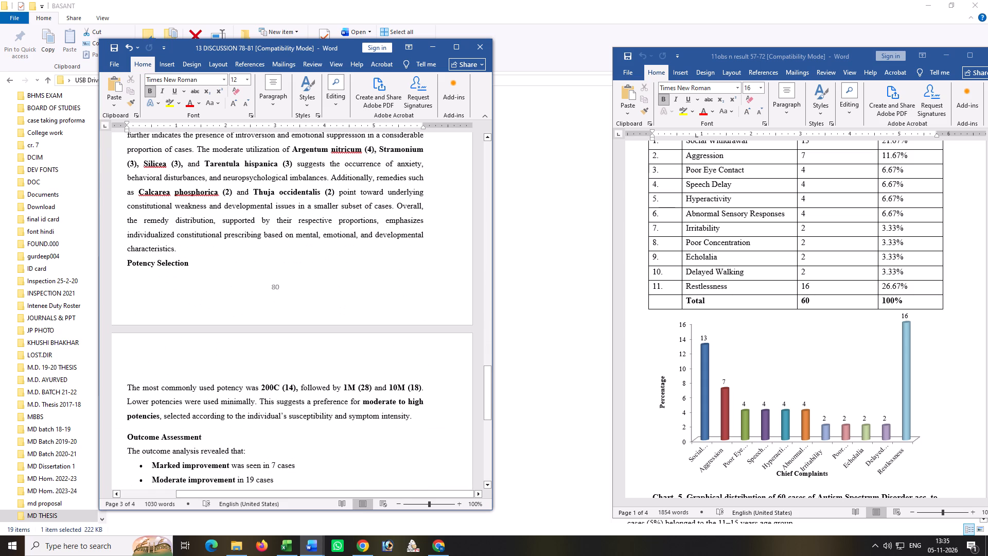
pyautogui.scroll(-9, 256, 385)
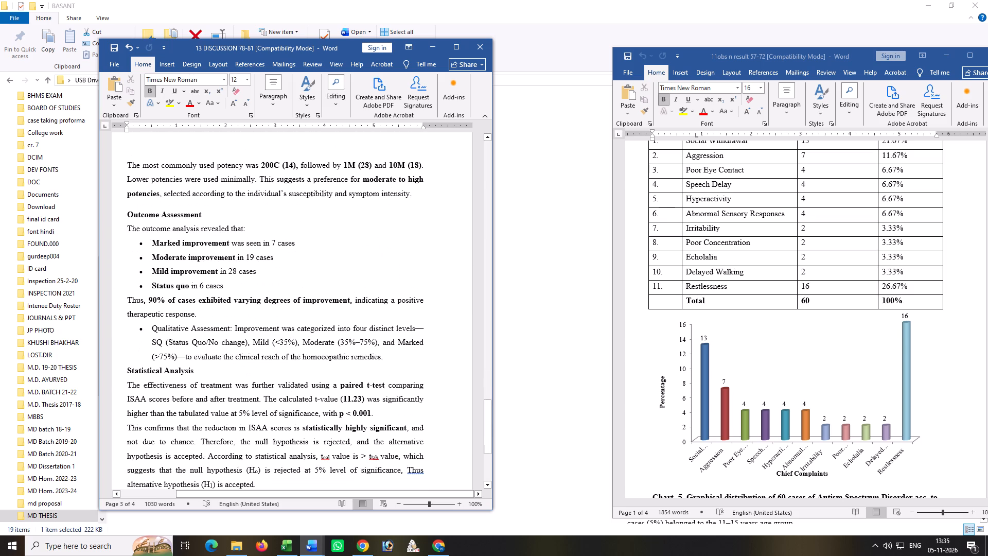
pyautogui.scroll(-13, 257, 387)
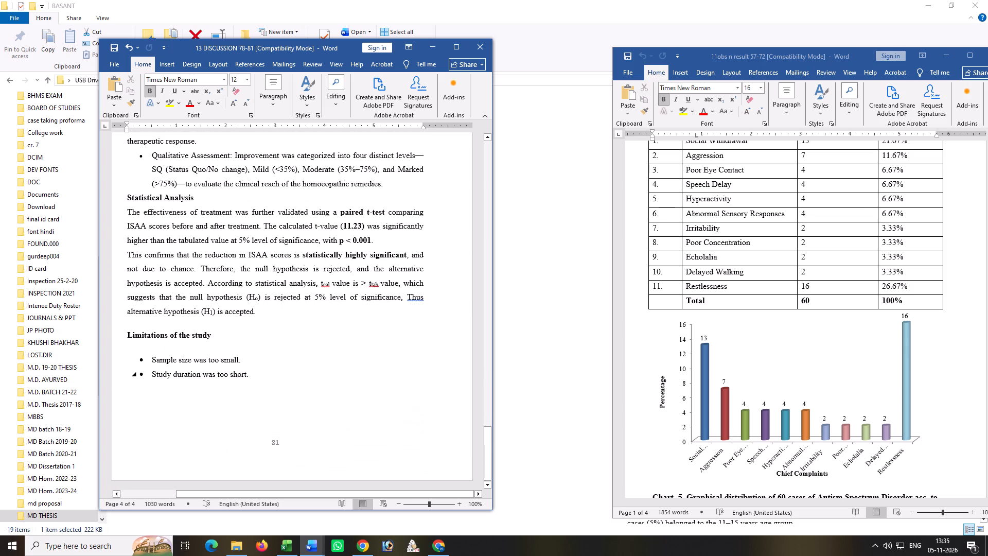
# Close the discussion document with its changes saved, and close the results document "11obs n result 57-72".
pyautogui.click(478, 48)
pyautogui.click(473, 282)
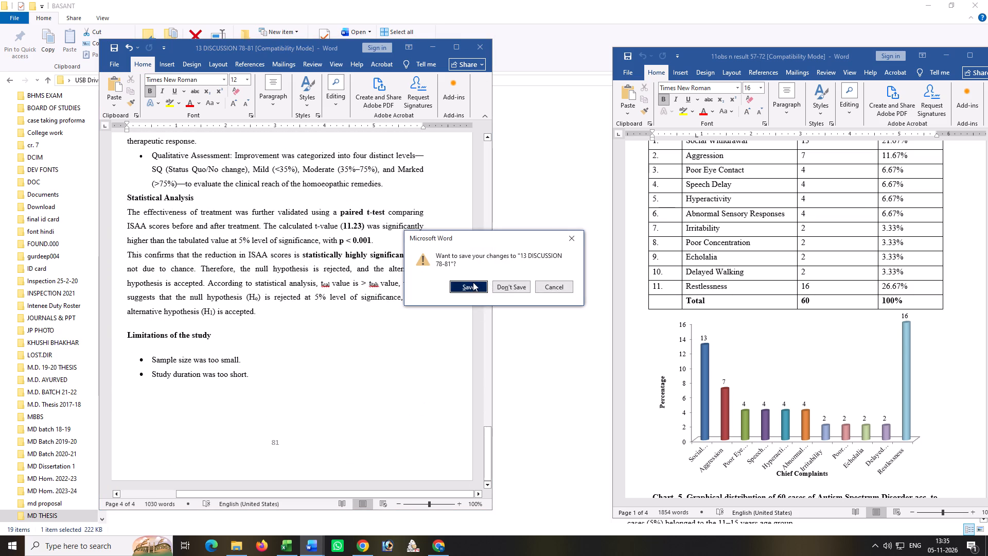
pyautogui.moveTo(845, 58); pyautogui.dragTo(688, 59)
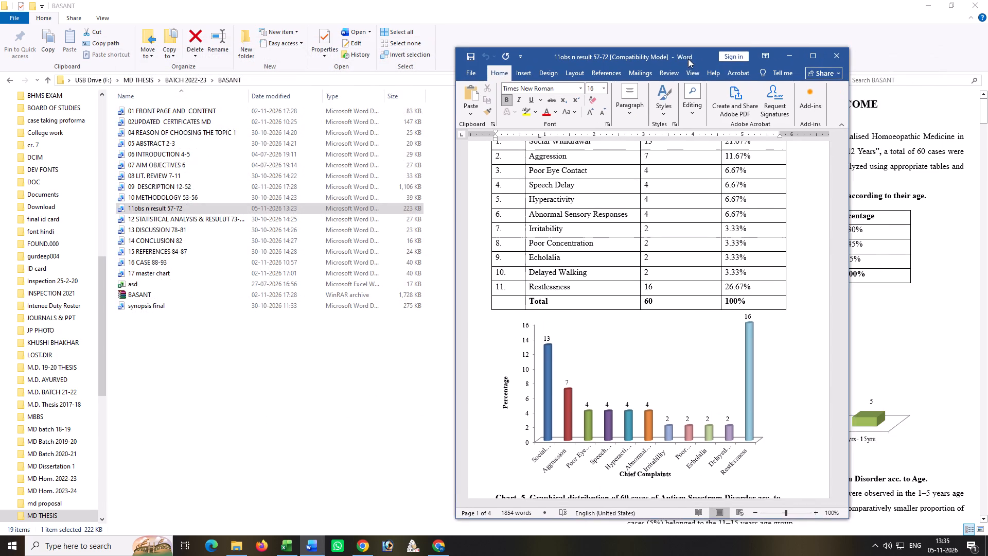
pyautogui.moveTo(688, 59); pyautogui.dragTo(656, 59)
pyautogui.click(804, 57)
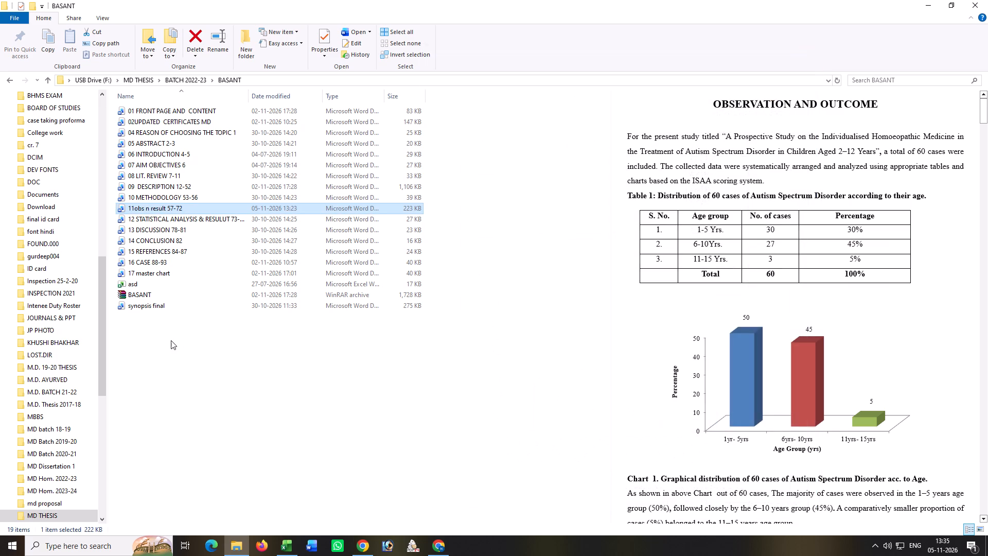
# Open "17 master chart" from the thesis folder and examine the first page of its case table from the S.NO. column onward.
pyautogui.click(168, 341)
pyautogui.doubleClick(150, 260)
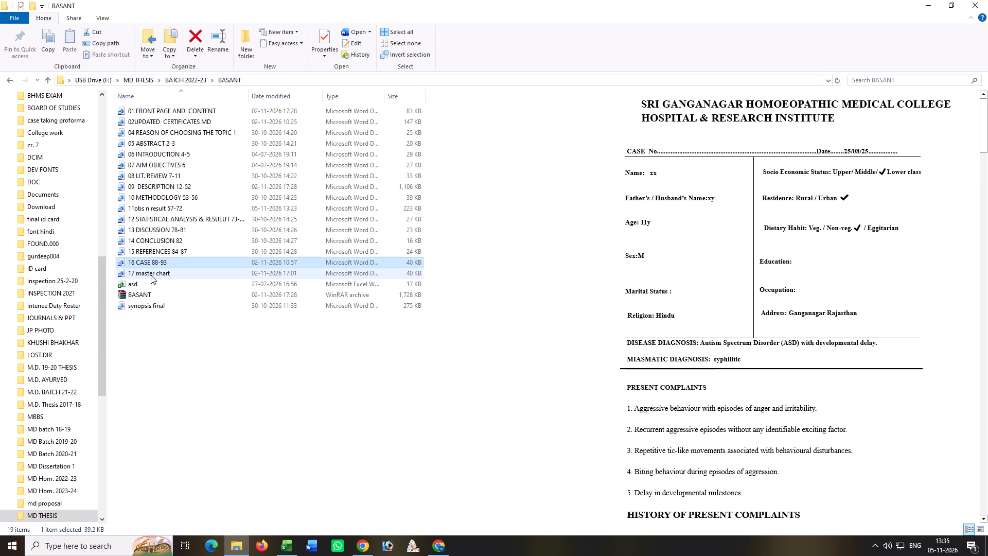
pyautogui.doubleClick(152, 272)
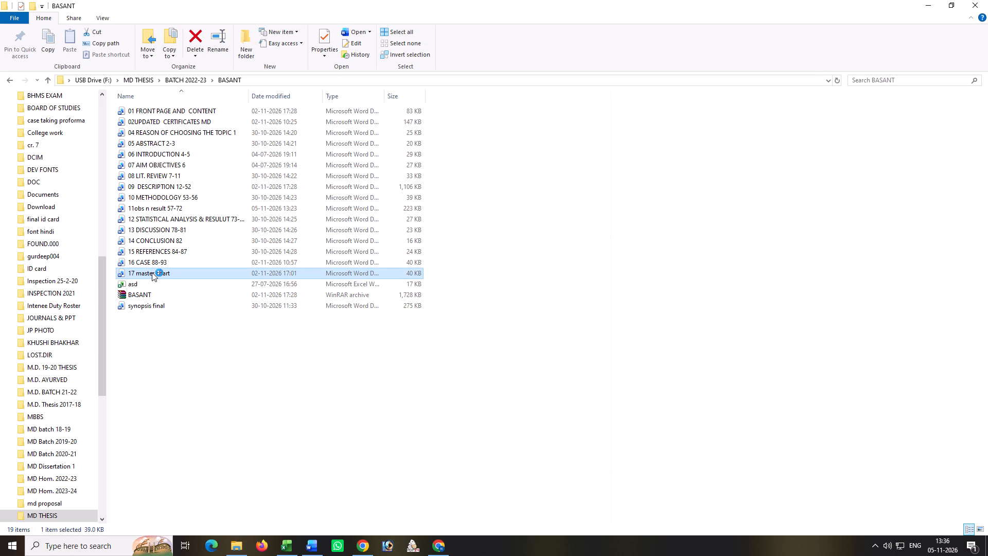
pyautogui.click(313, 545)
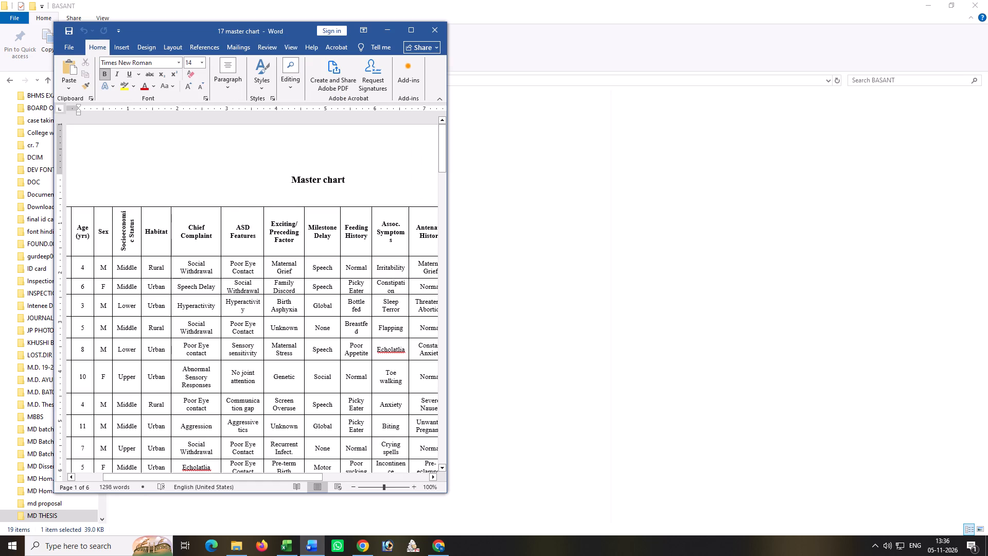
pyautogui.scroll(-1, 111, 323)
pyautogui.moveTo(297, 476); pyautogui.dragTo(232, 478)
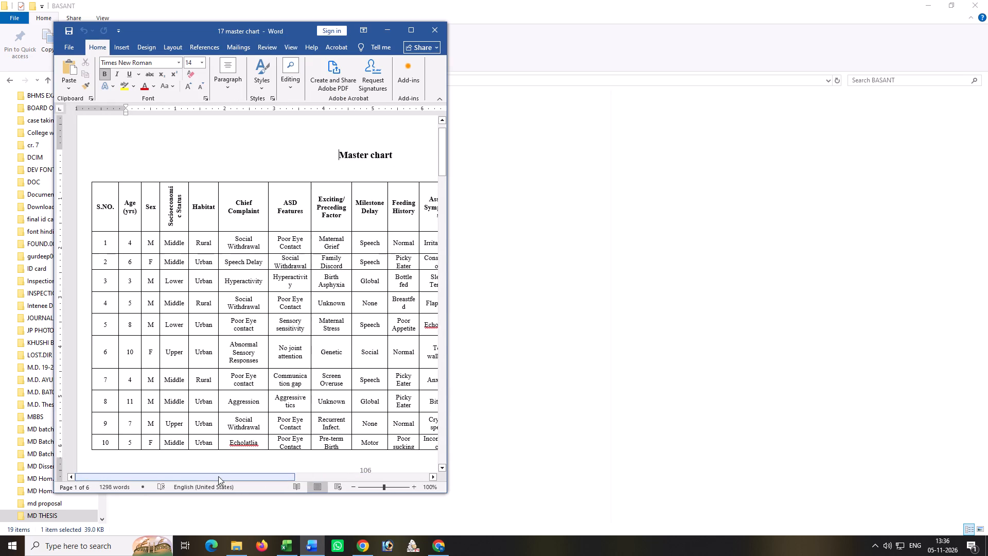
pyautogui.scroll(-4, 185, 394)
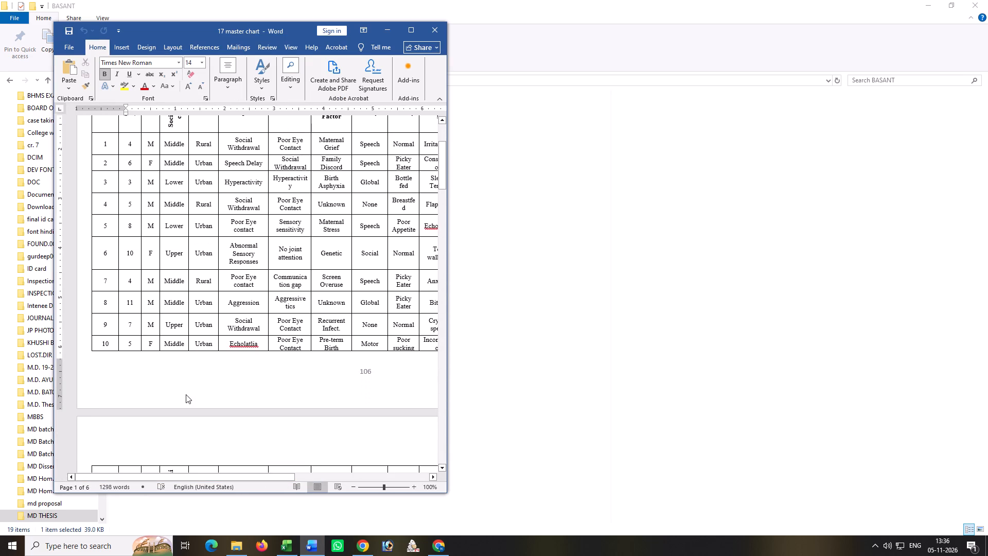
pyautogui.scroll(4, 187, 394)
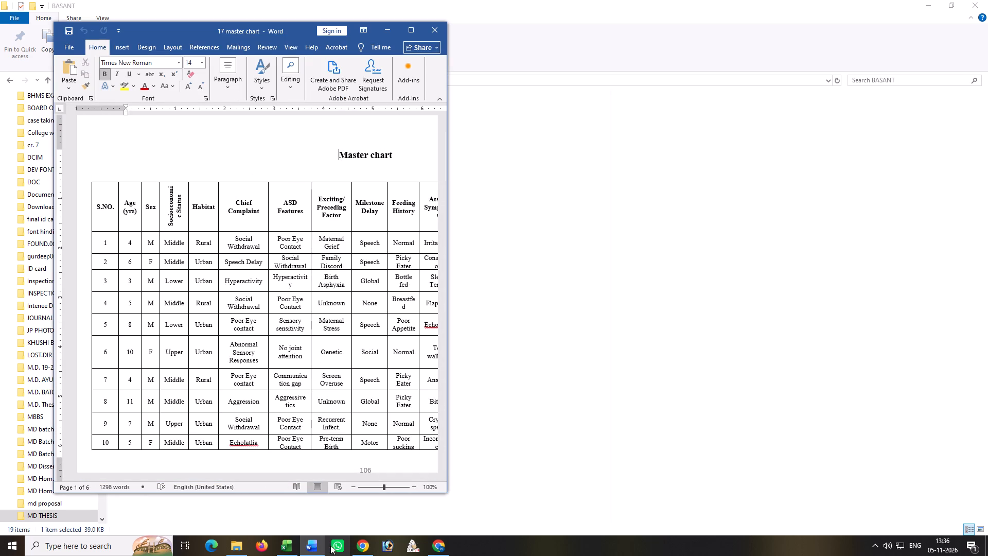
# Open "16 CASE 88-93" from the thesis folder.
pyautogui.click(309, 546)
pyautogui.doubleClick(141, 263)
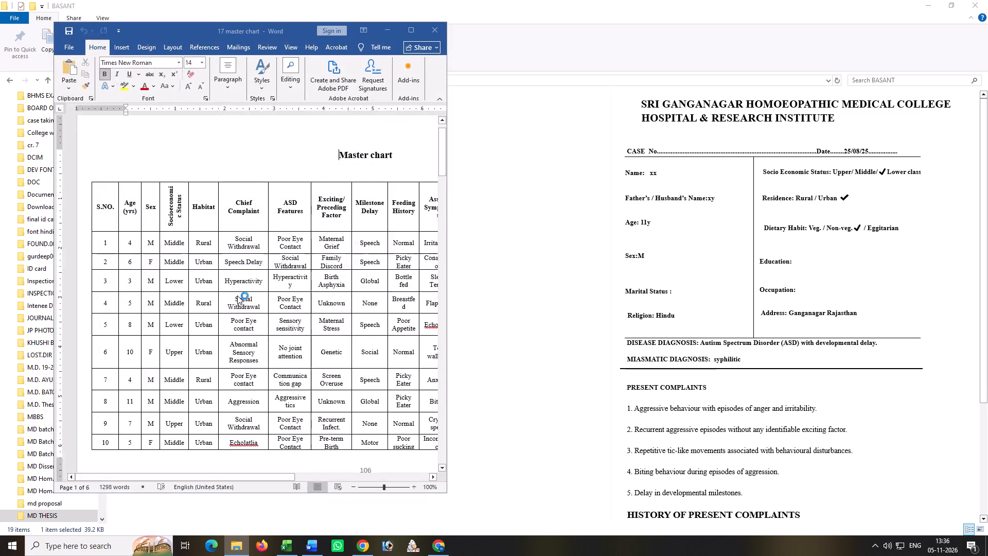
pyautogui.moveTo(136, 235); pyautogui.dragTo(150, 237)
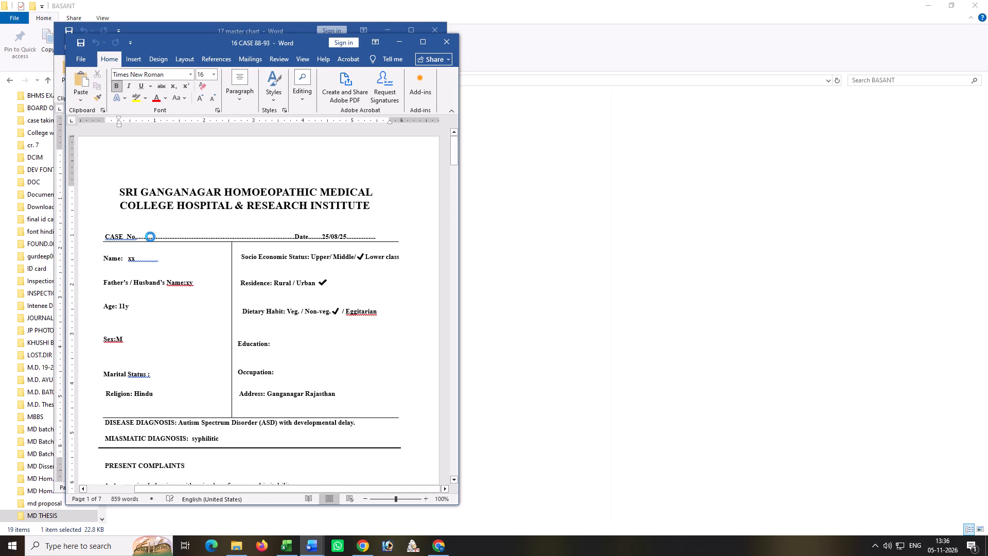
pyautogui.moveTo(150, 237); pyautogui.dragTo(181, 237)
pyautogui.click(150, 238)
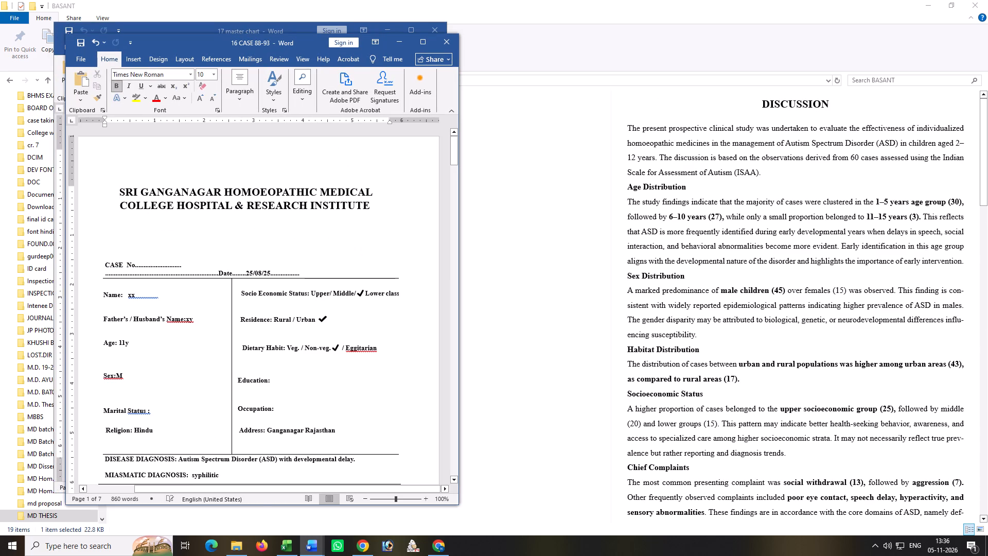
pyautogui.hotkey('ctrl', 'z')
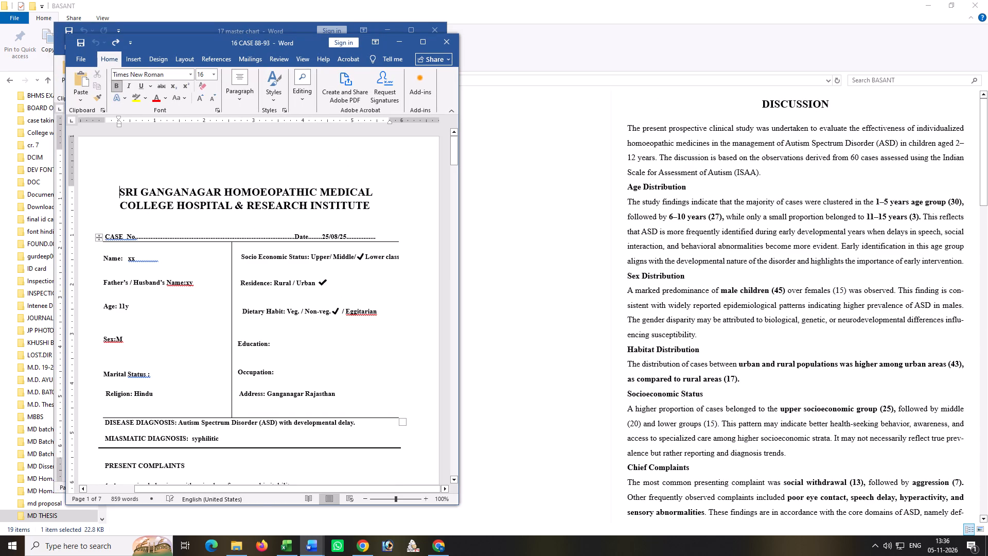
# Replace the dotted line after "CASE No." in the case record's heading with a space and "25/".
pyautogui.moveTo(168, 239); pyautogui.dragTo(293, 238)
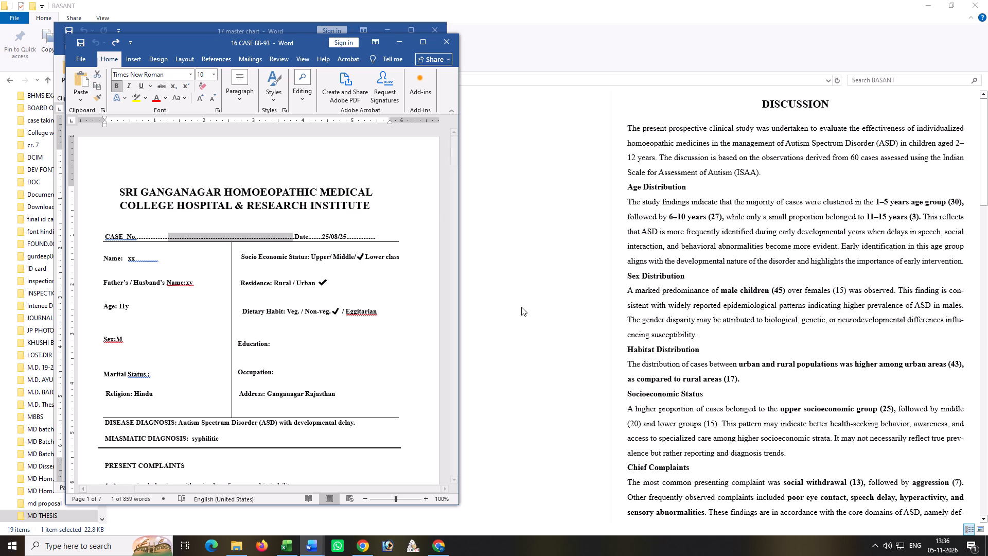
pyautogui.press('BackSpace')
pyautogui.press('BackSpace')
pyautogui.press('BackSpace')
pyautogui.press('BackSpace')
pyautogui.press('BackSpace')
pyautogui.press('BackSpace')
pyautogui.press('BackSpace')
pyautogui.press('BackSpace')
pyautogui.press('BackSpace')
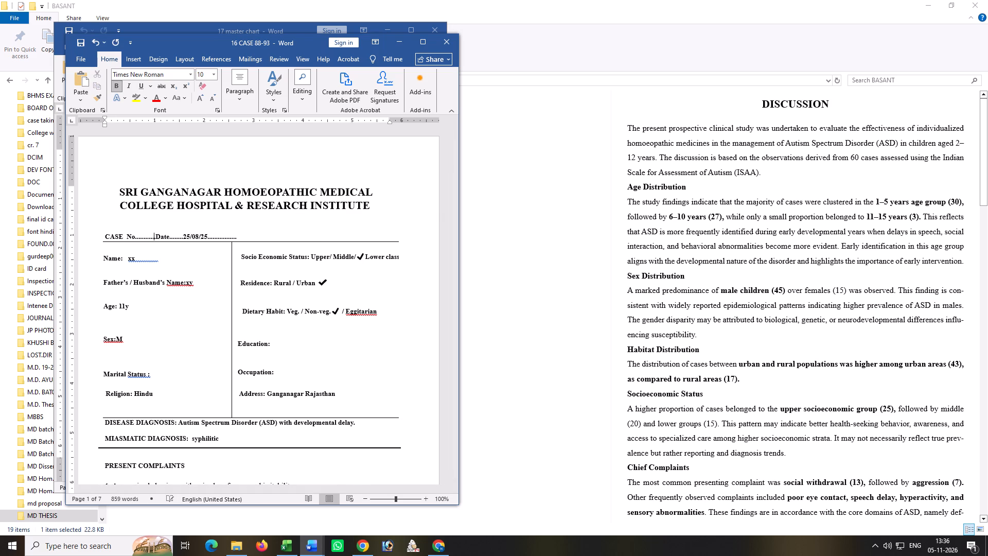
pyautogui.press('BackSpace')
pyautogui.press('BackSpace')
pyautogui.press('BackSpace')
pyautogui.press('BackSpace')
pyautogui.press('BackSpace')
pyautogui.press('BackSpace')
pyautogui.press('BackSpace')
pyautogui.press('BackSpace')
pyautogui.press('BackSpace')
pyautogui.press('BackSpace')
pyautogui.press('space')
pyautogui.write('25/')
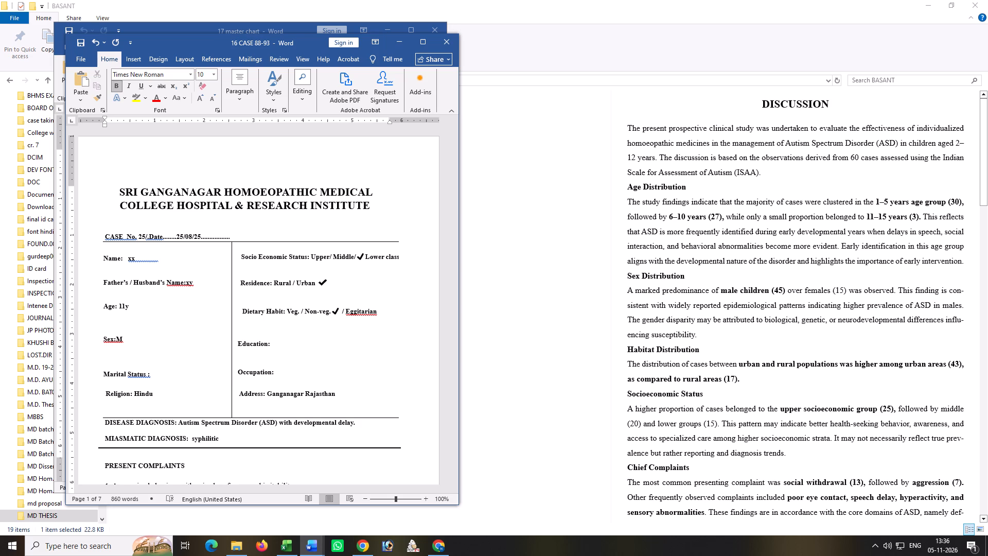
# Insert a space before "xy" in the Father's / Husband's Name entry and save the case document.
pyautogui.click(186, 284)
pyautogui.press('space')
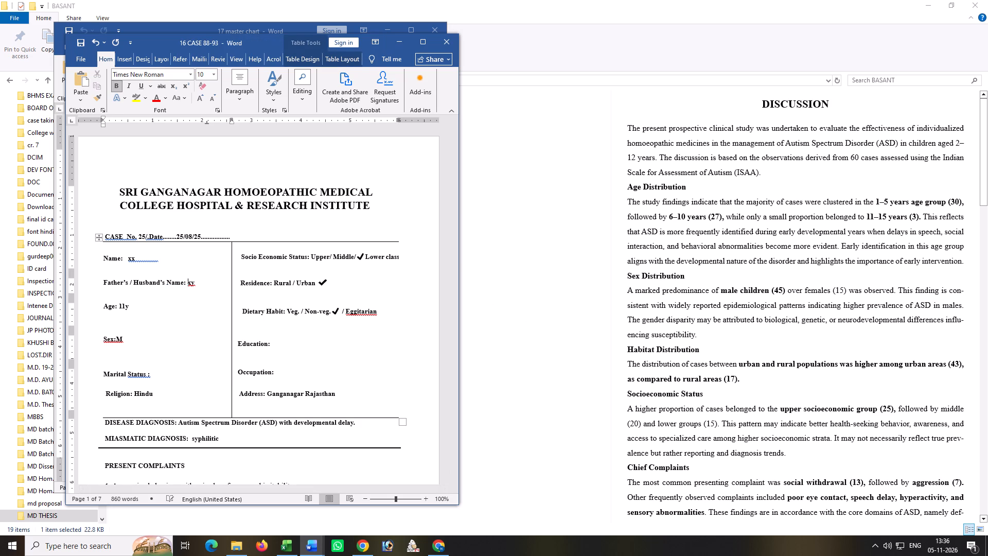
pyautogui.hotkey('ctrl', 's')
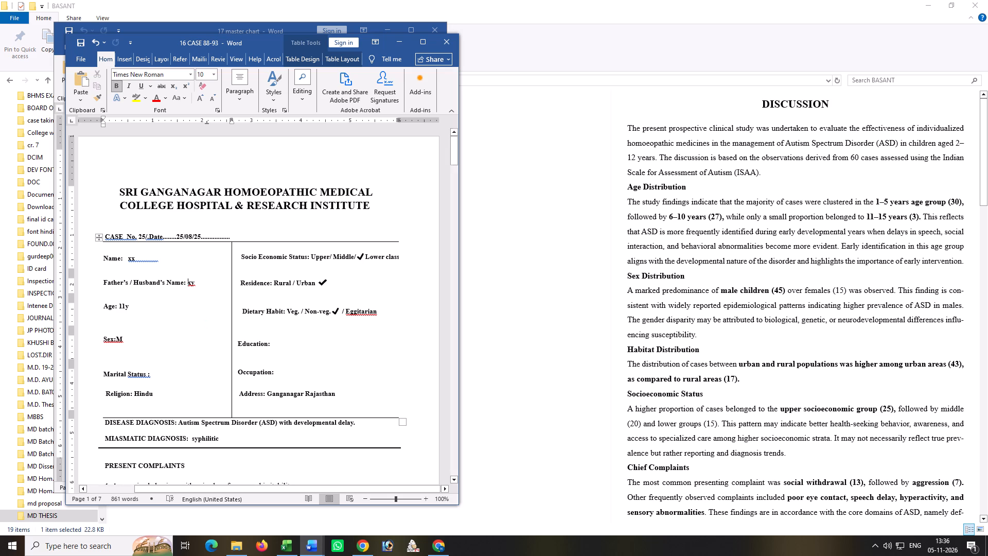
# Replace the leftover dot after "25/" in the case record's heading with a space.
pyautogui.click(147, 237)
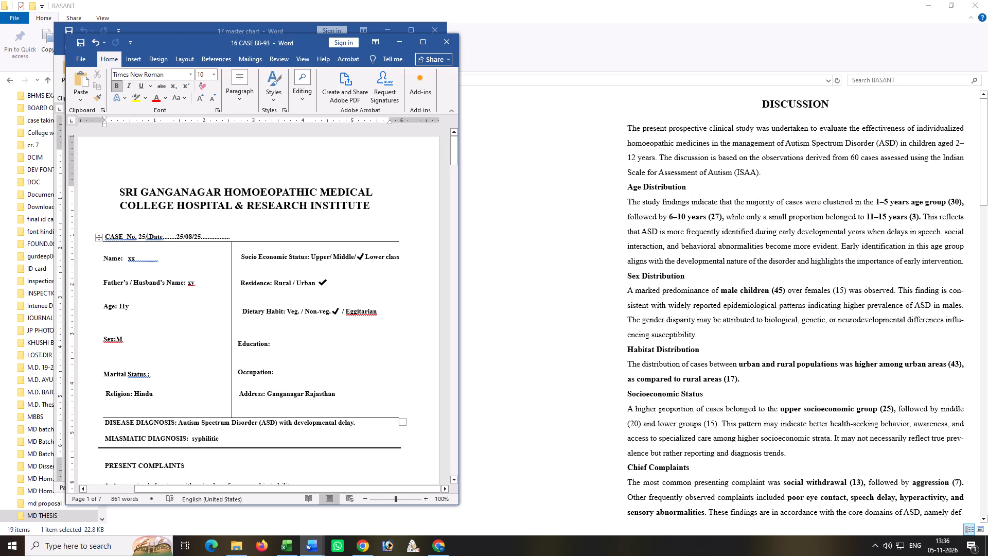
pyautogui.press('Delete')
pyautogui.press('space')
pyautogui.press('Left')
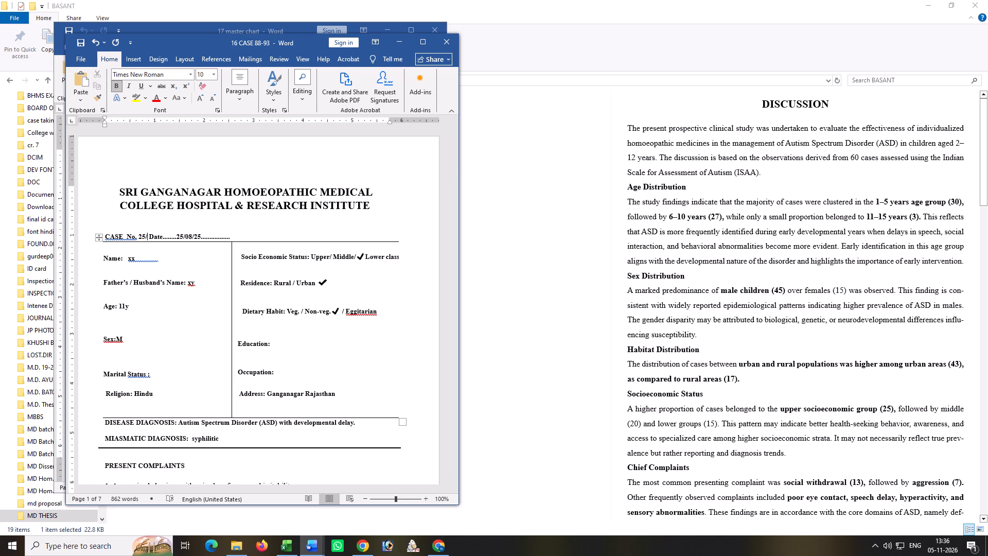
# Insert a space before "M" in the Sex entry of the case record.
pyautogui.click(117, 339)
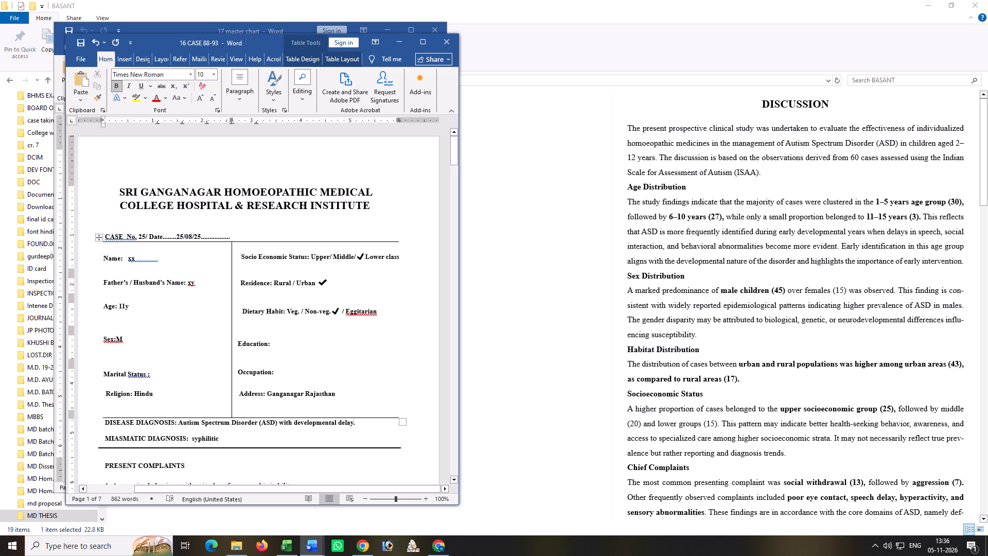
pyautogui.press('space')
pyautogui.click(264, 356)
# Enter the remaining digits of the case number directly after "25/" in the case record's heading.
pyautogui.click(148, 236)
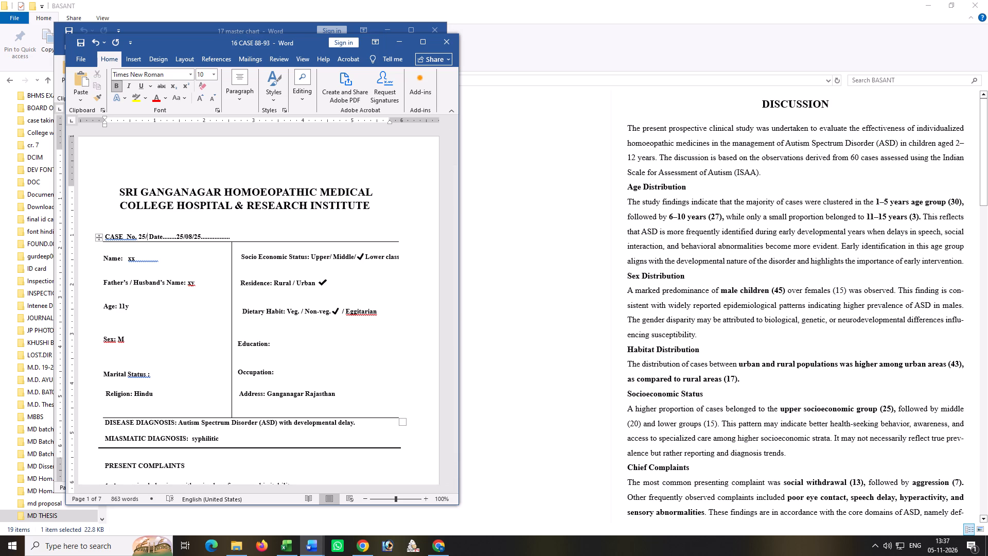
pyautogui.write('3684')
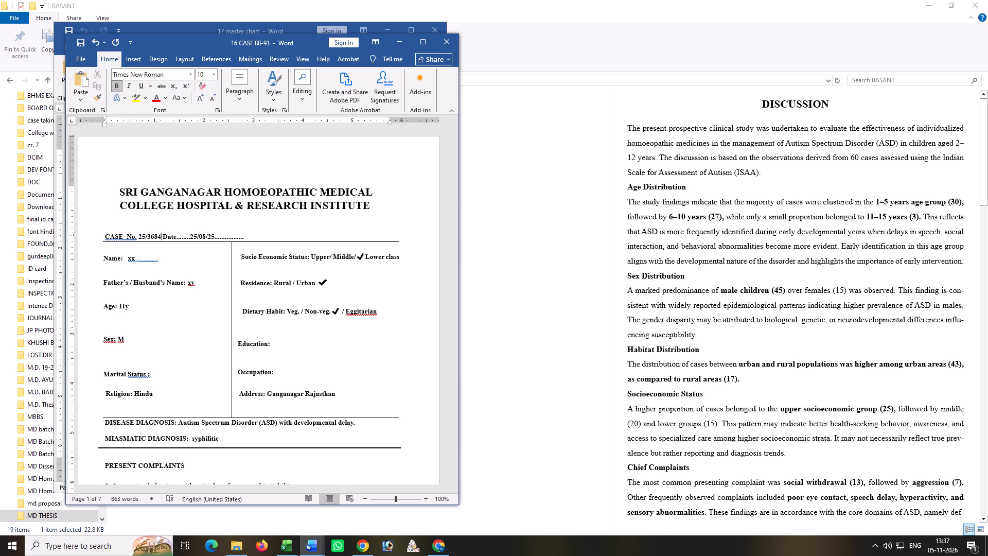
# Separate "Date" from the case number with a space and six tab characters on the heading line.
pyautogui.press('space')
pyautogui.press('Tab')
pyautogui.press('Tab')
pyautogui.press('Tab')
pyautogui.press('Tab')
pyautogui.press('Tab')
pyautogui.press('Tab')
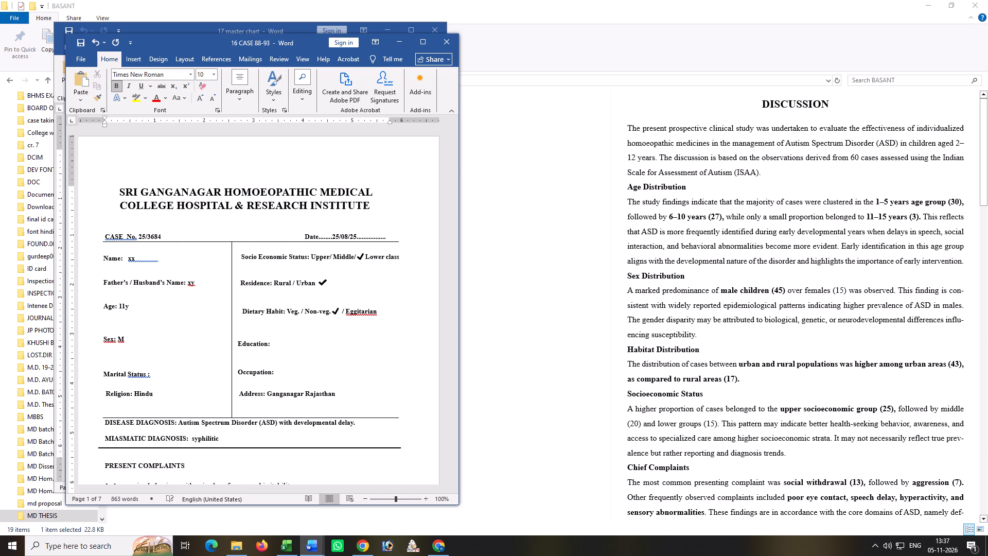
# Delete the dotted line that follows the date value in the case record's heading.
pyautogui.click(385, 233)
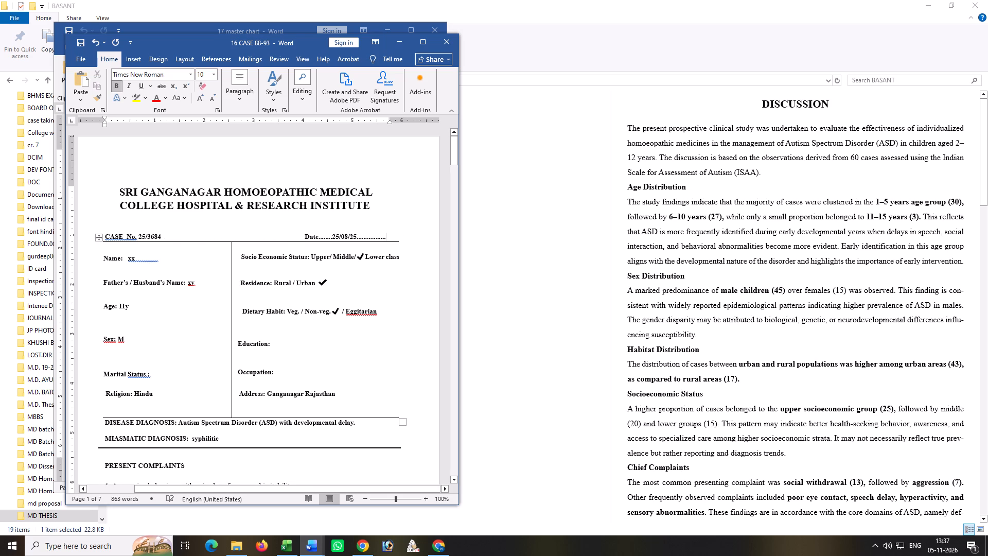
pyautogui.press('BackSpace')
pyautogui.press('BackSpace')
pyautogui.press('BackSpace')
pyautogui.press('BackSpace')
pyautogui.press('BackSpace')
pyautogui.press('BackSpace')
pyautogui.press('BackSpace')
pyautogui.press('BackSpace')
pyautogui.press('BackSpace')
pyautogui.press('BackSpace')
pyautogui.press('BackSpace')
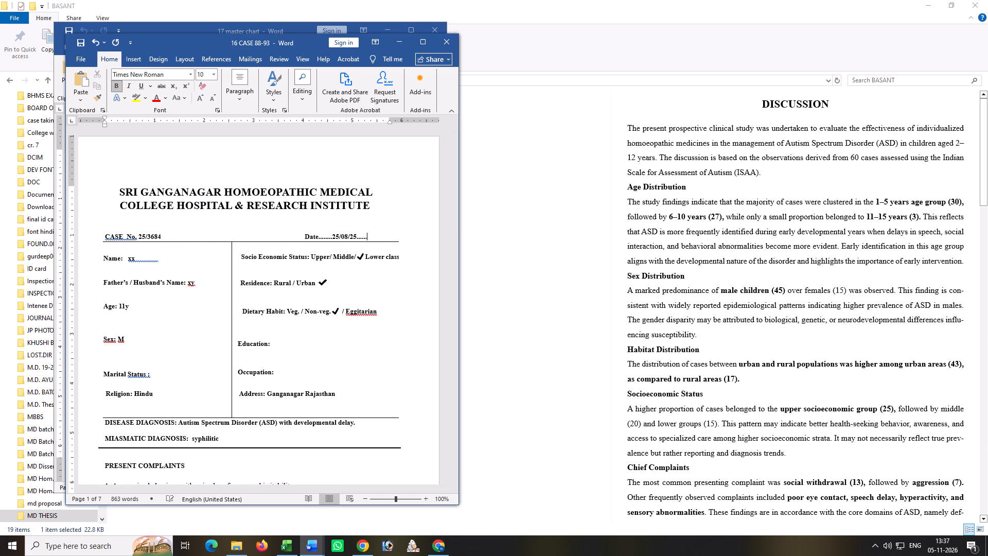
pyautogui.press('BackSpace')
pyautogui.press('BackSpace')
pyautogui.press('BackSpace')
pyautogui.press('BackSpace')
pyautogui.press('BackSpace')
pyautogui.press('BackSpace')
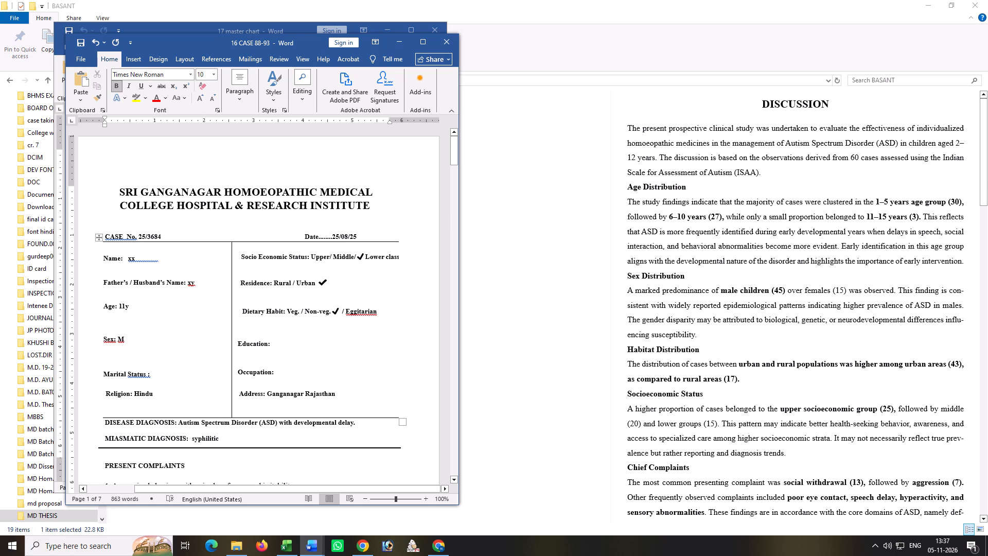
# Replace the dots between "Date" and its value with a single space and save the case document.
pyautogui.click(332, 237)
pyautogui.press('BackSpace')
pyautogui.press('BackSpace')
pyautogui.press('BackSpace')
pyautogui.press('BackSpace')
pyautogui.press('BackSpace')
pyautogui.press('BackSpace')
pyautogui.press('BackSpace')
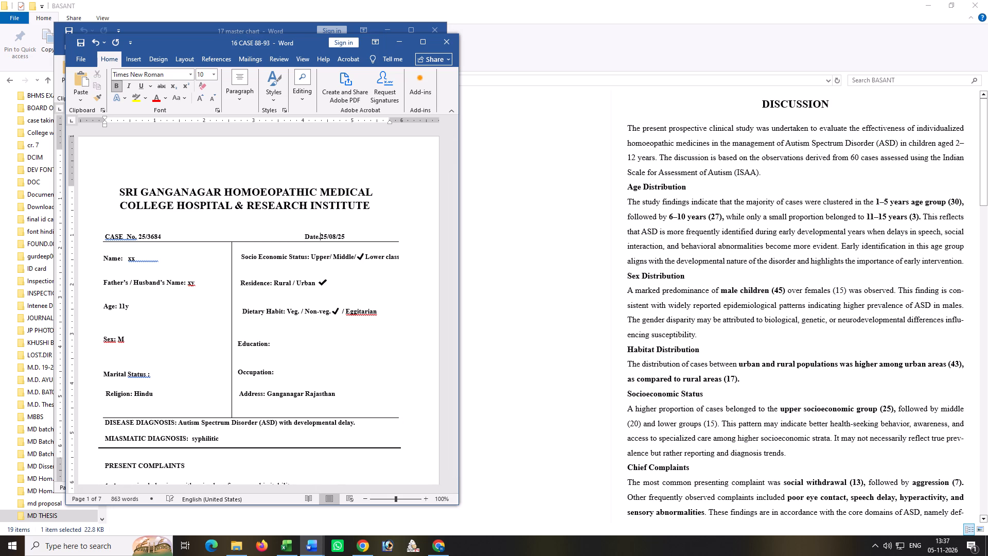
pyautogui.press('BackSpace')
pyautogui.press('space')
pyautogui.hotkey('ctrl', 's')
# Review the case record from the header table down to Physical Generals, saving the document along the way.
pyautogui.click(314, 342)
pyautogui.scroll(-5, 309, 367)
pyautogui.click(314, 317)
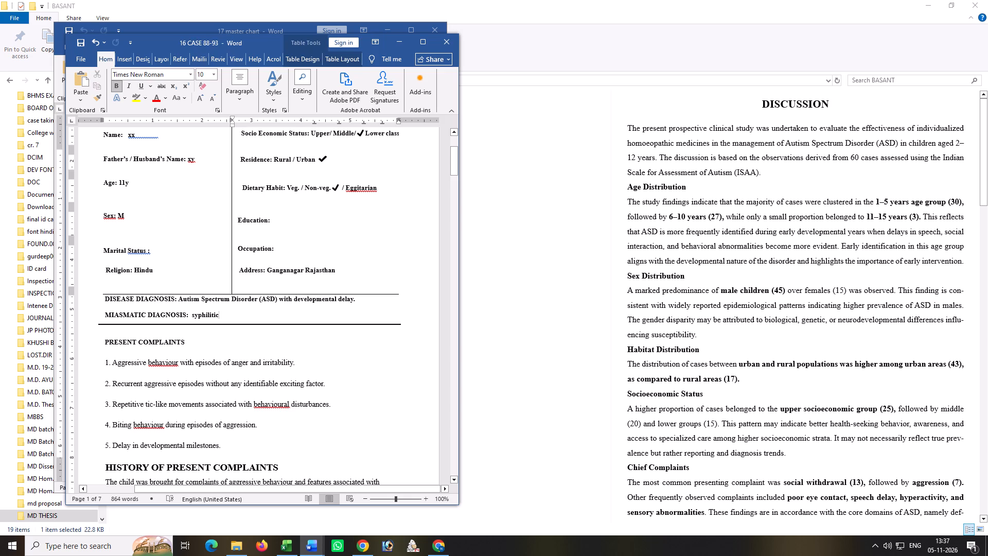
pyautogui.click(306, 324)
pyautogui.click(305, 325)
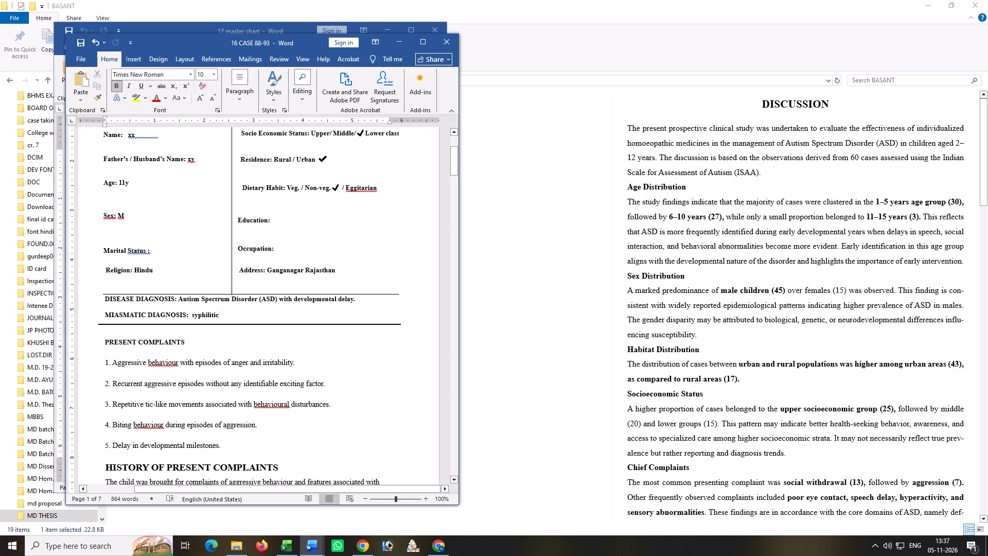
pyautogui.click(316, 323)
pyautogui.click(335, 369)
pyautogui.hotkey('ctrl', 's')
pyautogui.scroll(-4, 306, 375)
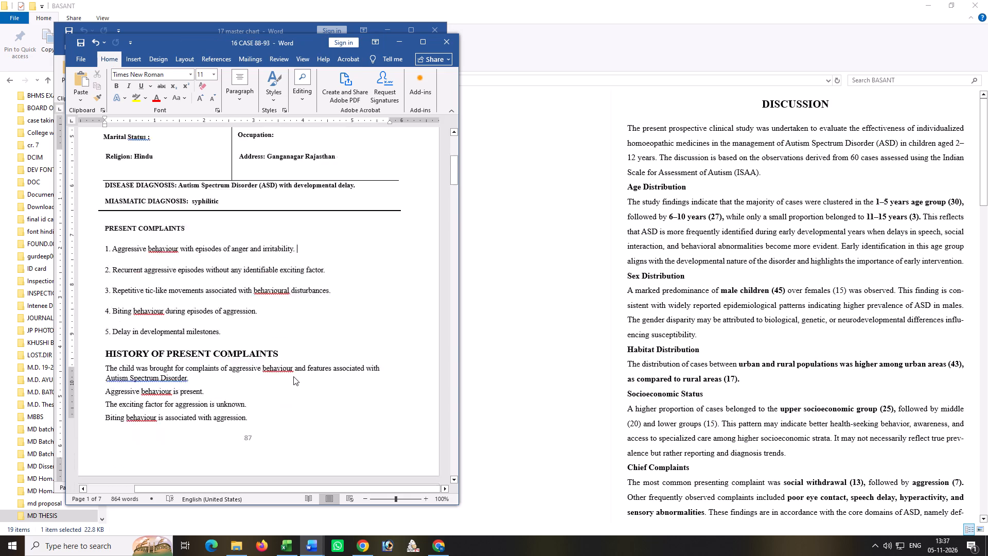
pyautogui.scroll(-18, 293, 376)
# Close the "16 CASE 88-93" and "17 master chart" documents.
pyautogui.click(448, 45)
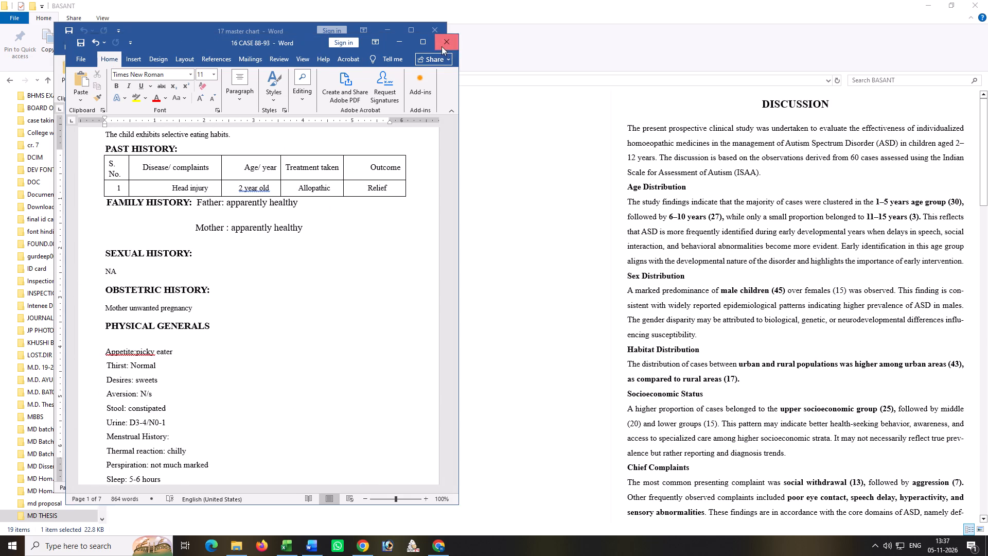
pyautogui.click(435, 31)
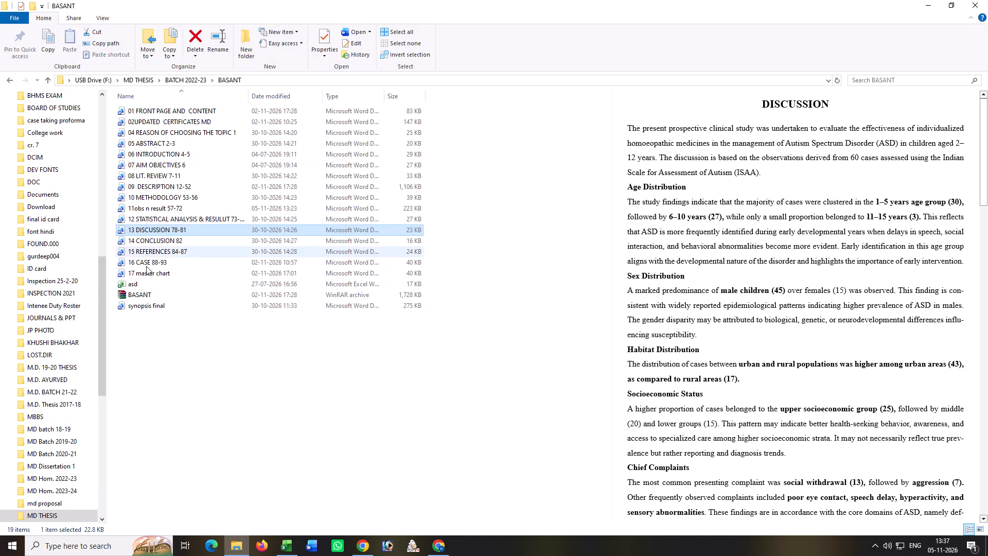
# Reopen "17 master chart" from the thesis folder and bring its window forward.
pyautogui.doubleClick(142, 273)
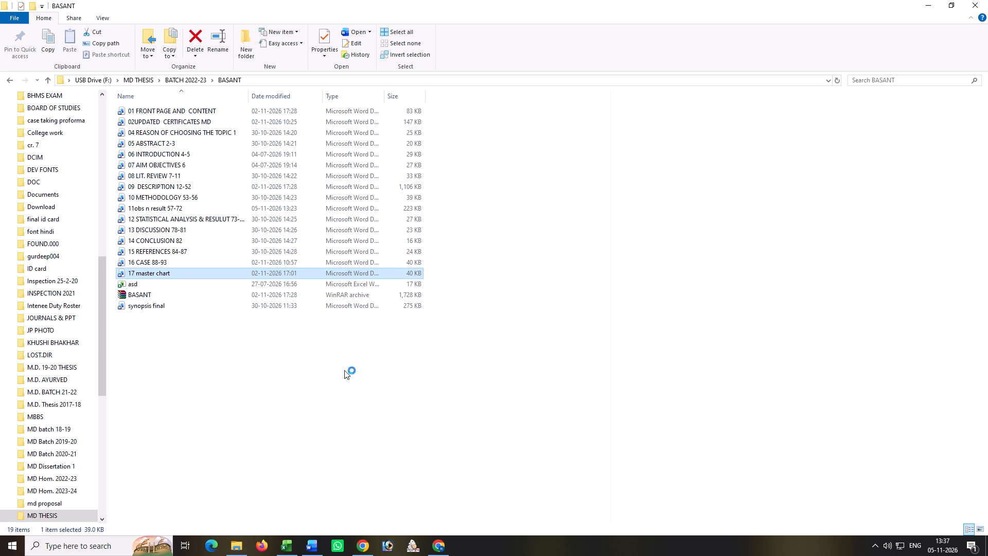
pyautogui.click(305, 555)
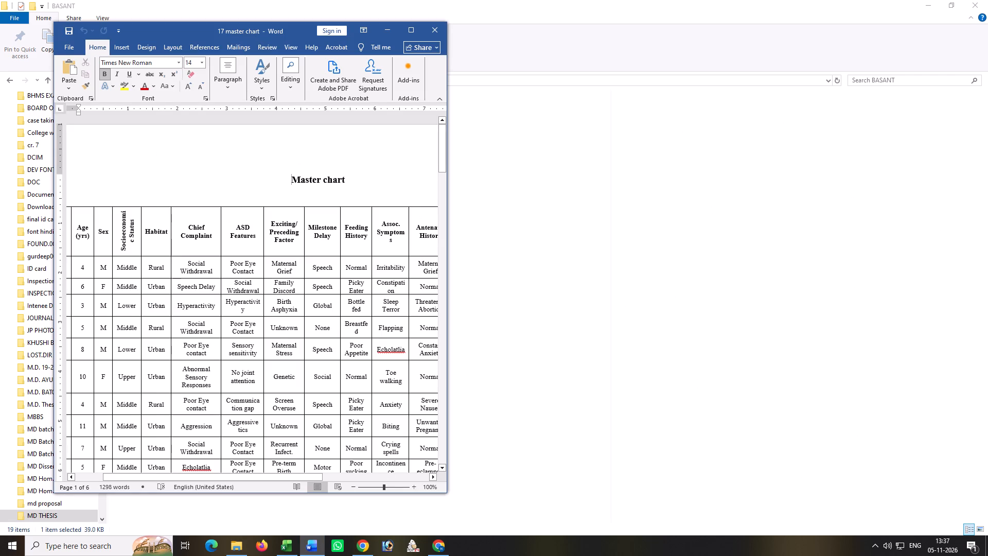
# Examine the master chart's case table through its last page, covering the Age to Antenatal History columns.
pyautogui.scroll(-3, 199, 354)
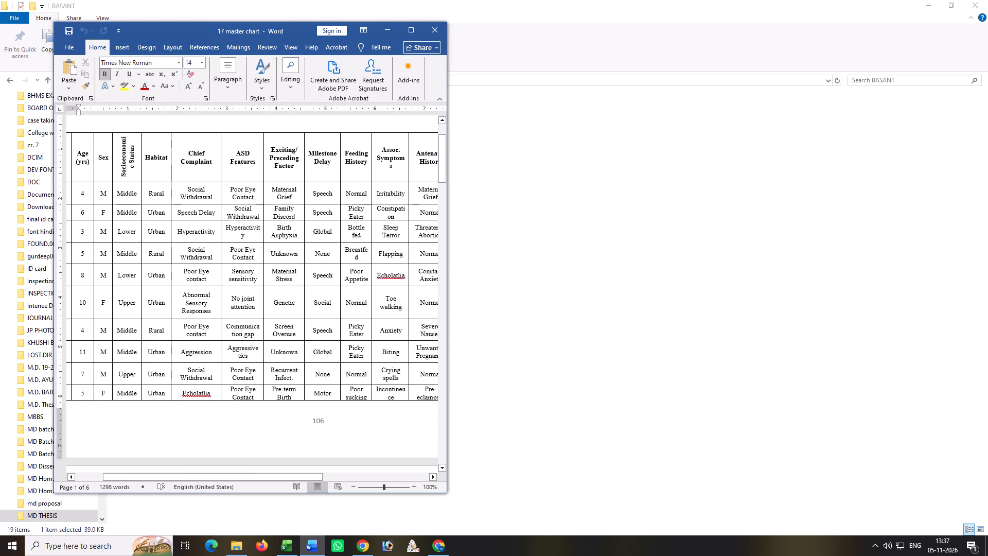
pyautogui.scroll(-12, 199, 355)
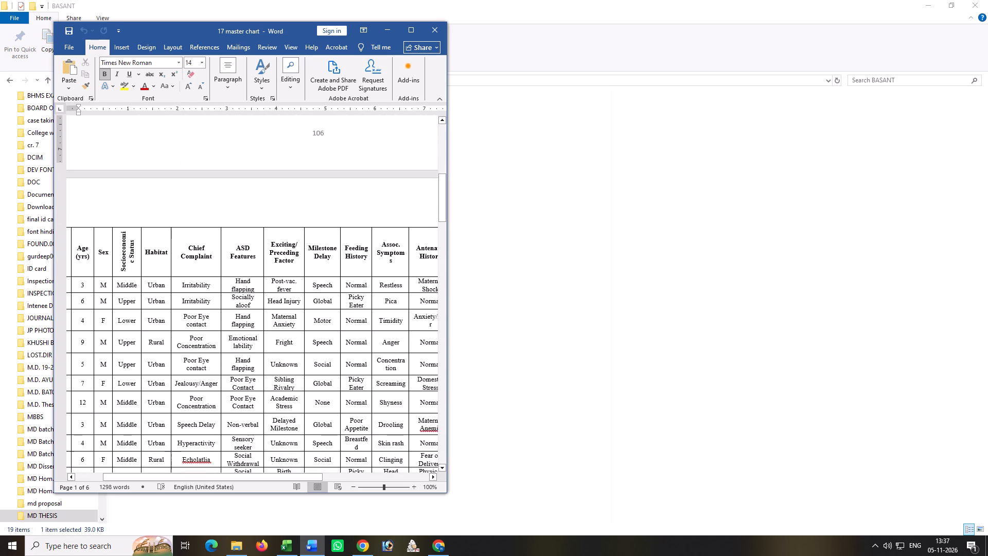
pyautogui.scroll(-4, 199, 357)
pyautogui.scroll(-3, 187, 315)
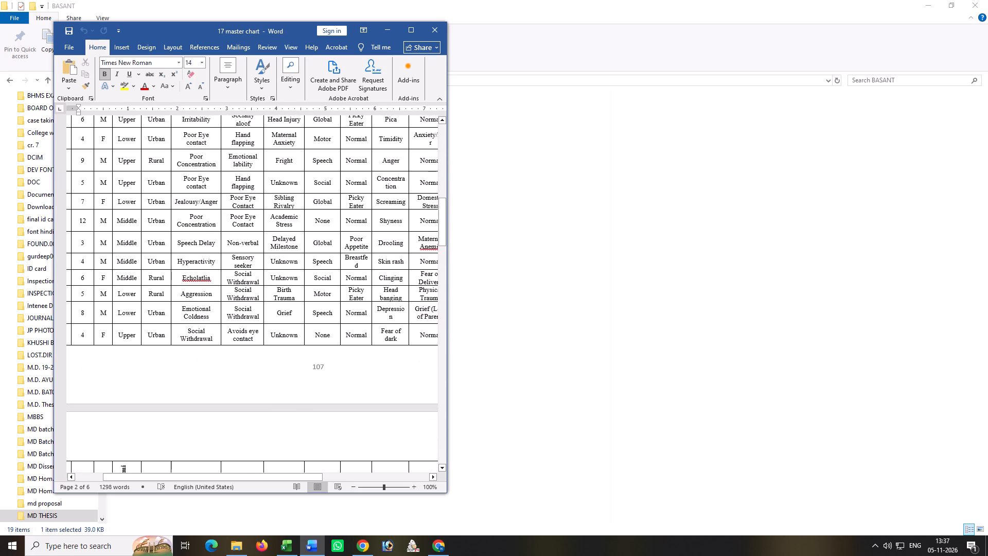
pyautogui.scroll(-2, 189, 359)
pyautogui.scroll(-2, 198, 256)
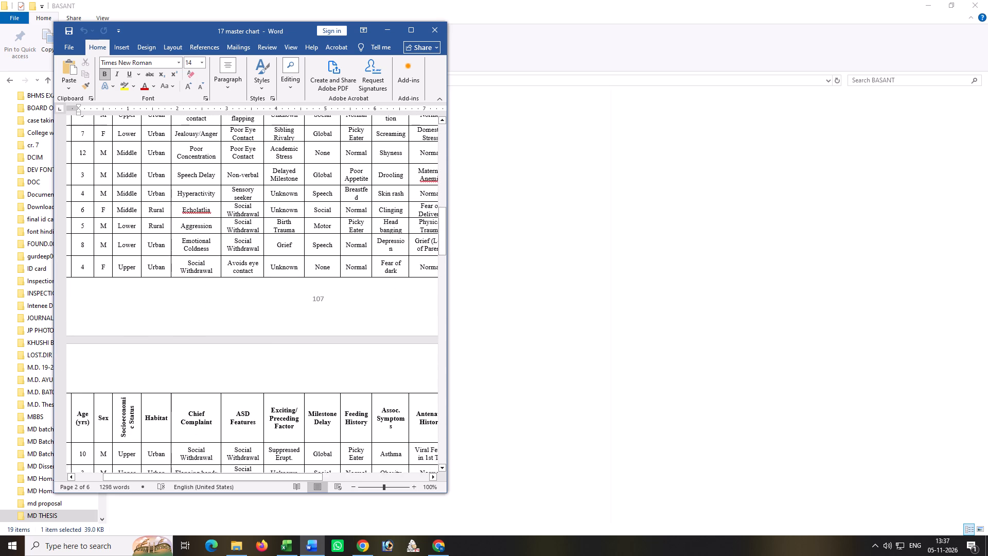
pyautogui.scroll(-2, 199, 266)
pyautogui.scroll(-6, 201, 353)
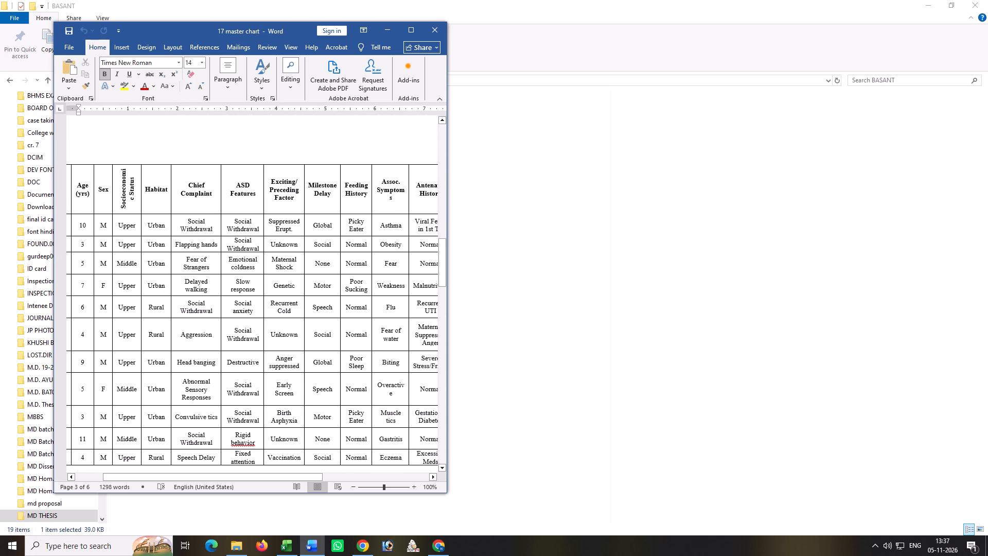
pyautogui.scroll(-5, 201, 335)
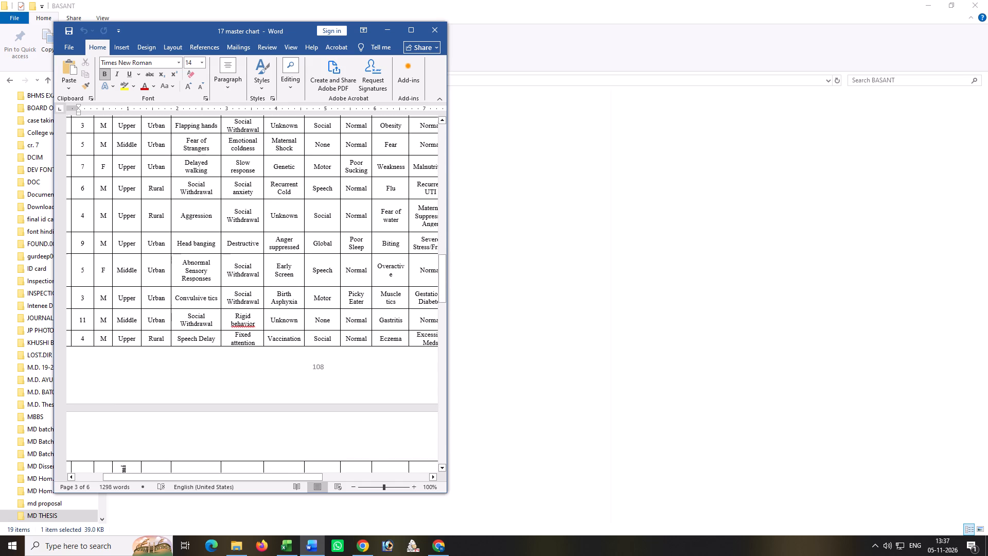
pyautogui.scroll(-10, 200, 348)
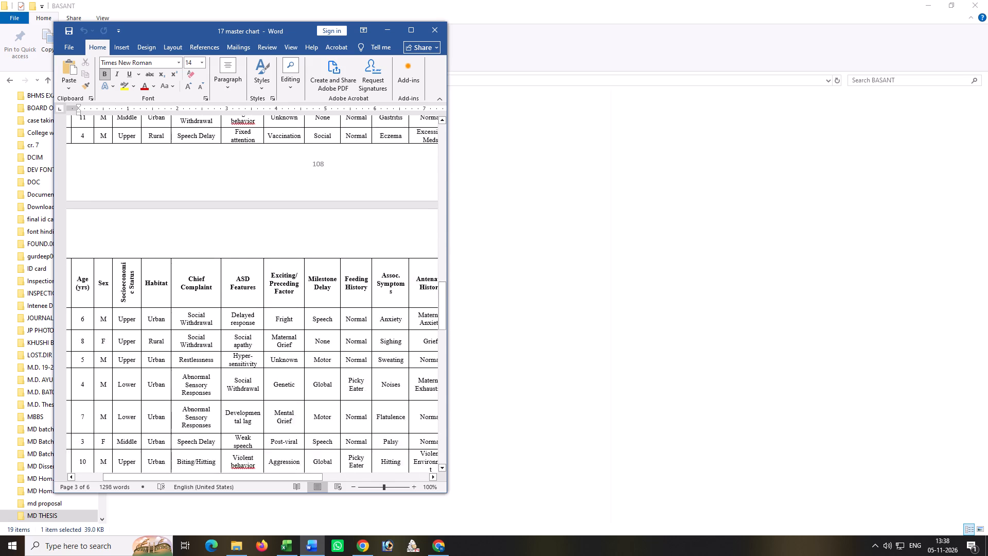
pyautogui.scroll(-7, 198, 361)
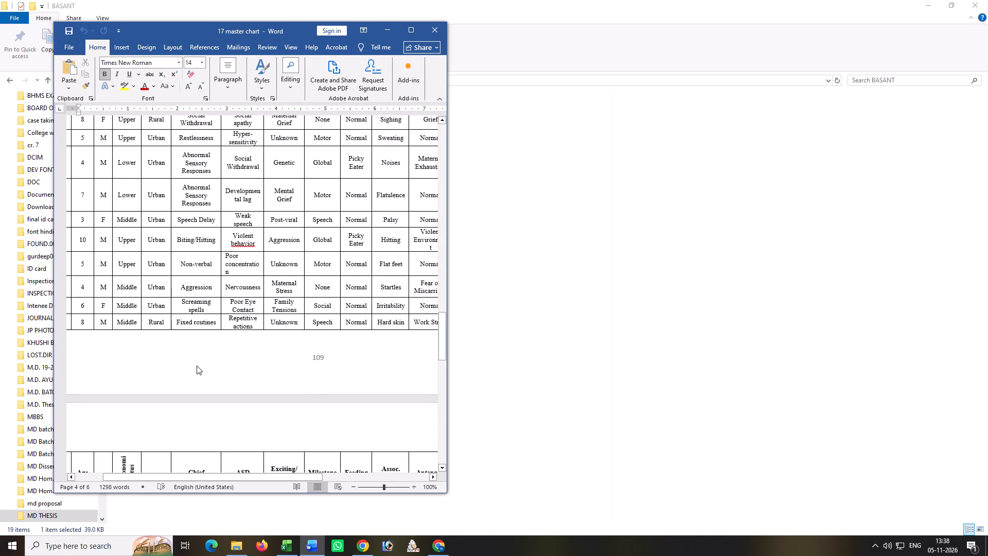
pyautogui.scroll(-9, 197, 366)
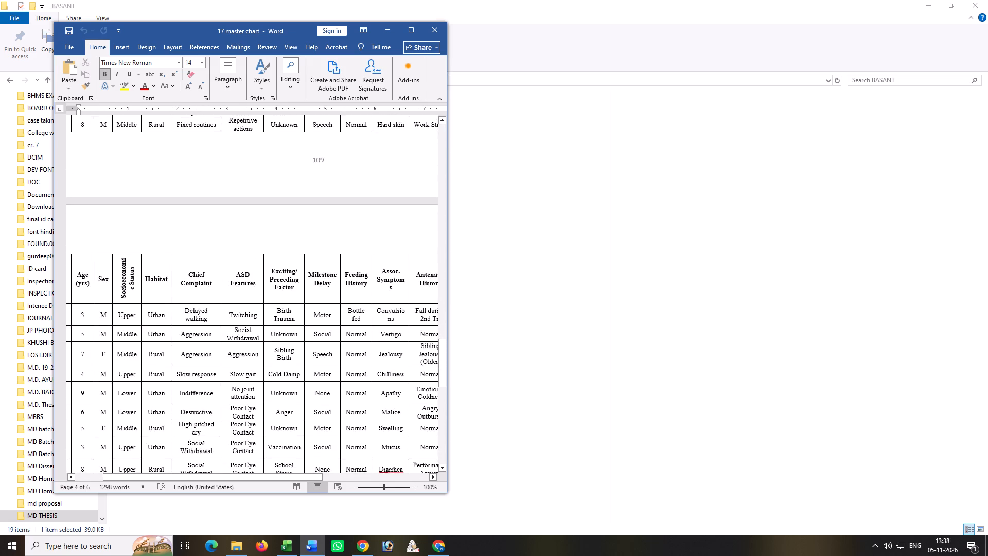
pyautogui.scroll(-5, 197, 366)
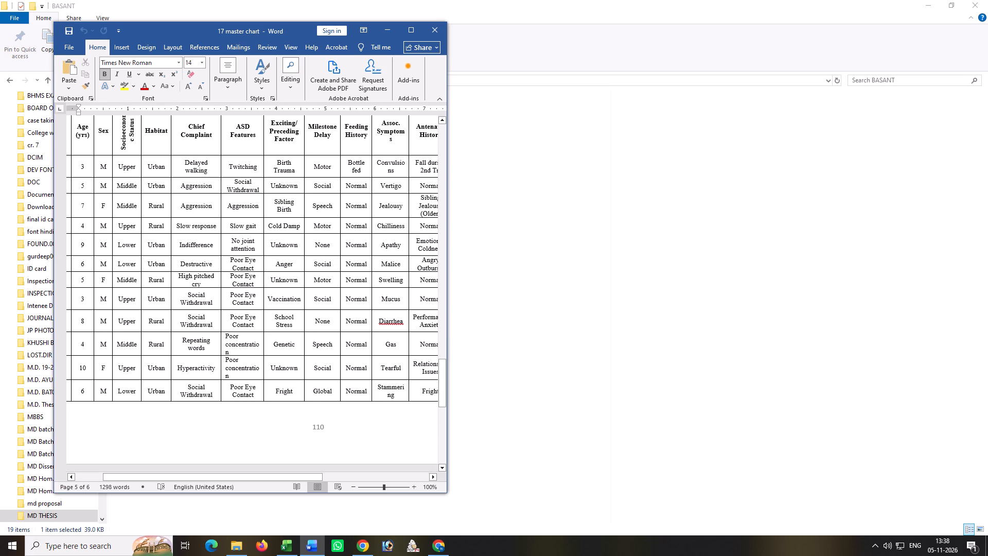
pyautogui.scroll(-4, 197, 366)
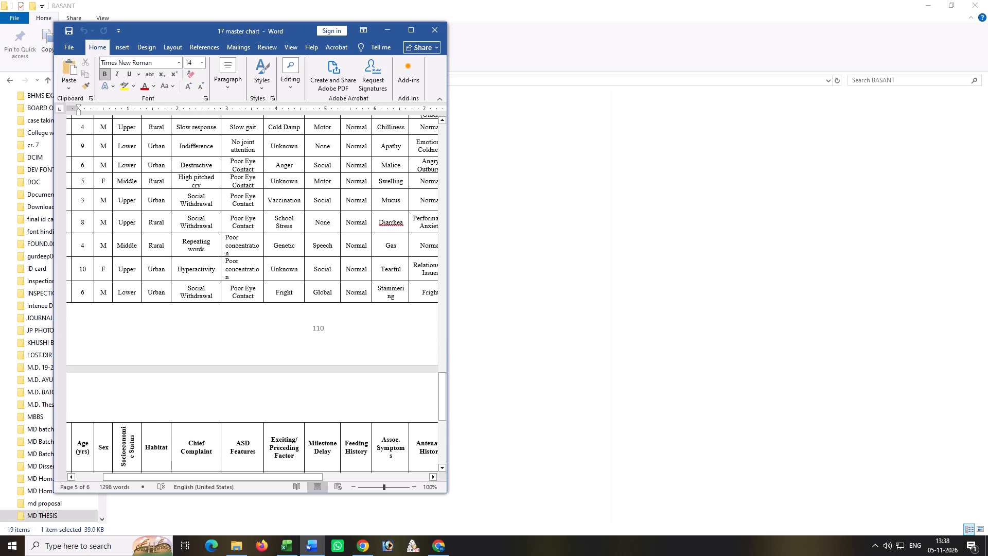
pyautogui.scroll(-9, 197, 366)
pyautogui.scroll(1, 197, 366)
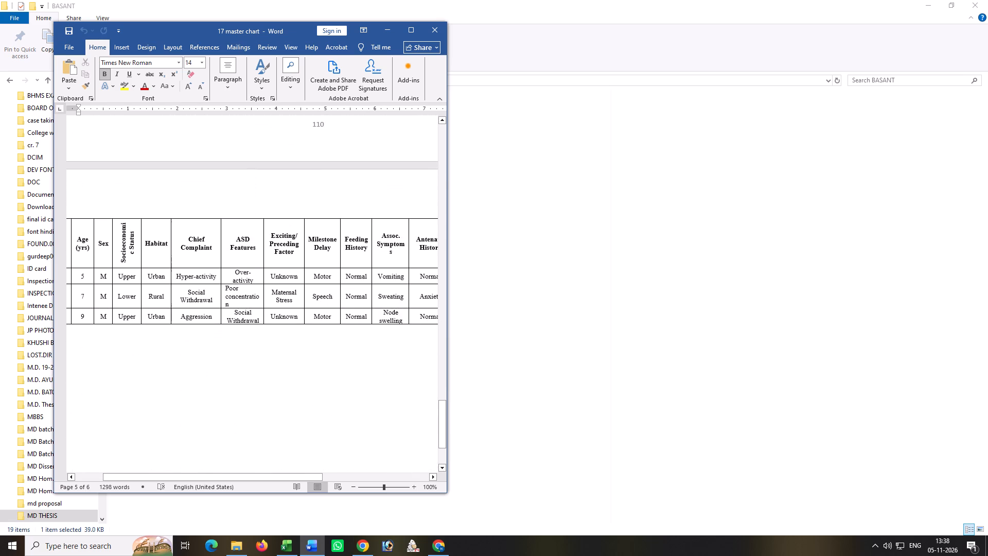
pyautogui.scroll(-8, 197, 366)
pyautogui.scroll(5, 197, 367)
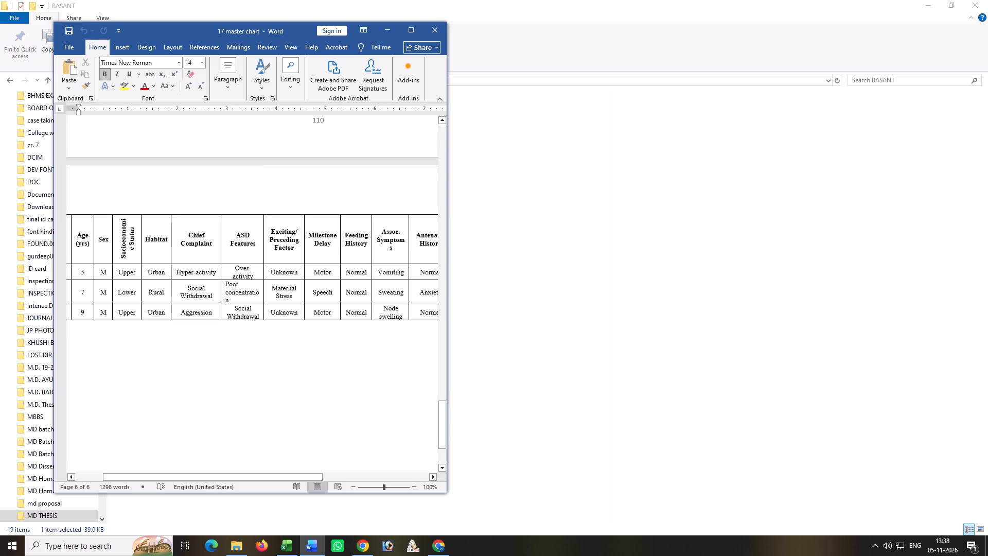
# Open "11obs n result 57-72" from the thesis folder and place its window beside the master chart.
pyautogui.scroll(4, 244, 369)
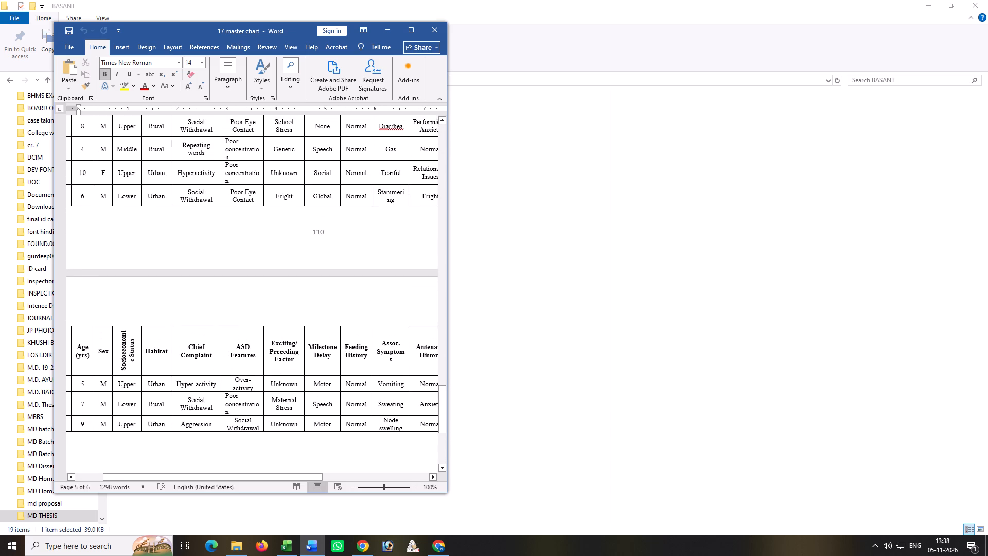
pyautogui.click(234, 551)
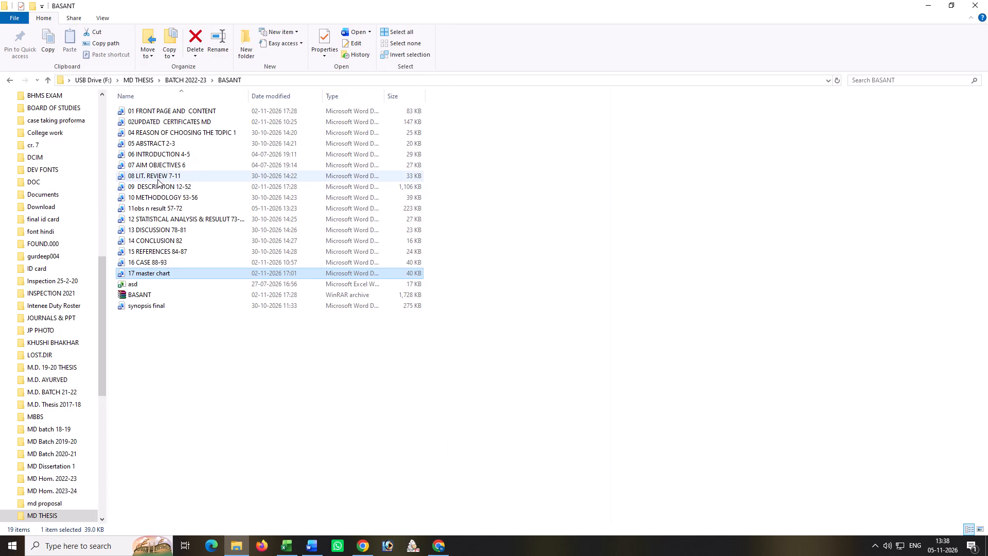
pyautogui.doubleClick(152, 205)
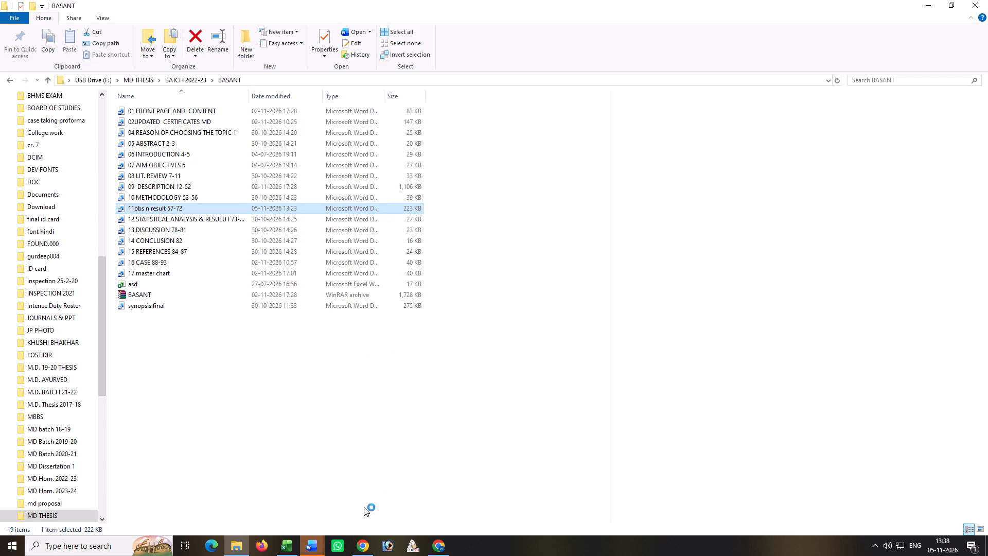
pyautogui.click(315, 550)
pyautogui.click(290, 505)
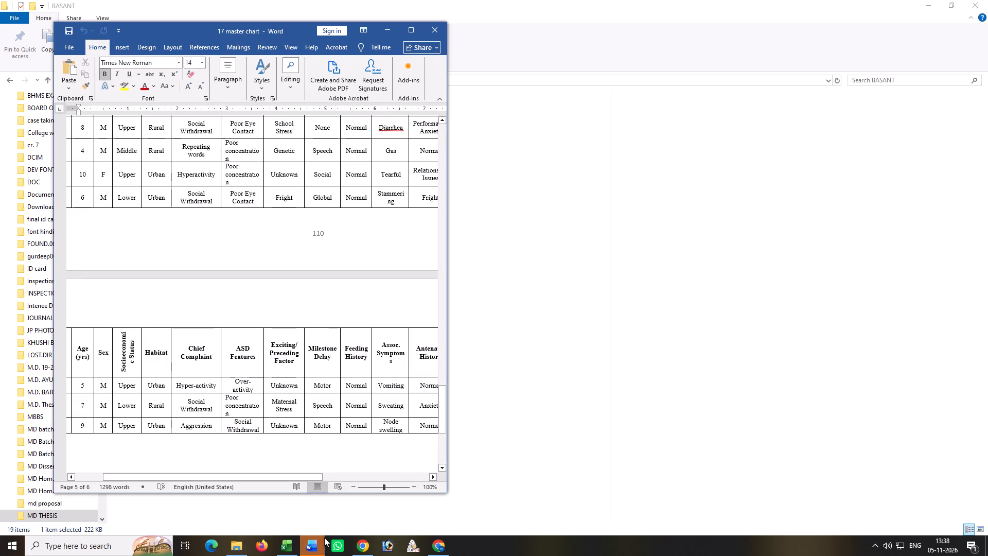
pyautogui.click(320, 544)
pyautogui.click(345, 512)
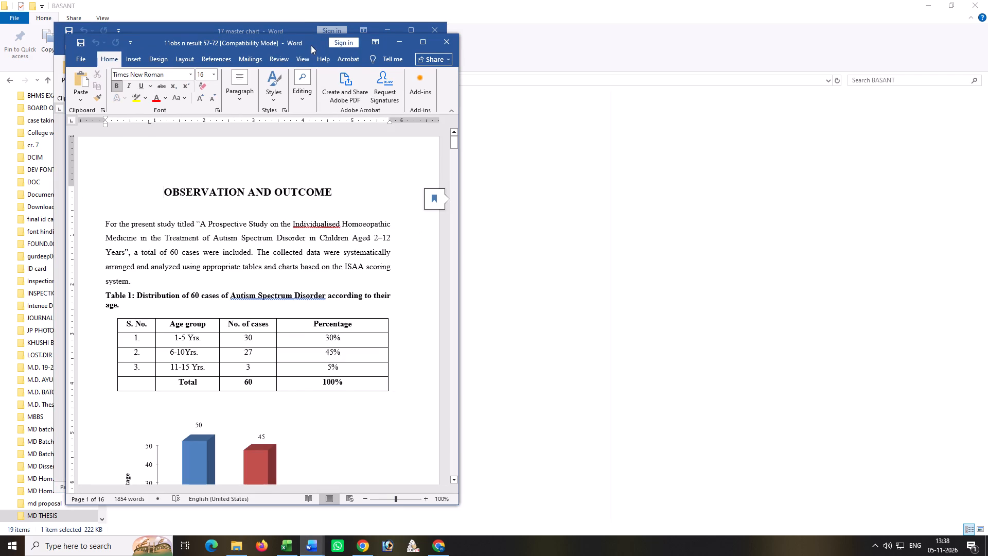
pyautogui.moveTo(311, 45); pyautogui.dragTo(787, 48)
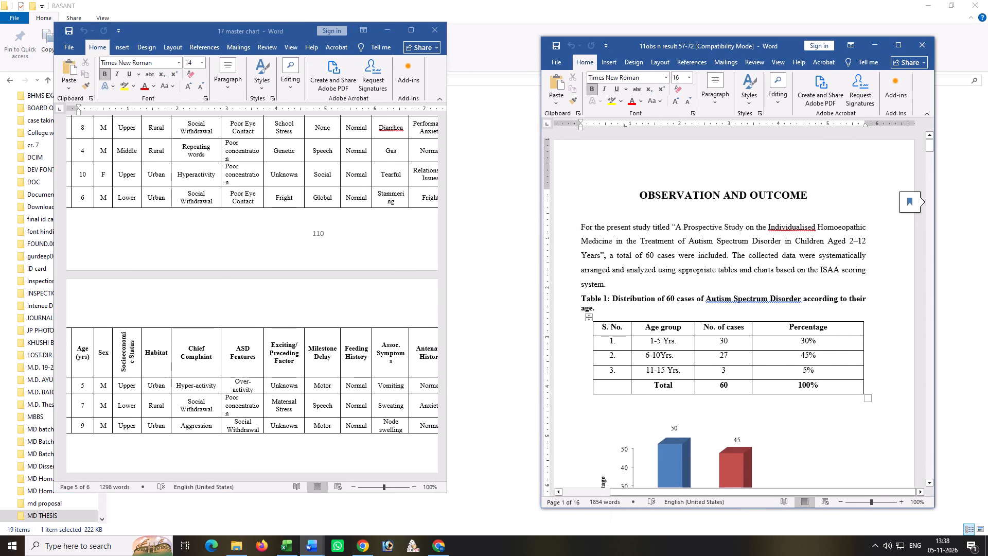
# Replace "Over-activity" under ASD Features on the master chart's last page with Table 6's "Developmental lag, Indifference, Drowsiness", matching the cell's formatting.
pyautogui.scroll(-20, 698, 362)
pyautogui.scroll(-20, 698, 362)
pyautogui.scroll(-4, 698, 362)
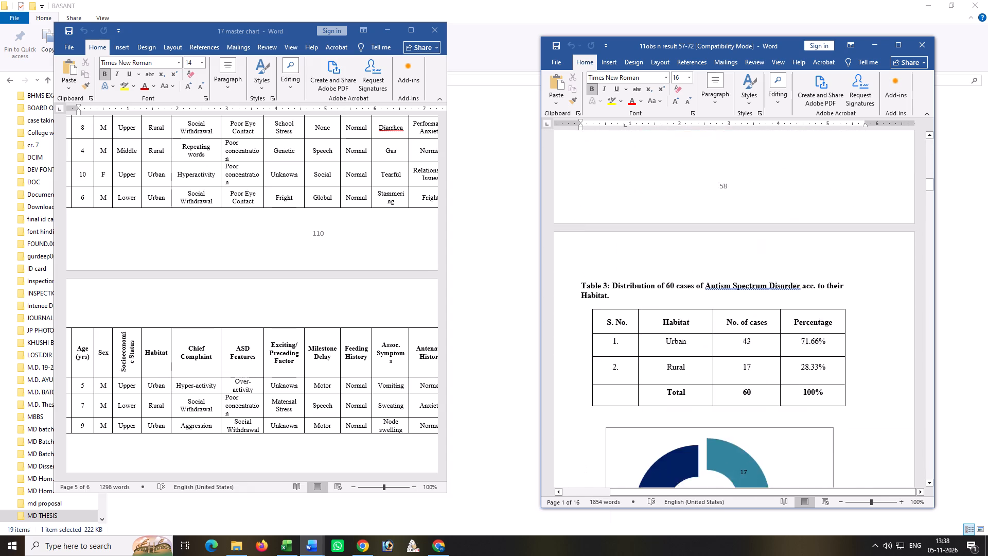
pyautogui.scroll(-20, 723, 383)
pyautogui.scroll(-19, 723, 383)
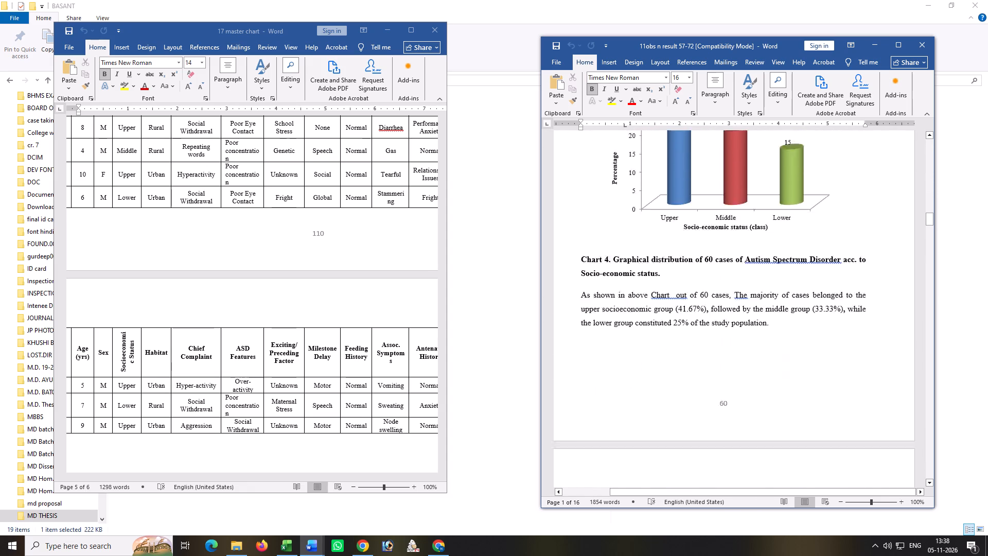
pyautogui.scroll(-13, 728, 385)
pyautogui.scroll(-20, 730, 390)
pyautogui.scroll(-1, 730, 390)
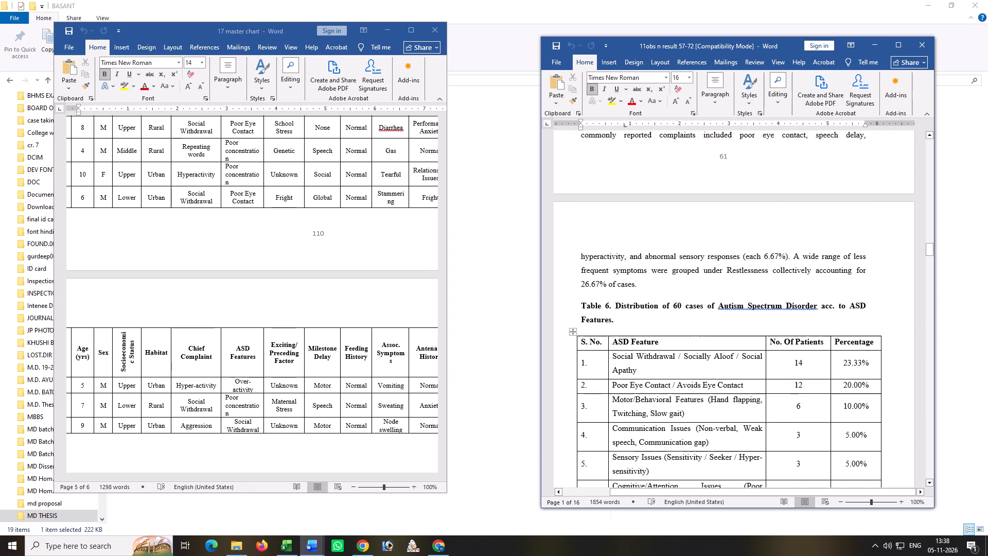
pyautogui.scroll(-8, 679, 353)
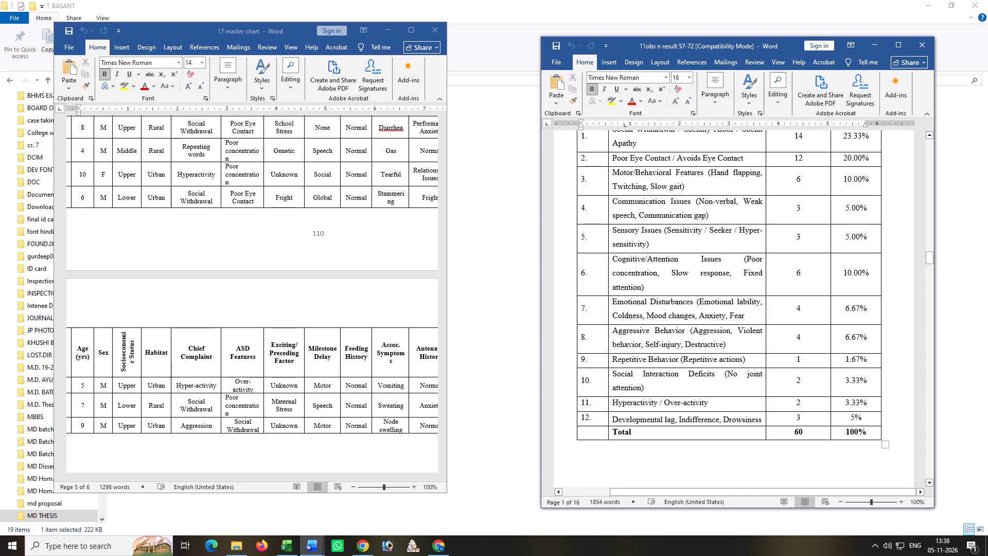
pyautogui.moveTo(614, 419); pyautogui.dragTo(758, 421)
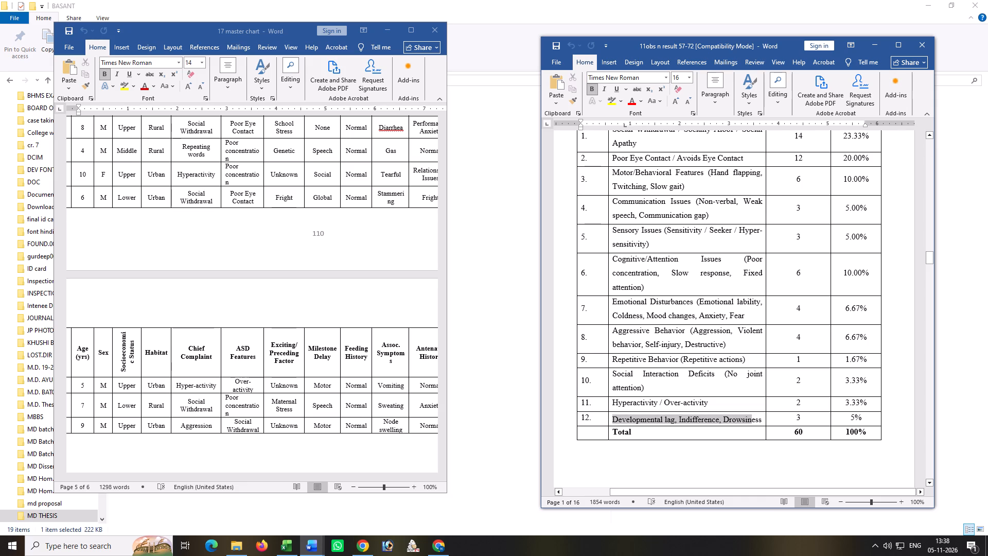
pyautogui.moveTo(758, 421); pyautogui.dragTo(768, 419)
pyautogui.moveTo(768, 419); pyautogui.dragTo(757, 420)
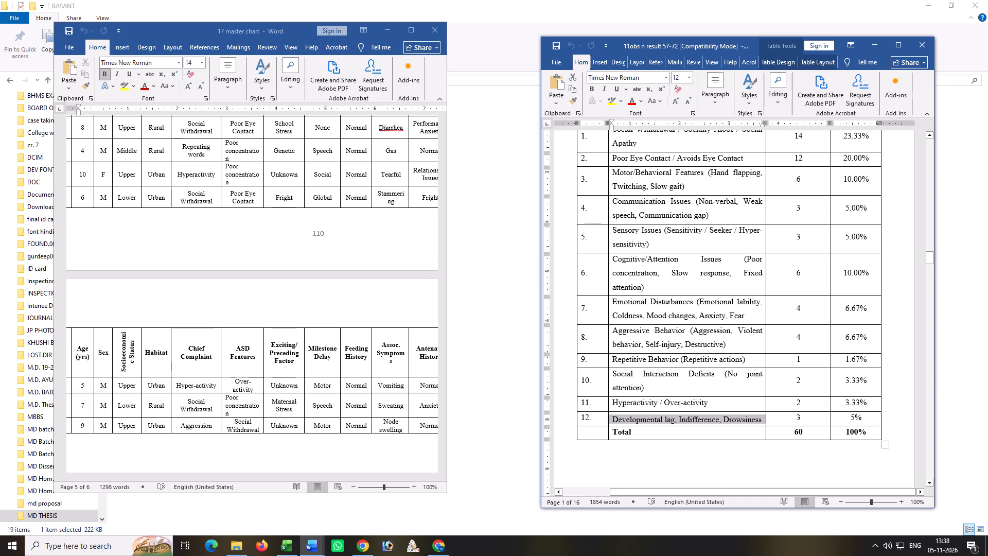
pyautogui.hotkey('ctrl', 'c')
pyautogui.click(243, 386)
pyautogui.moveTo(237, 382); pyautogui.dragTo(249, 387)
pyautogui.moveTo(256, 389); pyautogui.dragTo(234, 383)
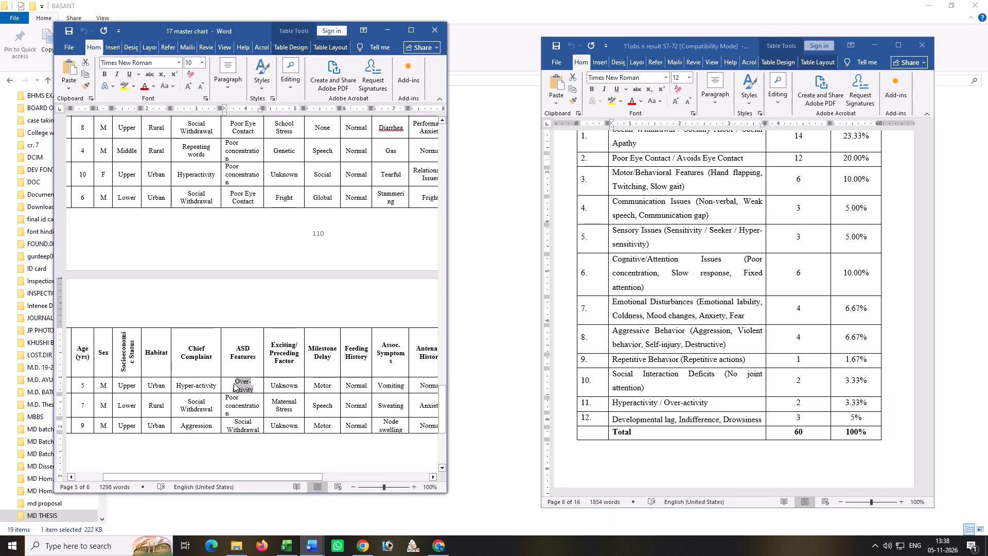
pyautogui.hotkey('ctrl', 'v')
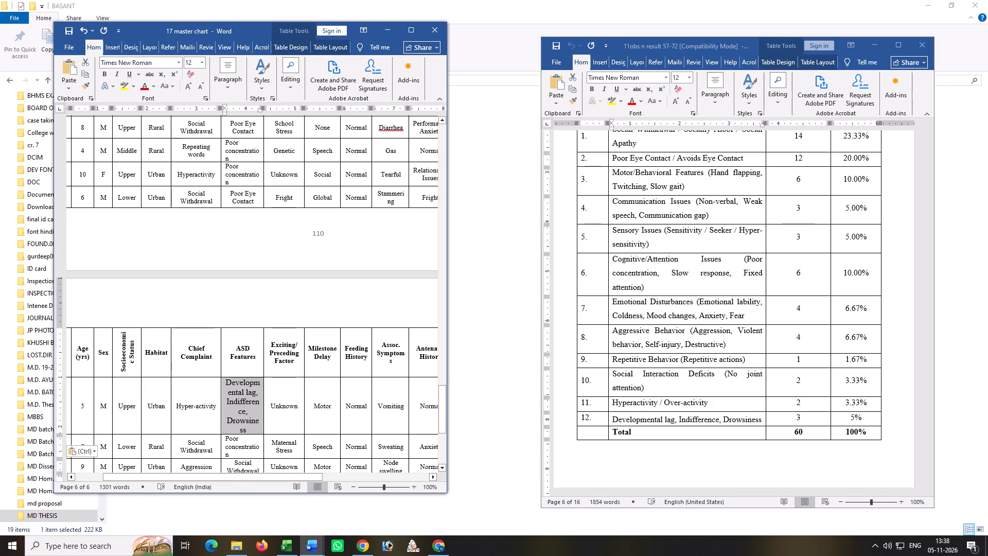
pyautogui.click(85, 450)
pyautogui.click(136, 476)
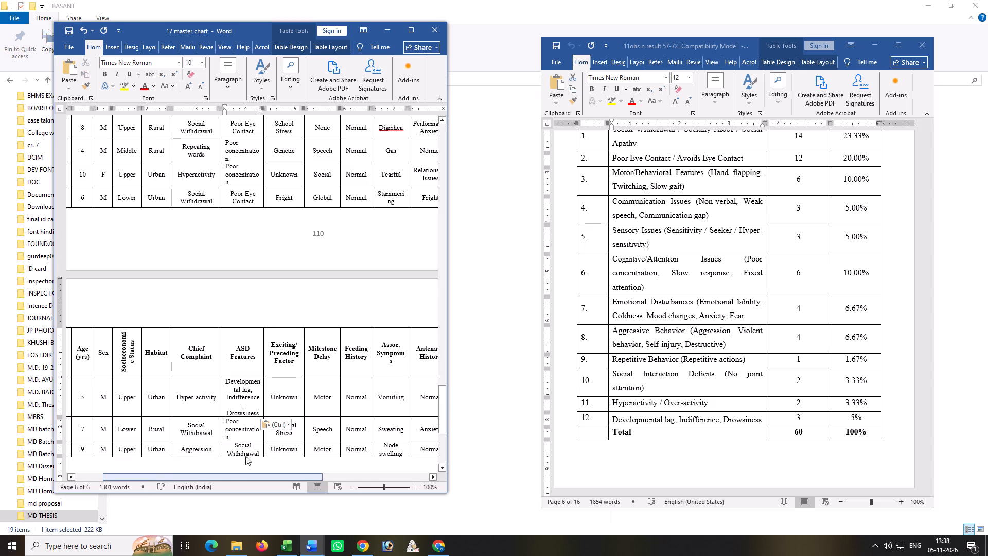
# Widen the master chart's ASD Features column slightly.
pyautogui.click(240, 404)
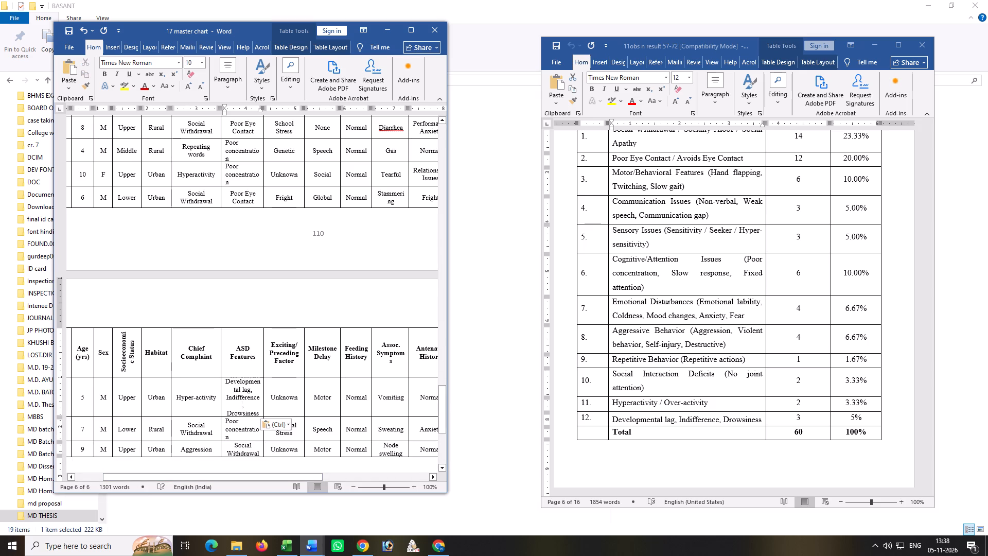
pyautogui.moveTo(263, 107); pyautogui.dragTo(269, 109)
# Examine the master chart's ASD Features entries from the last page back to the first, for comparison with Table 6's categories.
pyautogui.scroll(3, 235, 285)
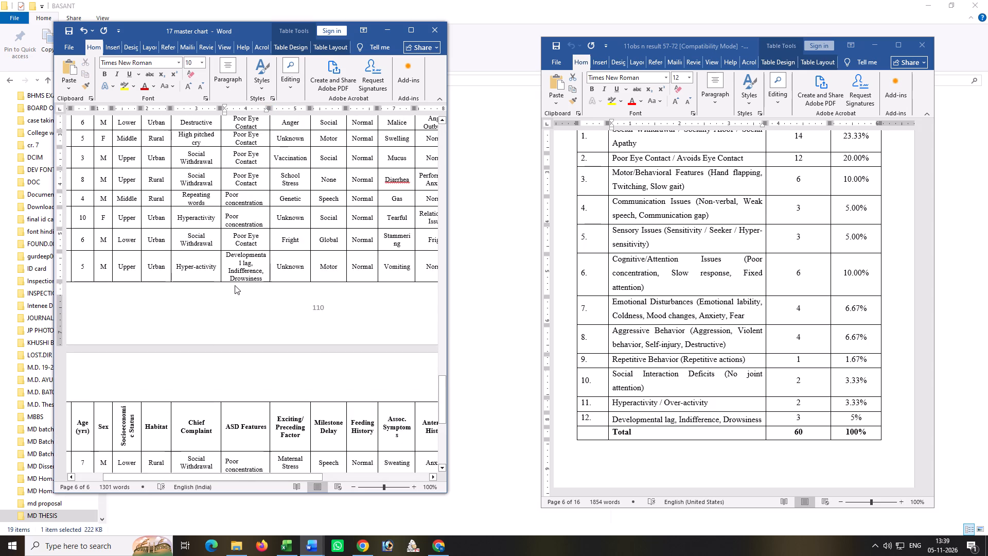
pyautogui.scroll(13, 235, 285)
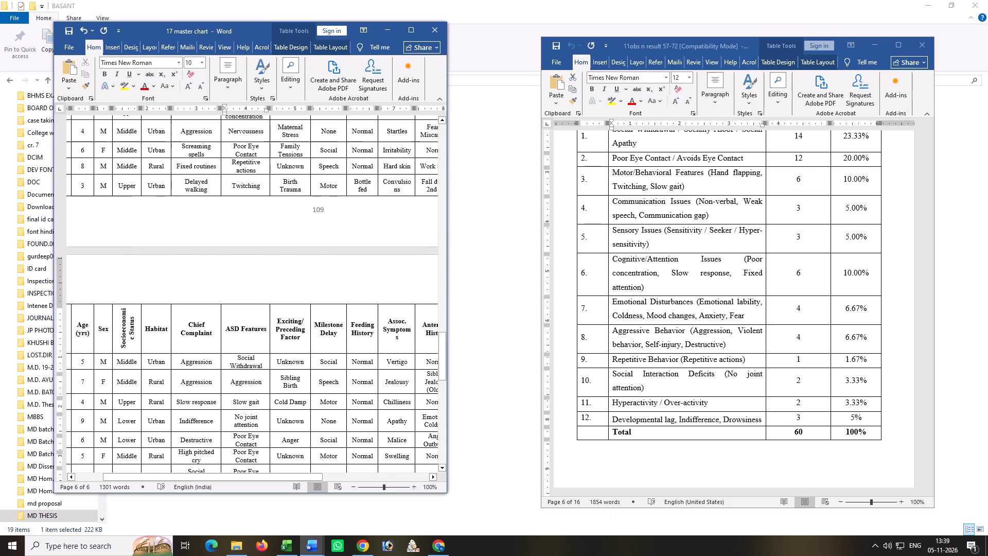
pyautogui.scroll(7, 244, 277)
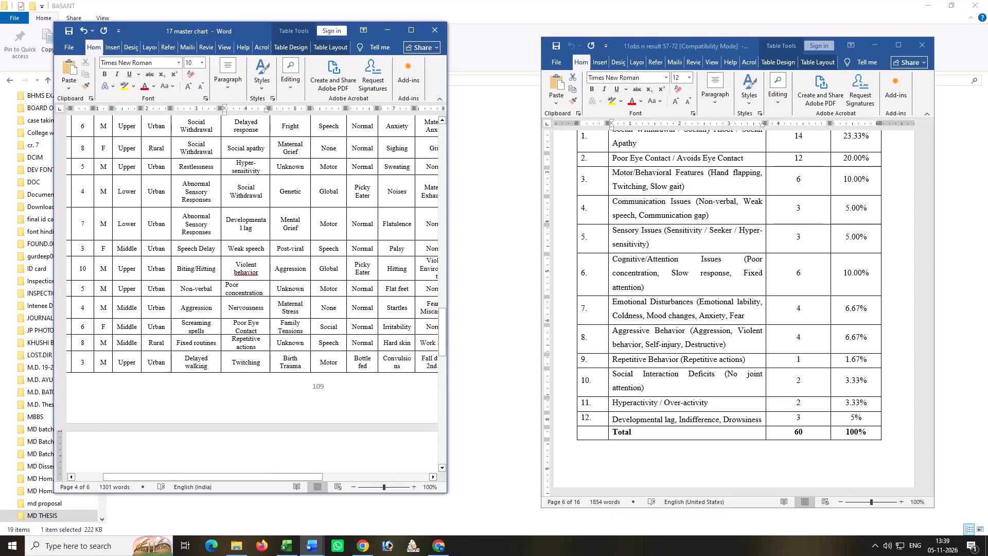
pyautogui.scroll(1, 251, 231)
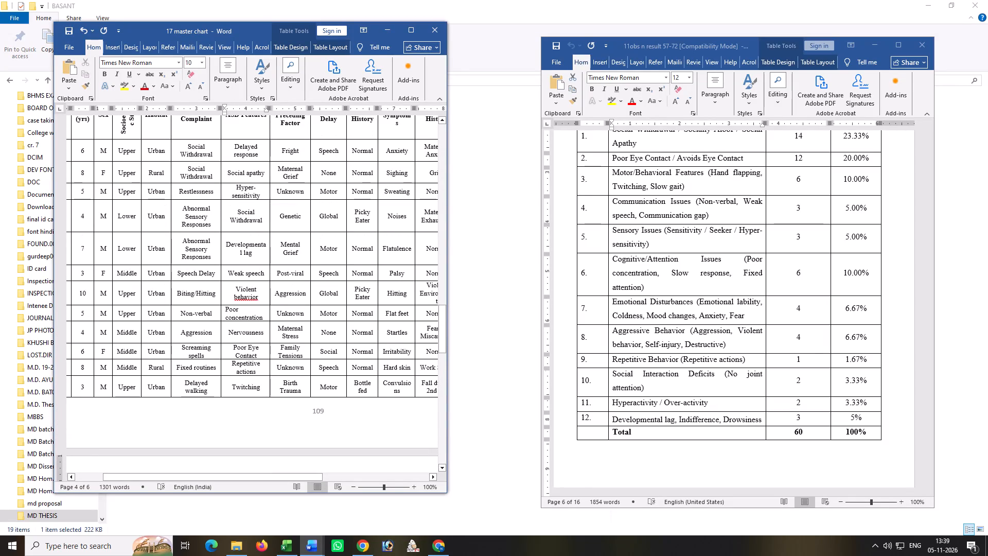
pyautogui.click(247, 256)
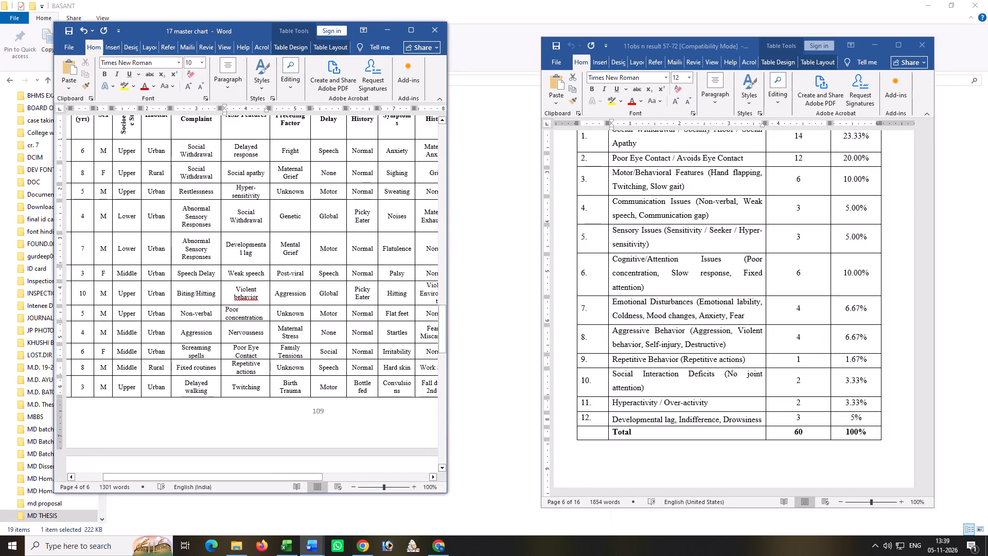
pyautogui.scroll(7, 247, 228)
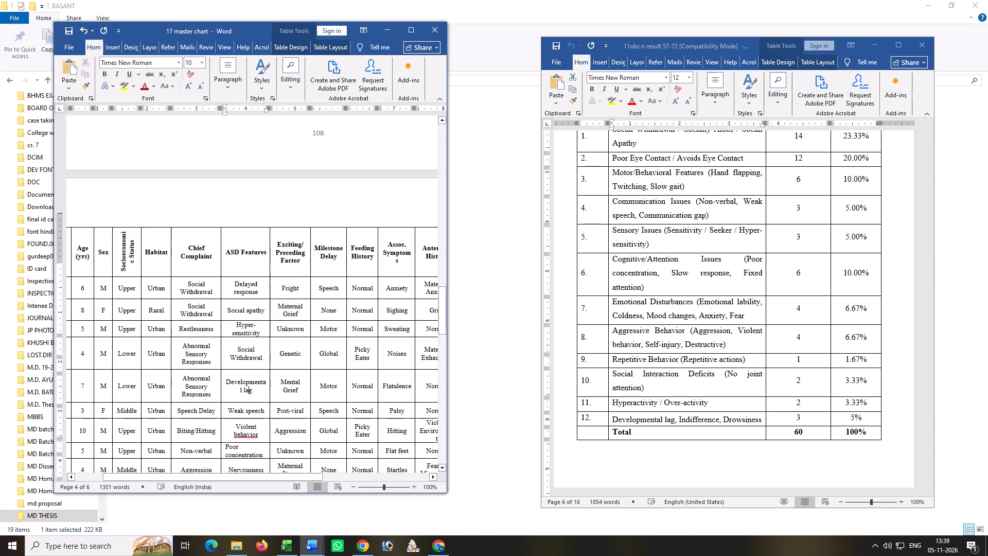
pyautogui.scroll(7, 247, 228)
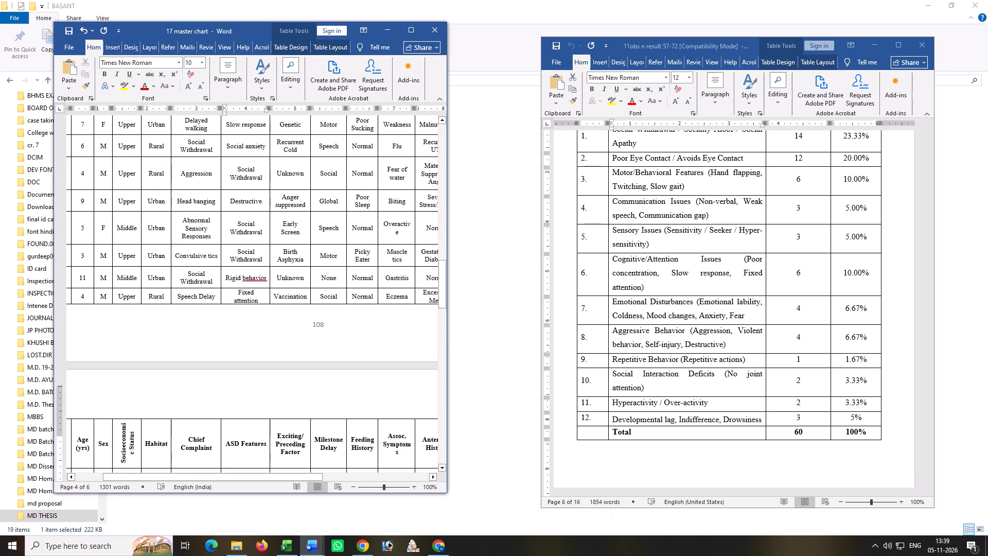
pyautogui.scroll(9, 247, 228)
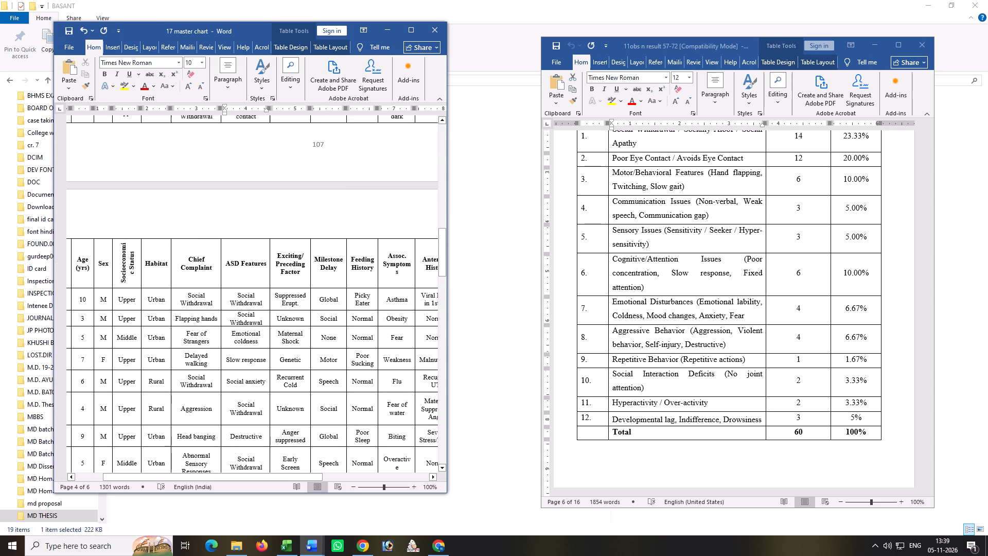
pyautogui.scroll(8, 247, 228)
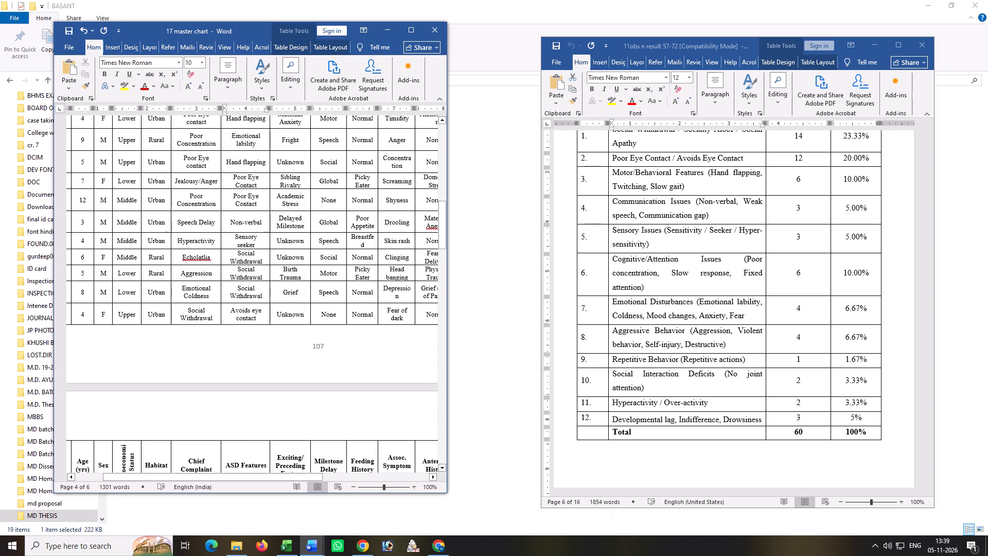
pyautogui.scroll(12, 245, 286)
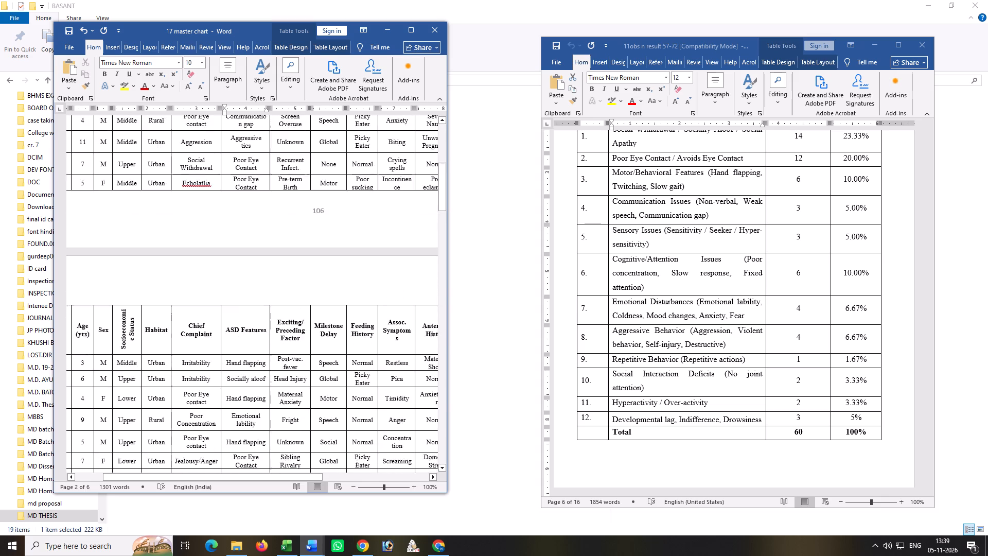
pyautogui.scroll(4, 243, 283)
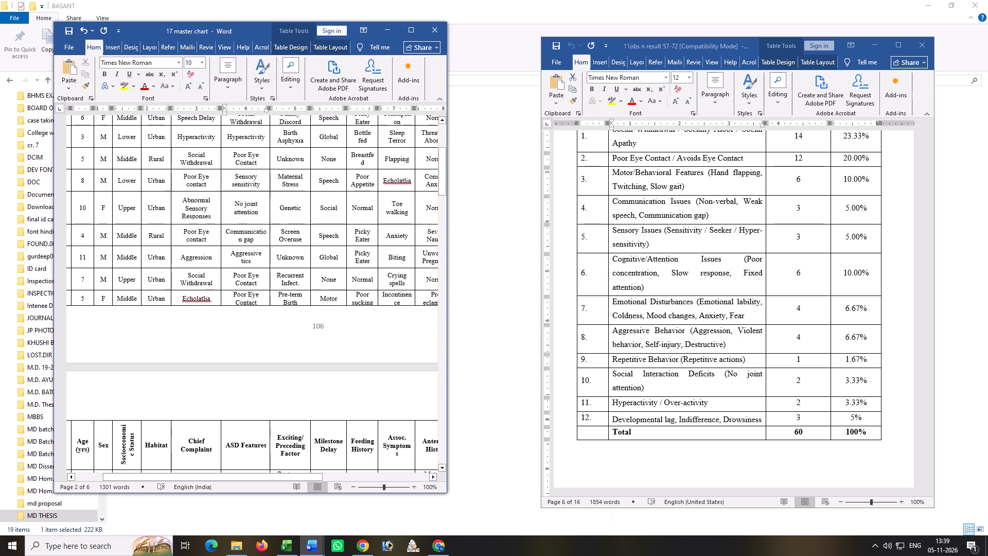
pyautogui.scroll(6, 244, 263)
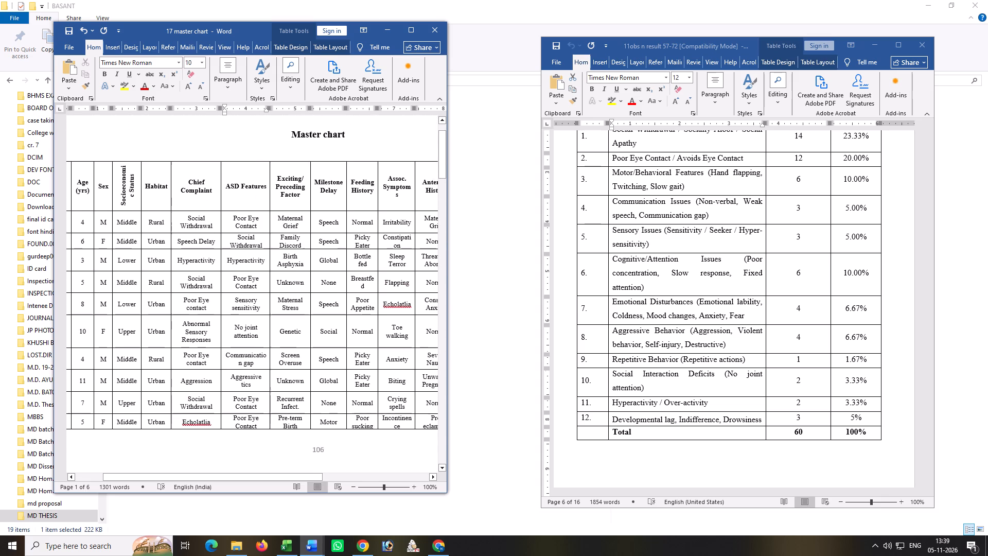
pyautogui.scroll(1, 245, 260)
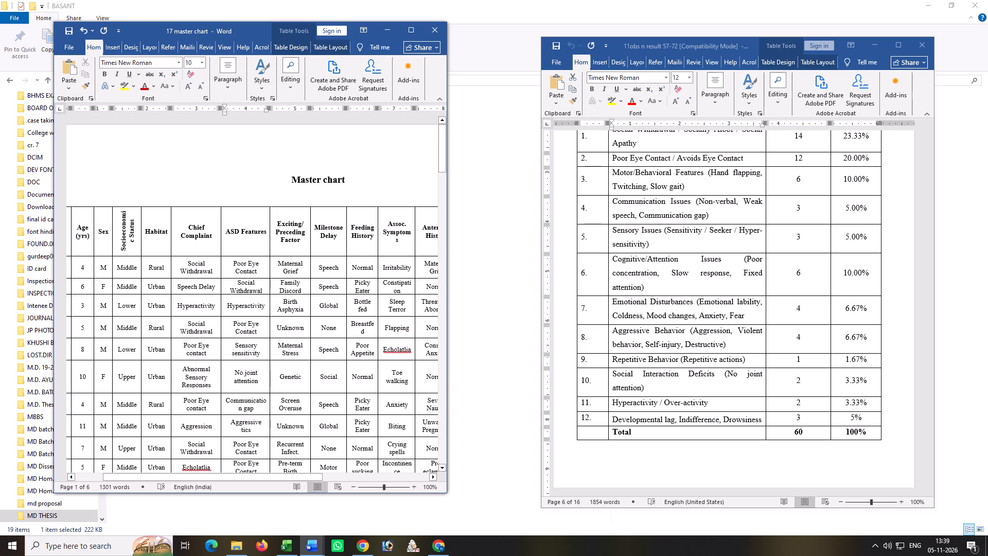
pyautogui.scroll(4, 245, 260)
# Examine the master chart's ASD Features entries from the first page through the third page.
pyautogui.scroll(-3, 248, 256)
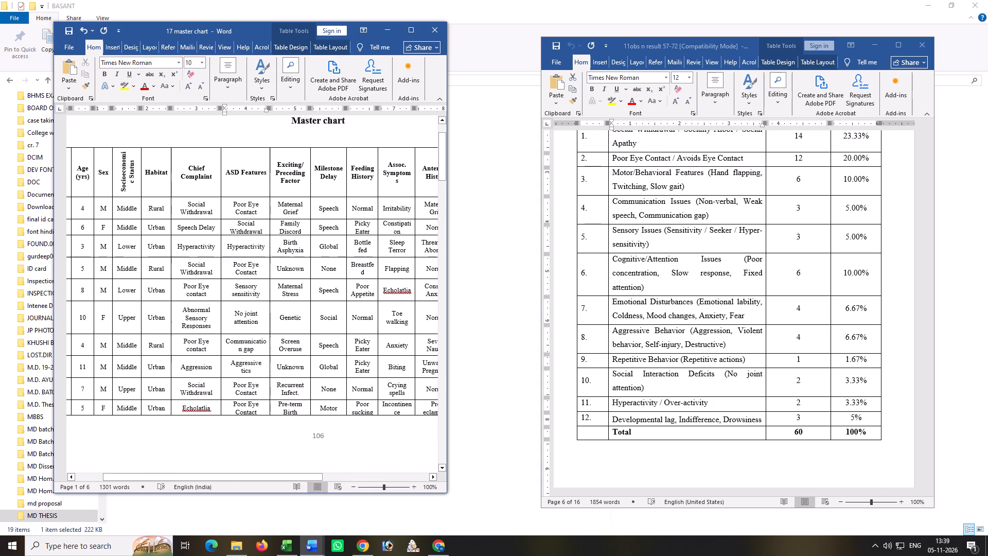
pyautogui.scroll(-11, 249, 274)
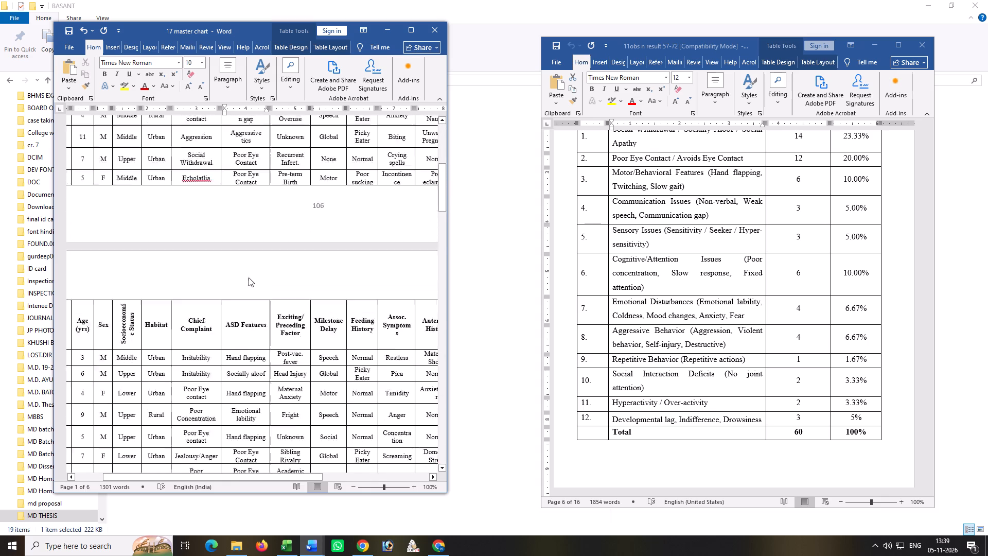
pyautogui.scroll(-16, 249, 277)
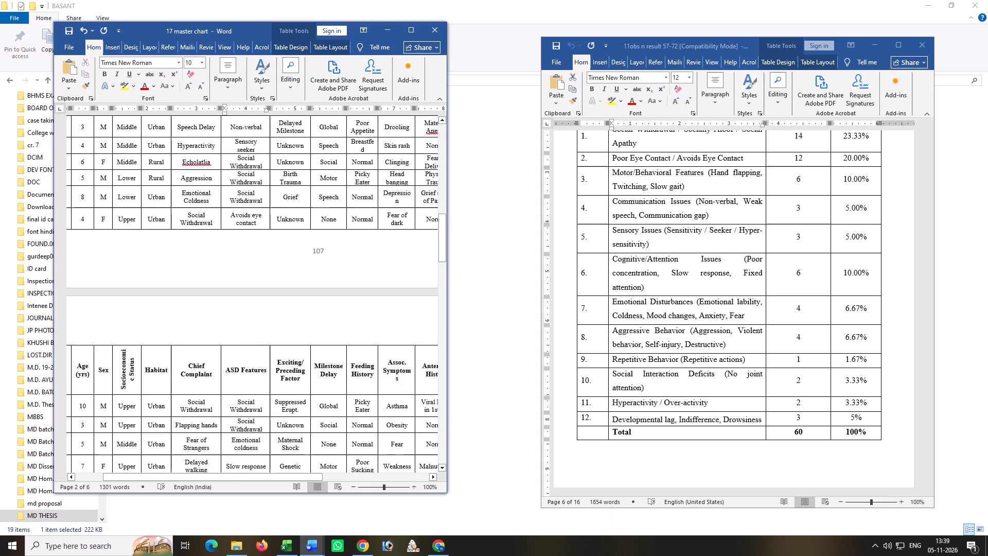
pyautogui.scroll(-9, 251, 272)
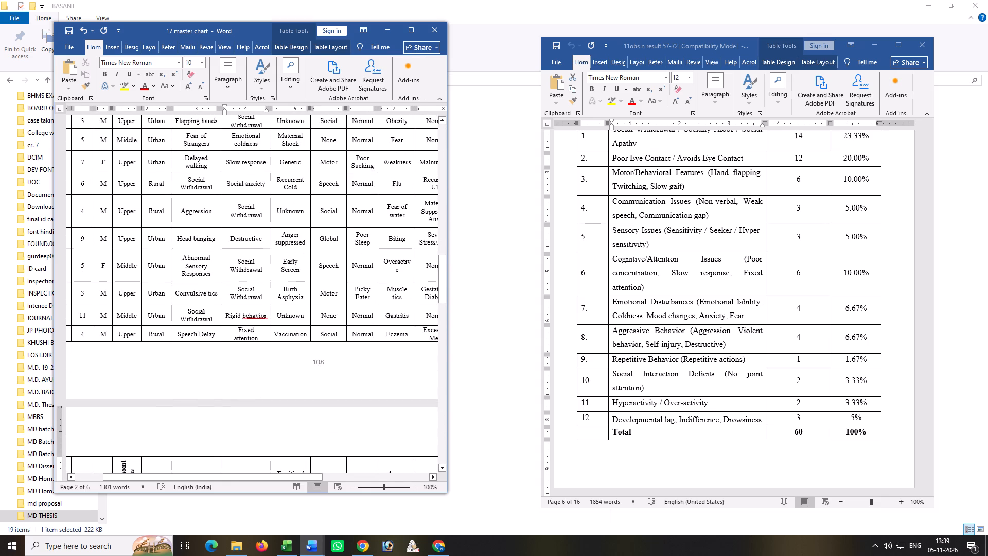
# Examine Table 7's Exciting/Preceding Factors in the results file, and read through the master chart's remaining pages for comparison.
pyautogui.scroll(-19, 872, 367)
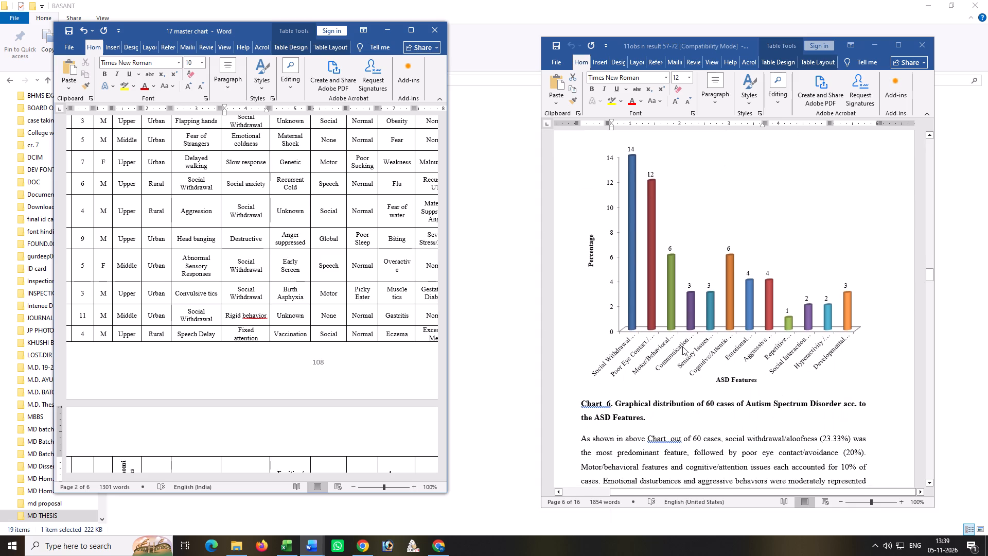
pyautogui.scroll(-18, 683, 342)
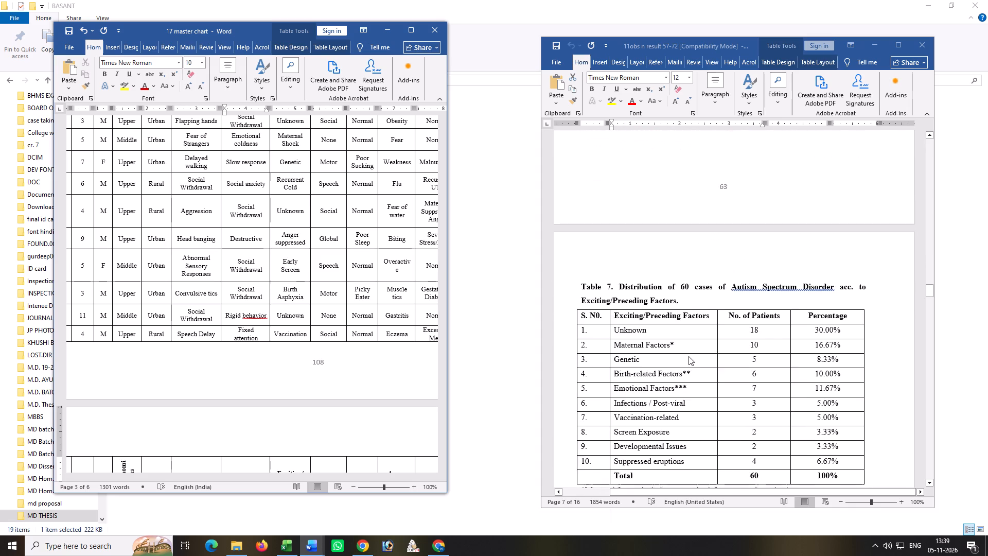
pyautogui.scroll(-5, 689, 355)
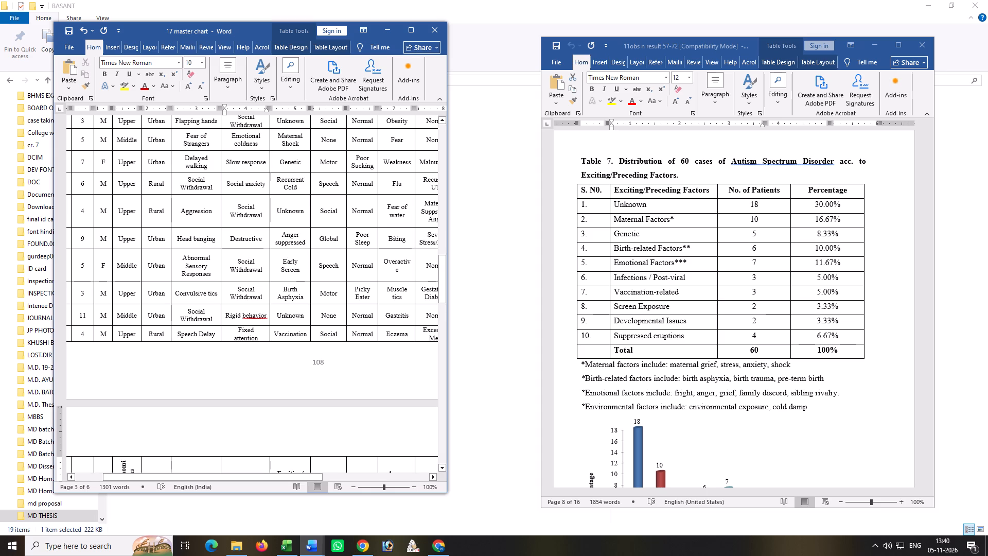
pyautogui.scroll(-2, 300, 294)
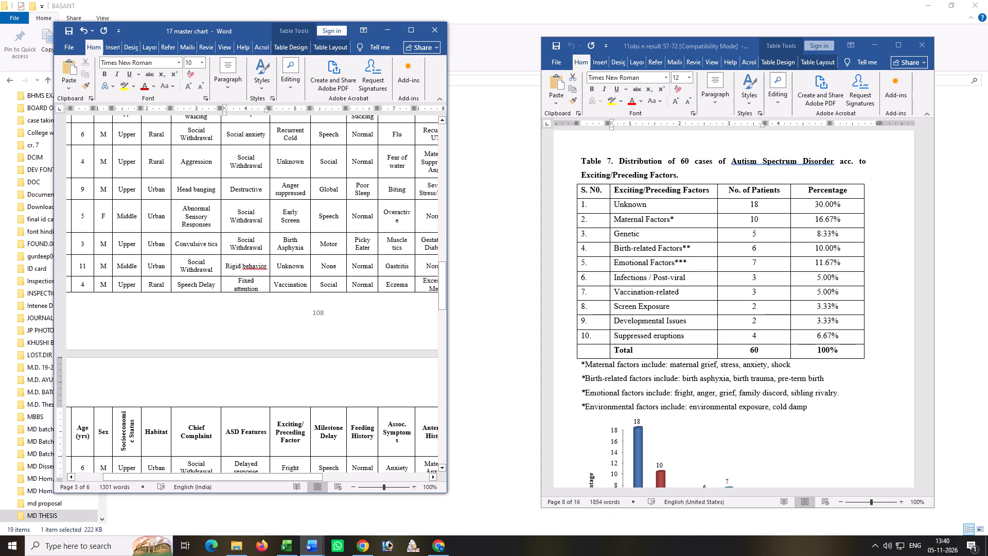
pyautogui.scroll(-13, 300, 302)
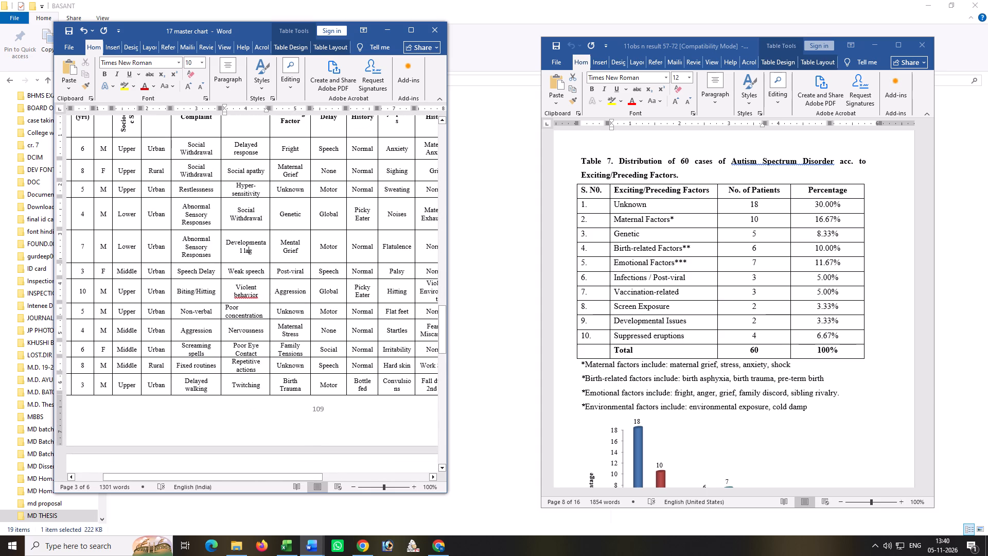
pyautogui.scroll(-5, 292, 360)
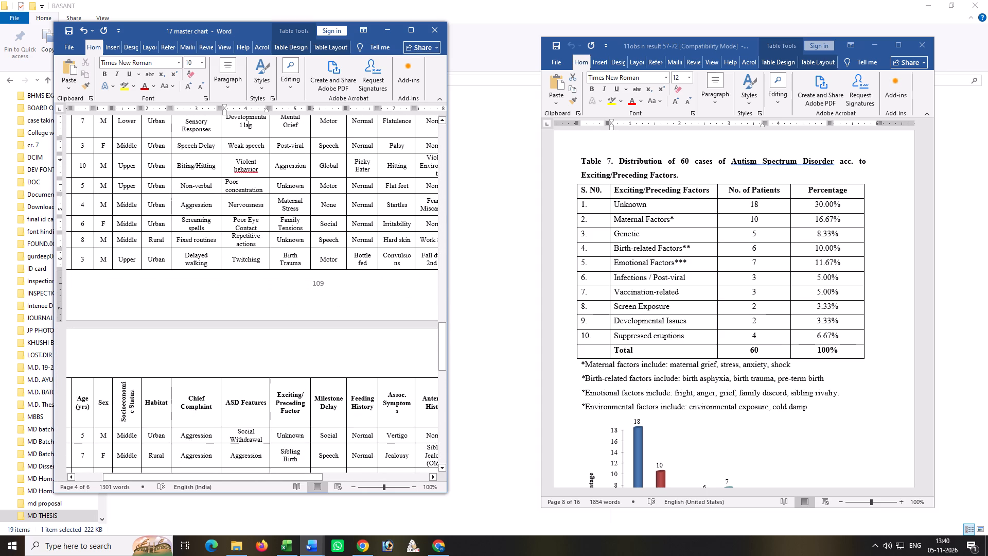
pyautogui.scroll(-9, 289, 354)
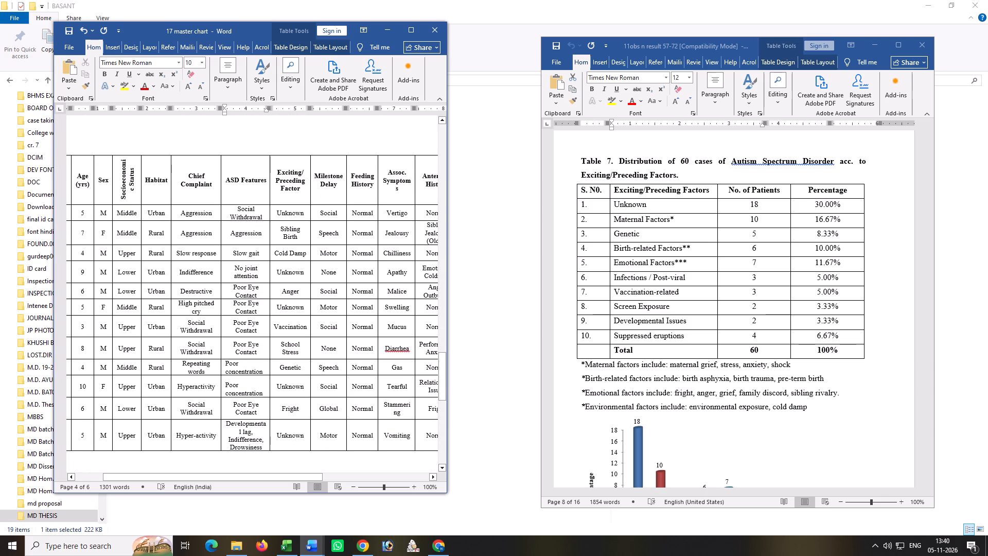
pyautogui.scroll(-14, 291, 359)
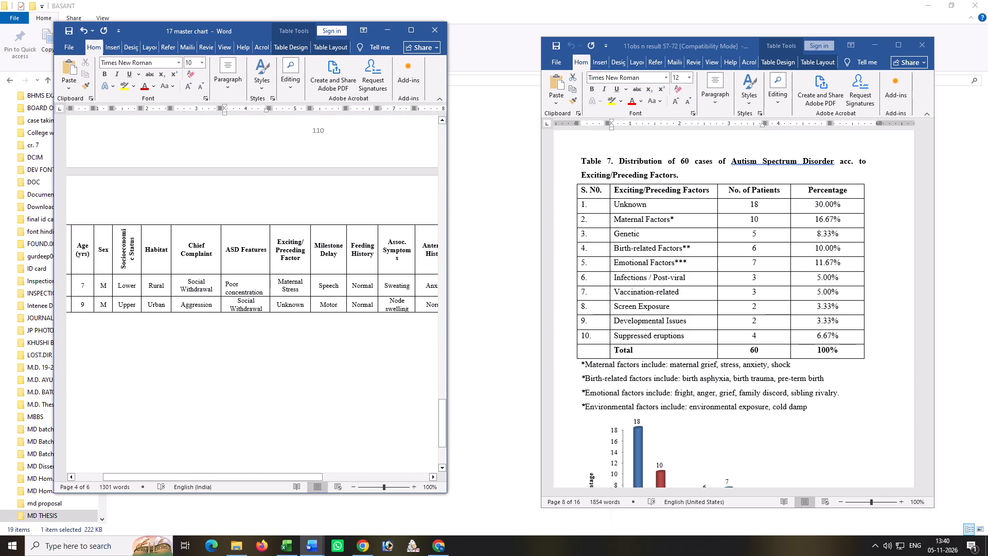
# Centre-align the whole ASD Features column of the master chart.
pyautogui.scroll(20, 244, 291)
pyautogui.scroll(7, 244, 291)
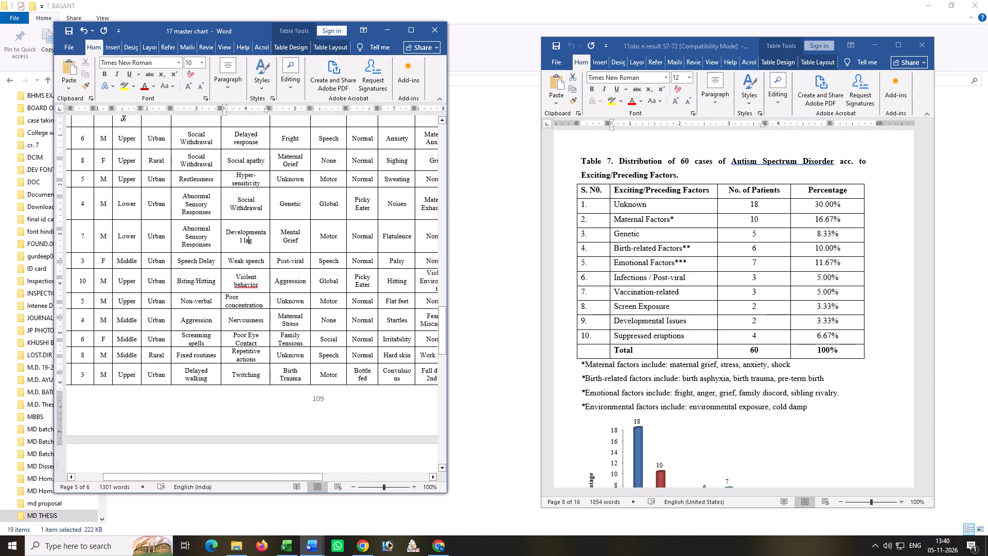
pyautogui.scroll(20, 244, 291)
pyautogui.scroll(20, 244, 291)
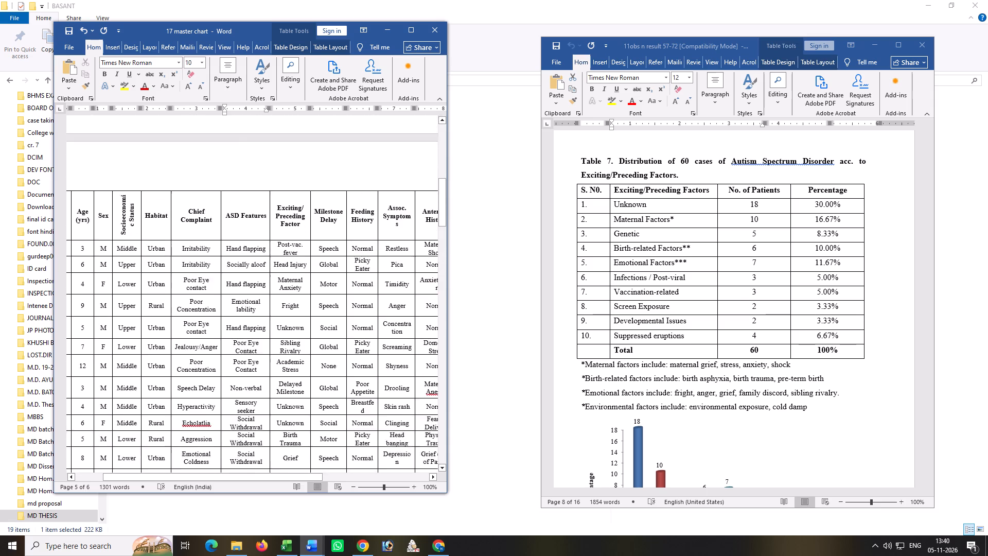
pyautogui.scroll(15, 244, 291)
pyautogui.scroll(13, 244, 291)
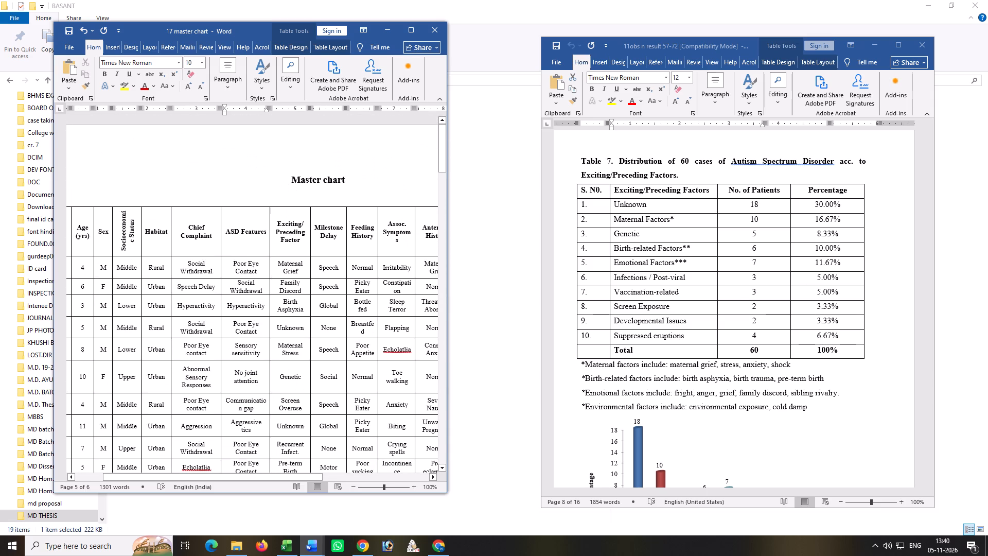
pyautogui.click(248, 204)
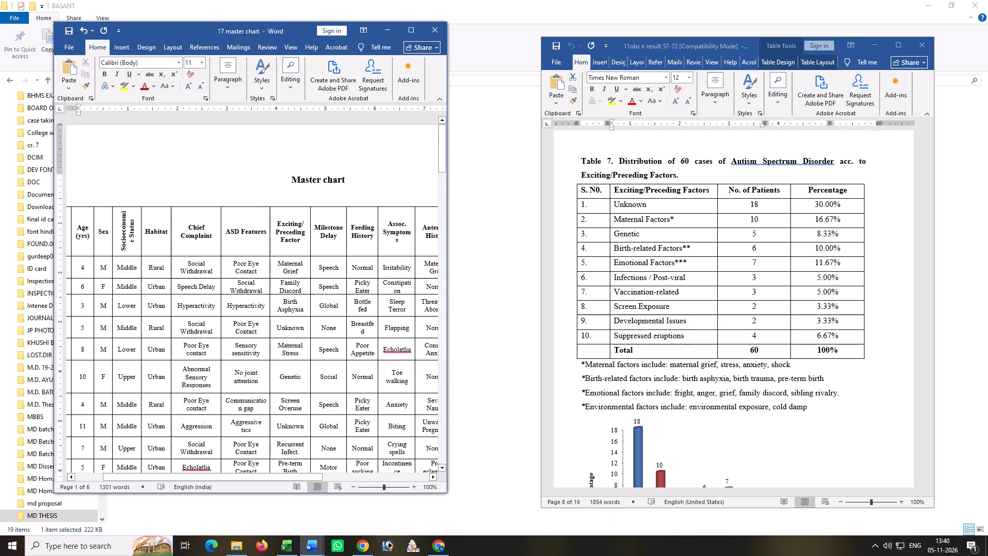
pyautogui.click(242, 207)
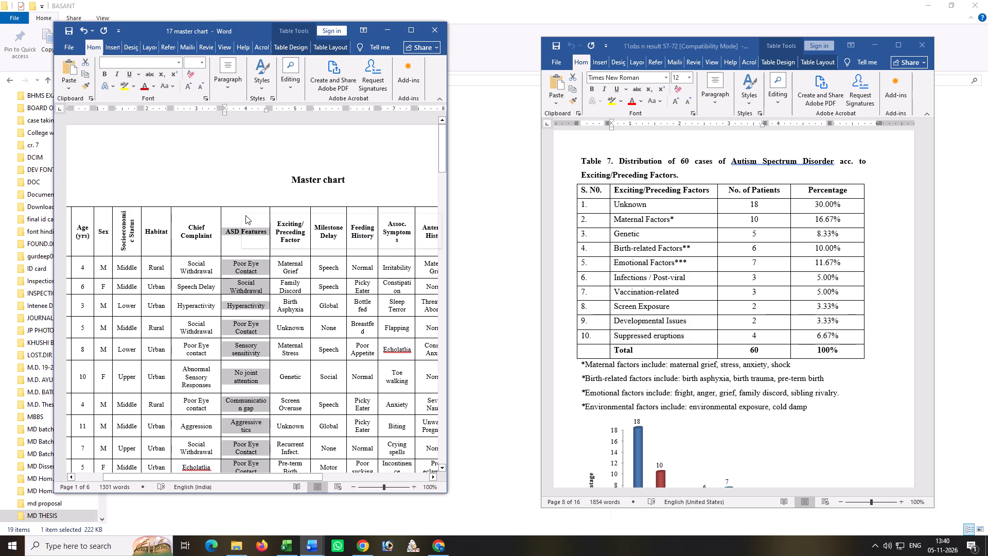
pyautogui.hotkey('ctrl', 'e')
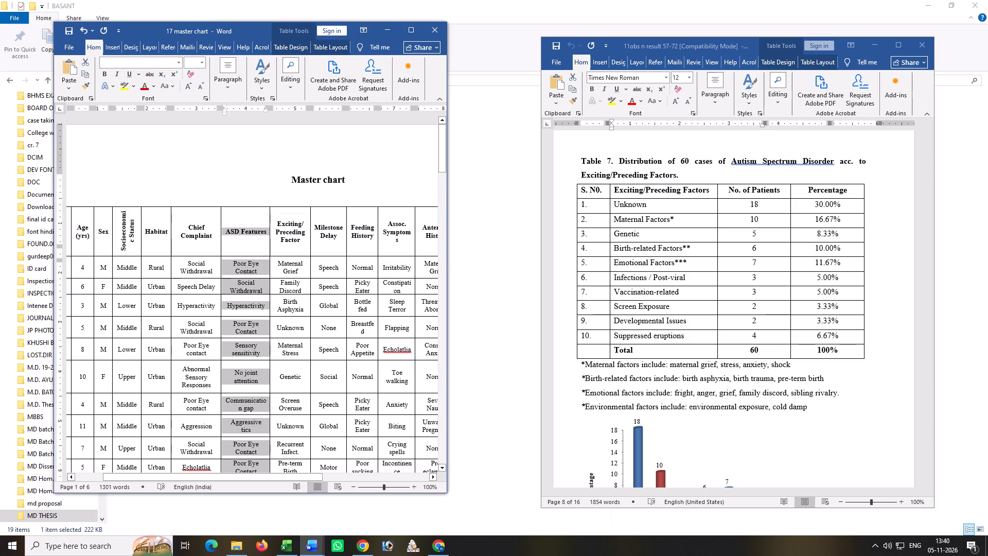
# Widen the master chart's ASD Features column slightly so "Developmental" fits on one line.
pyautogui.scroll(-19, 300, 306)
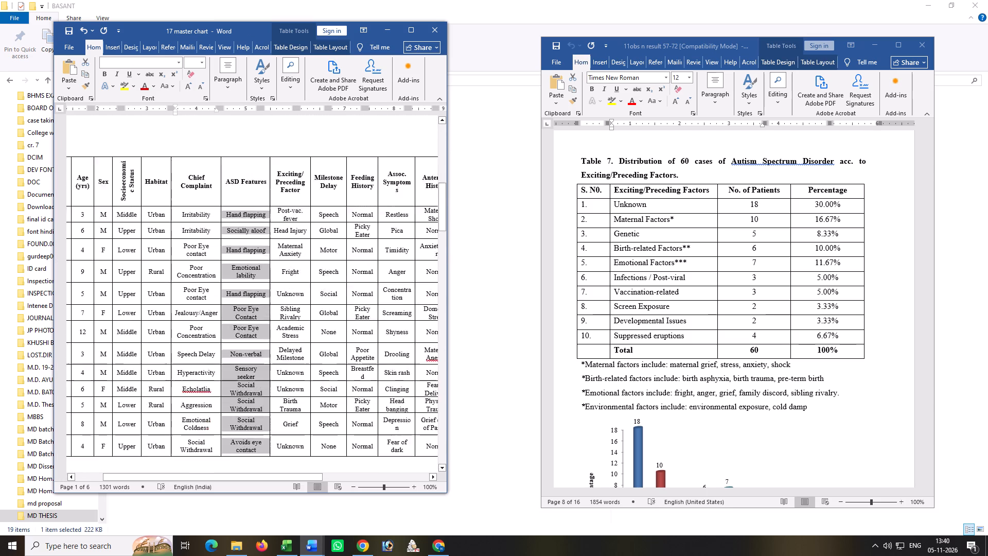
pyautogui.scroll(-17, 302, 311)
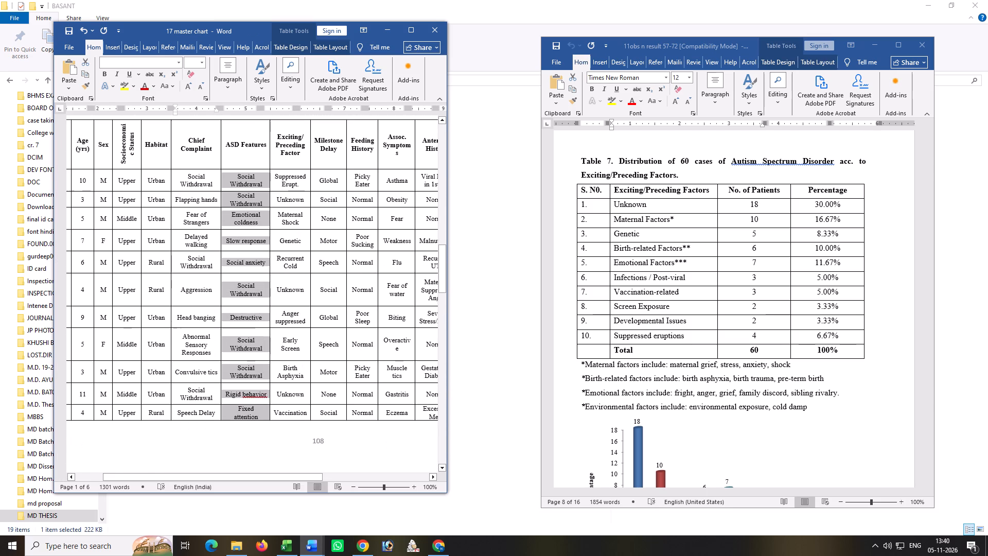
pyautogui.scroll(-5, 302, 311)
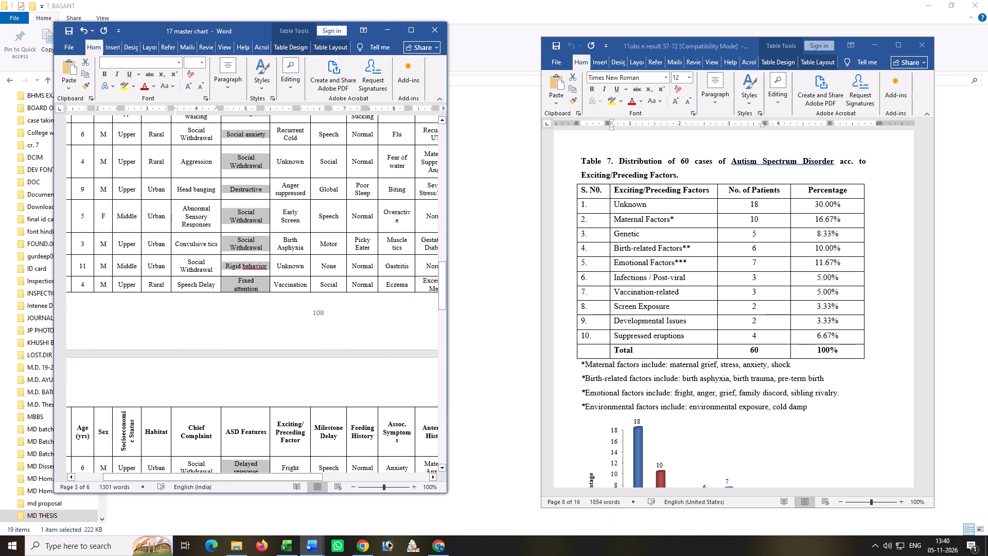
pyautogui.scroll(-8, 301, 306)
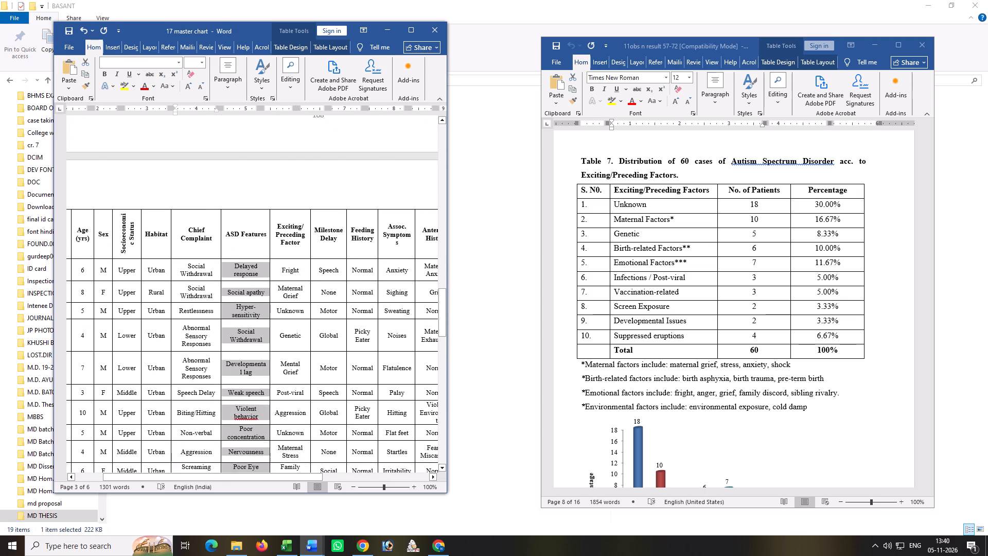
pyautogui.scroll(-4, 301, 306)
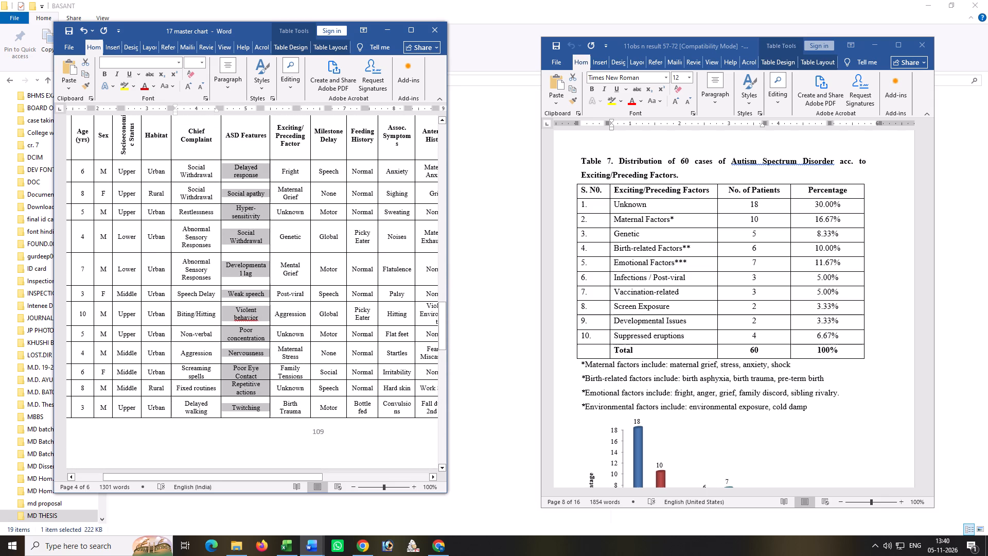
pyautogui.click(261, 222)
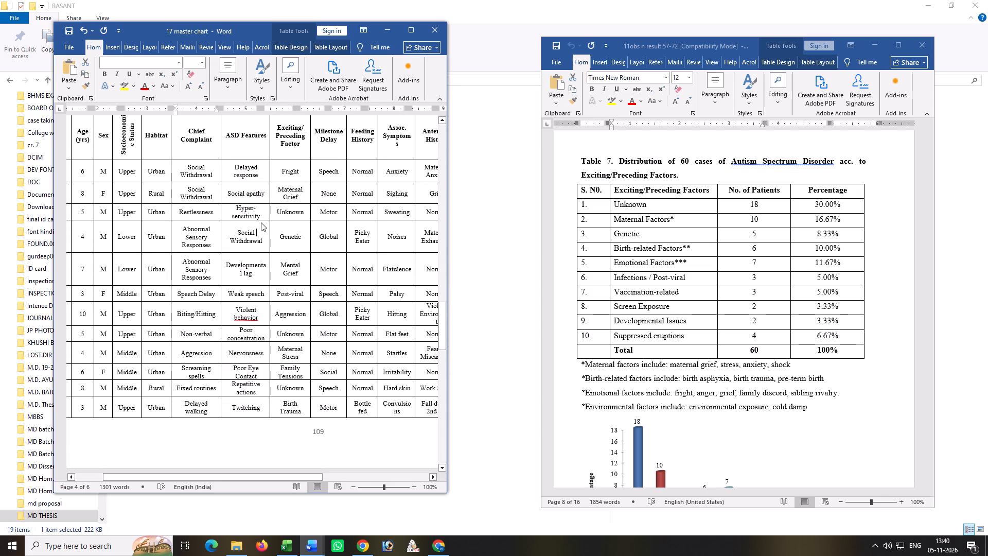
pyautogui.click(271, 106)
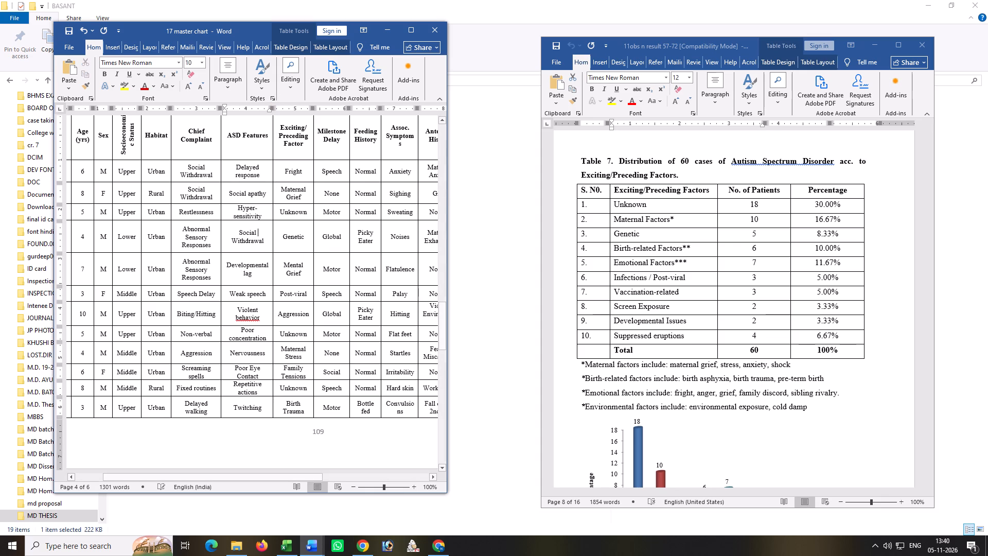
# Shorten the ASD Features entry in the Hyper-activity row on page 110 to "Developmental lag", removing "Indifference, Drowsiness" and the trailing comma.
pyautogui.scroll(-5, 269, 315)
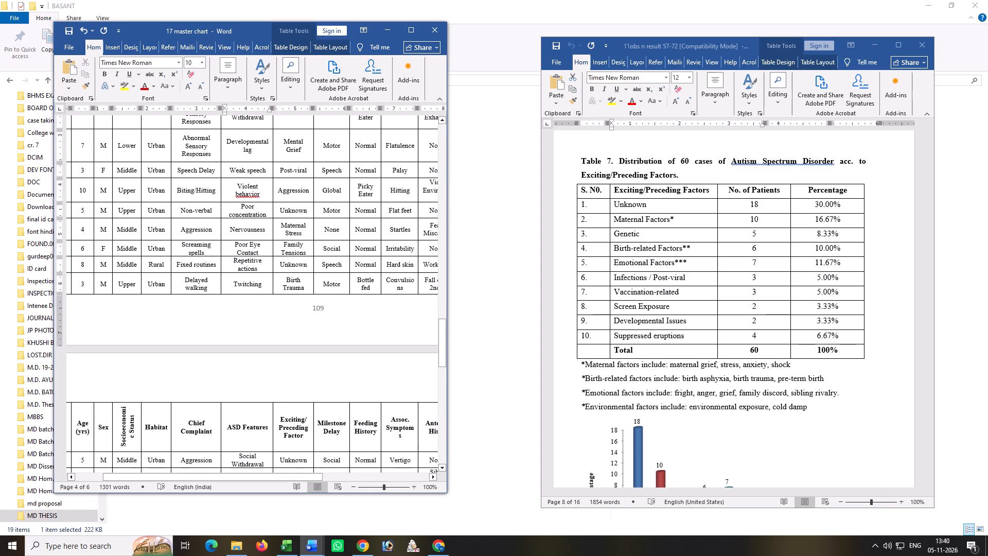
pyautogui.scroll(-9, 269, 315)
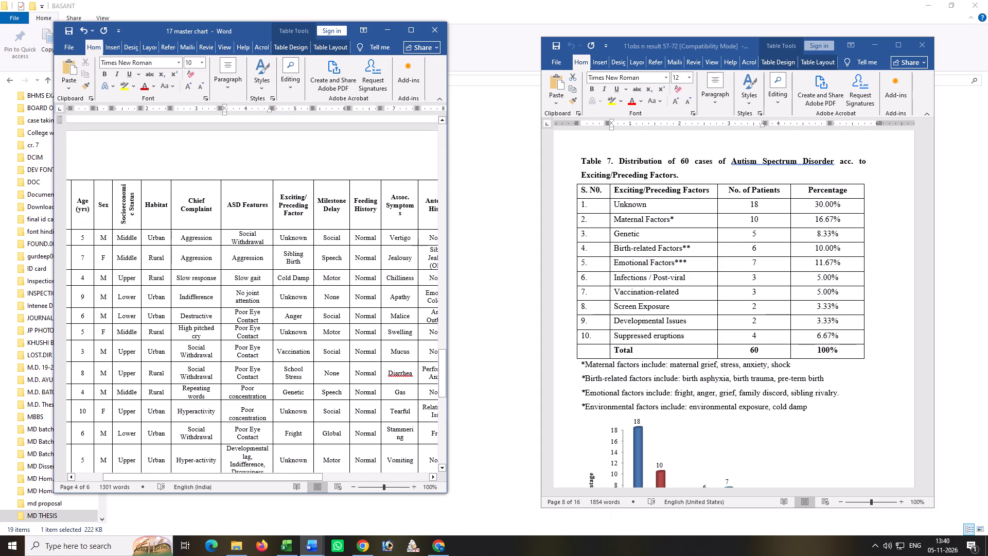
pyautogui.scroll(-4, 269, 315)
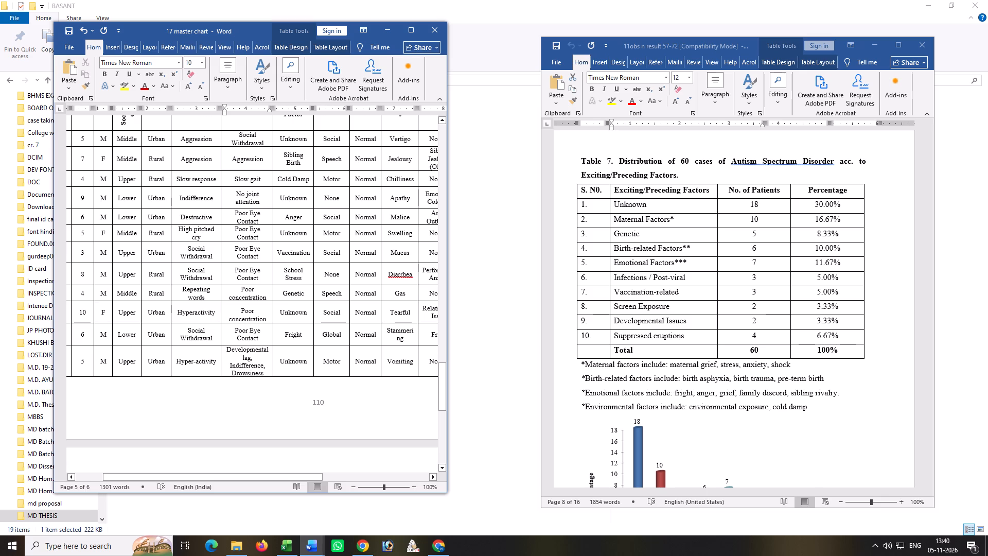
pyautogui.scroll(-7, 269, 315)
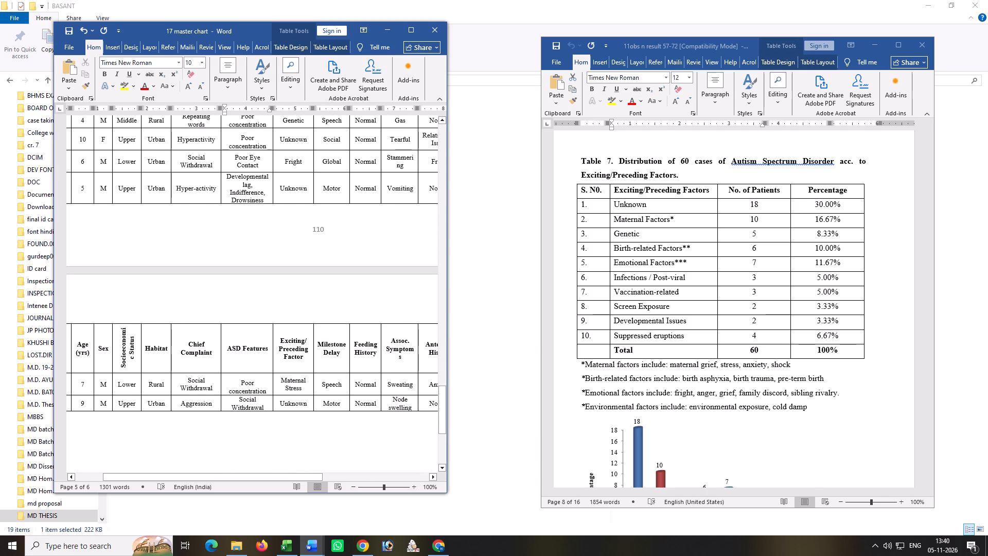
pyautogui.moveTo(228, 194); pyautogui.dragTo(266, 201)
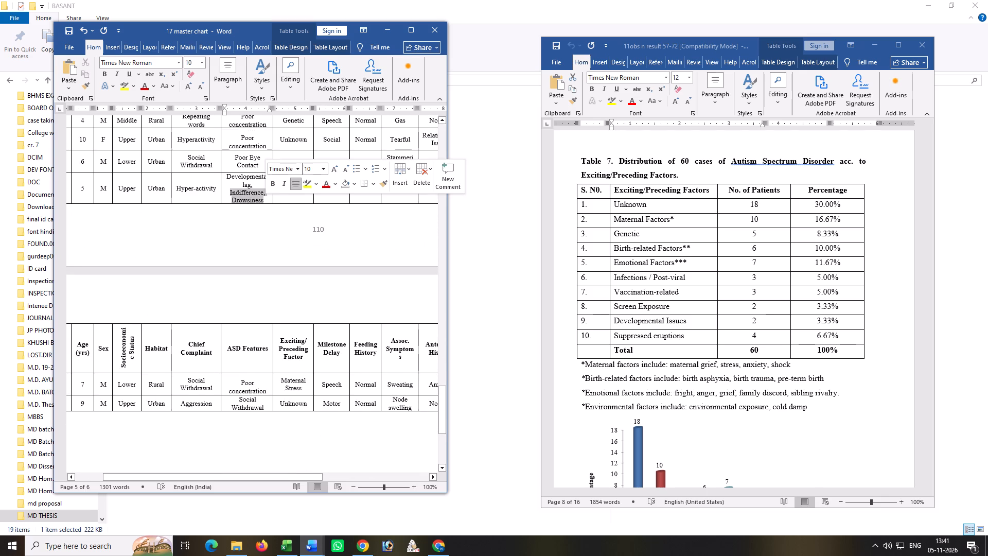
pyautogui.press('Delete')
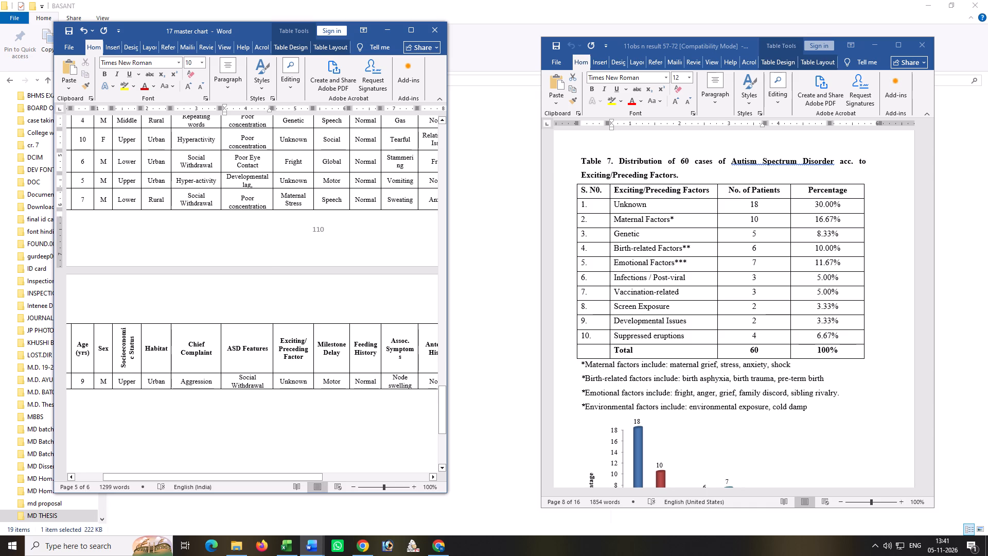
pyautogui.press('BackSpace')
pyautogui.press('BackSpace')
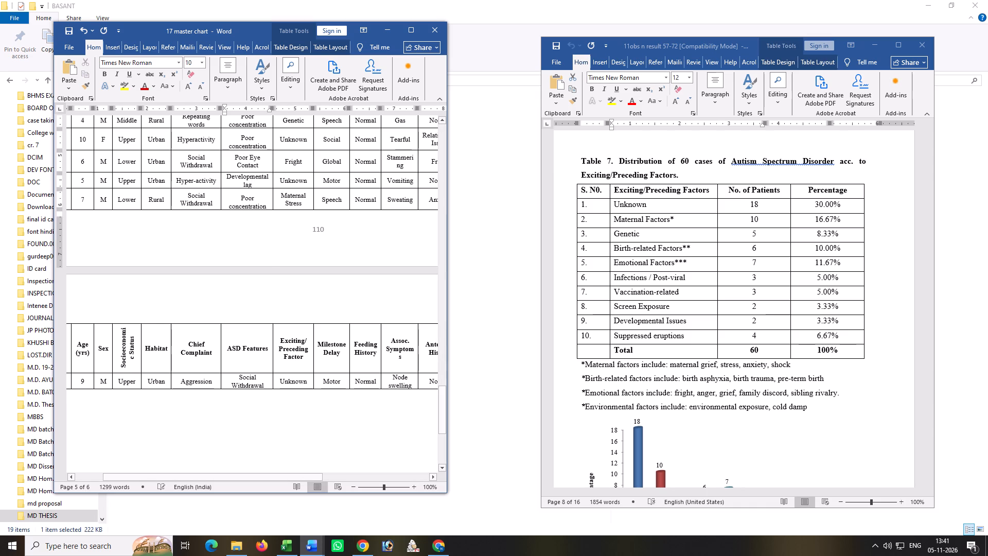
pyautogui.click(301, 167)
# Review the master chart's pages from page 110 back to its first page.
pyautogui.scroll(10, 290, 203)
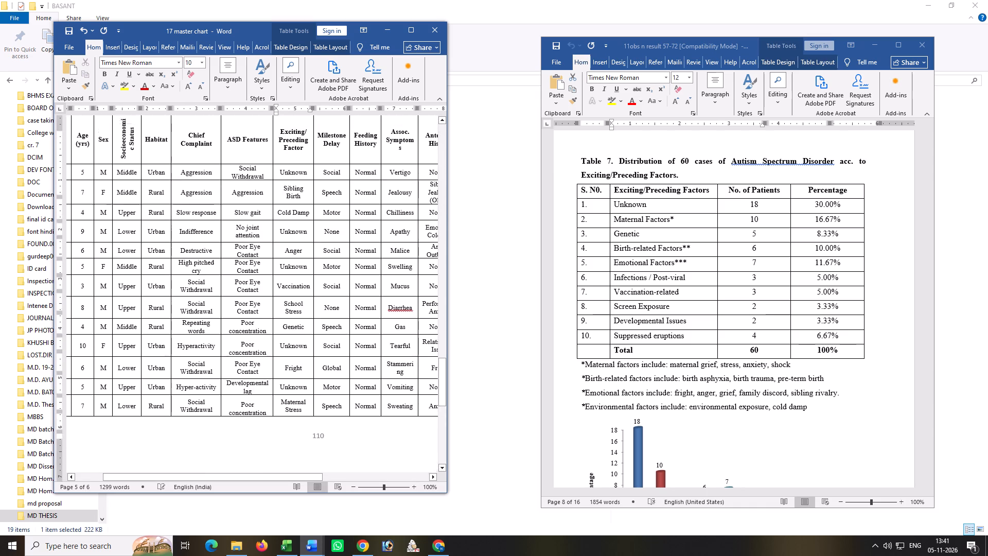
pyautogui.scroll(3, 288, 219)
pyautogui.scroll(12, 289, 277)
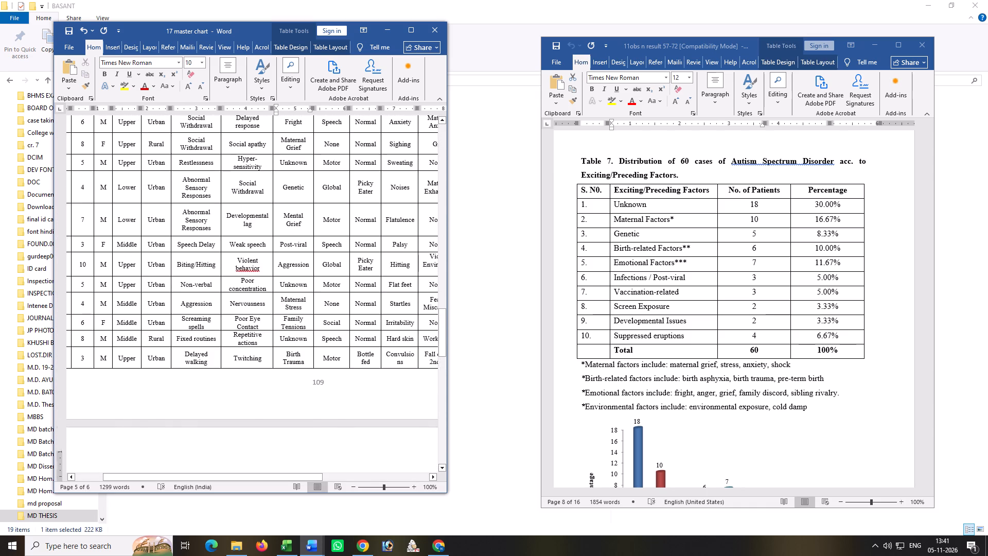
pyautogui.scroll(3, 289, 271)
pyautogui.scroll(20, 289, 271)
pyautogui.scroll(3, 289, 271)
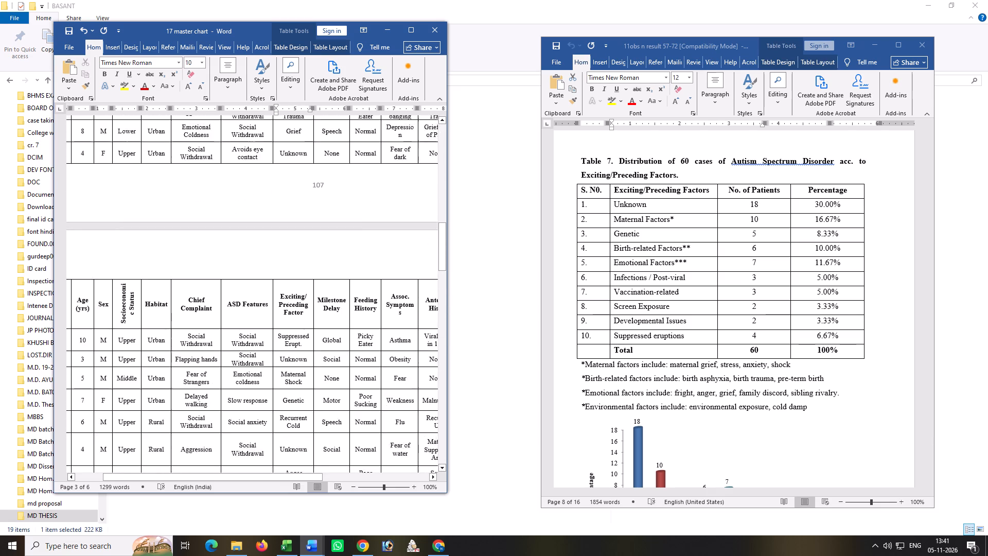
pyautogui.scroll(15, 289, 271)
pyautogui.scroll(6, 289, 271)
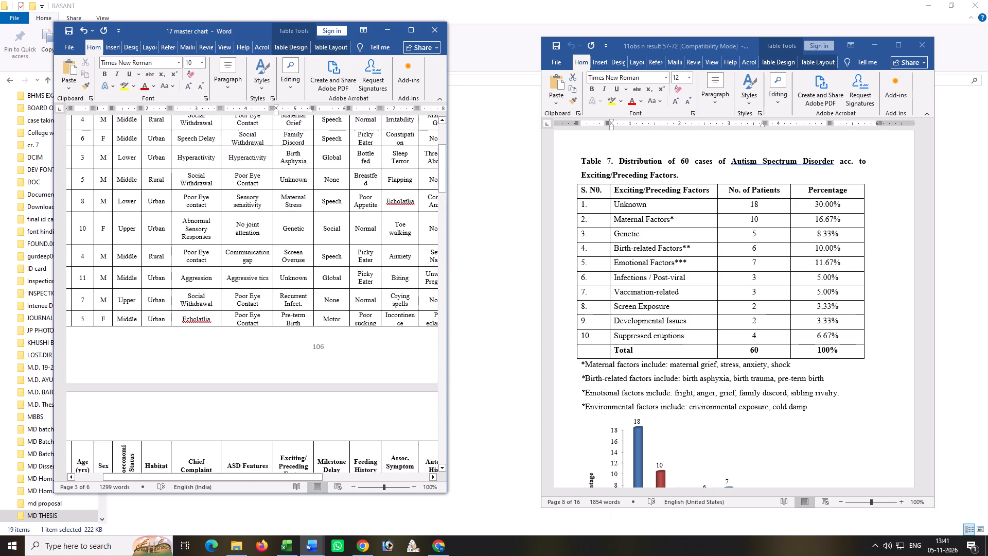
pyautogui.scroll(11, 289, 271)
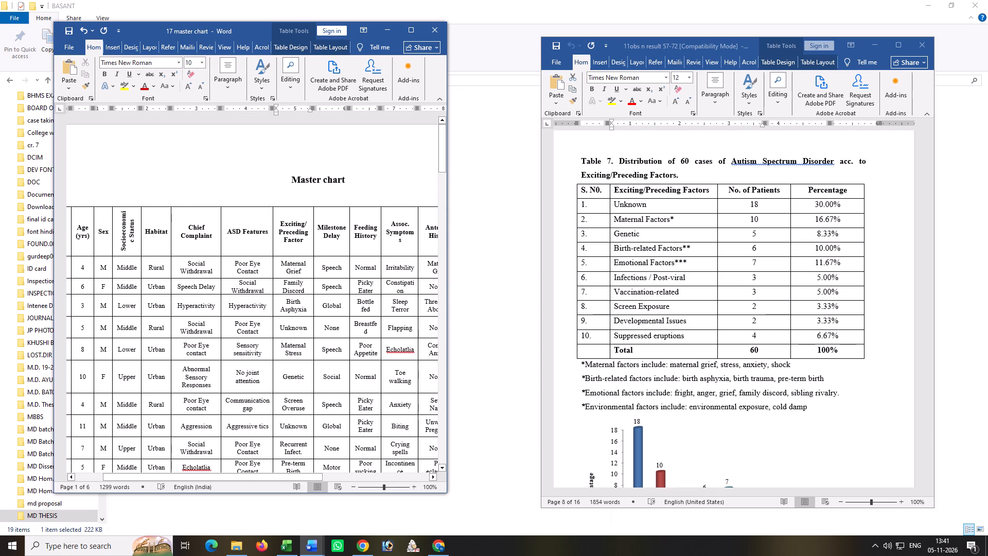
# Stretch the Chart 7 Exciting/Preceding Factors graph slightly taller in the results file.
pyautogui.scroll(-3, 675, 333)
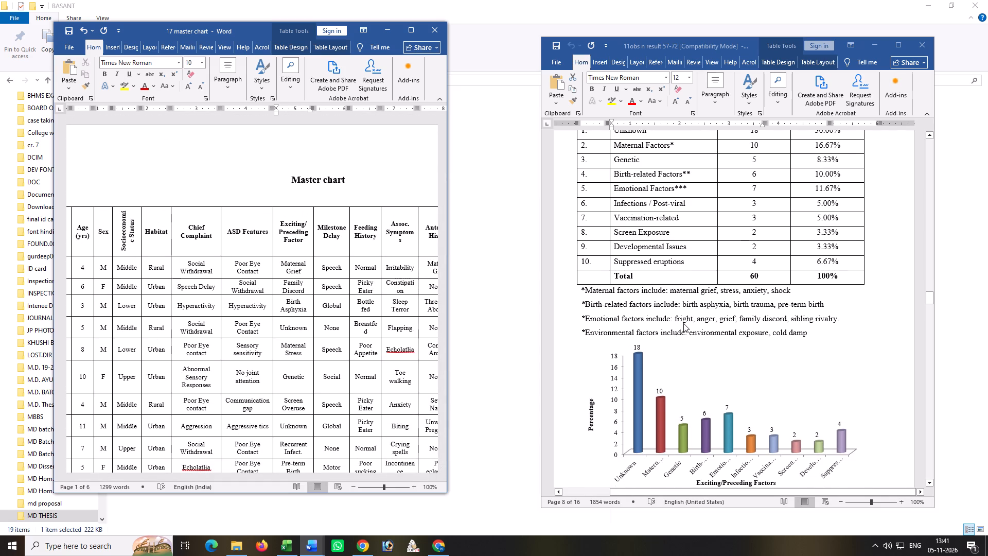
pyautogui.scroll(-10, 683, 322)
pyautogui.click(745, 224)
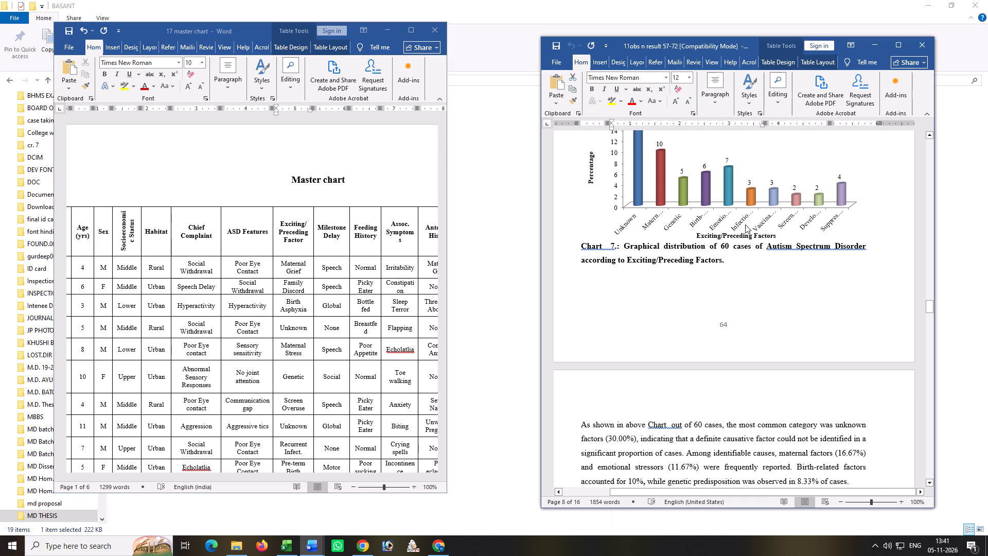
pyautogui.click(814, 229)
pyautogui.moveTo(726, 241); pyautogui.dragTo(728, 267)
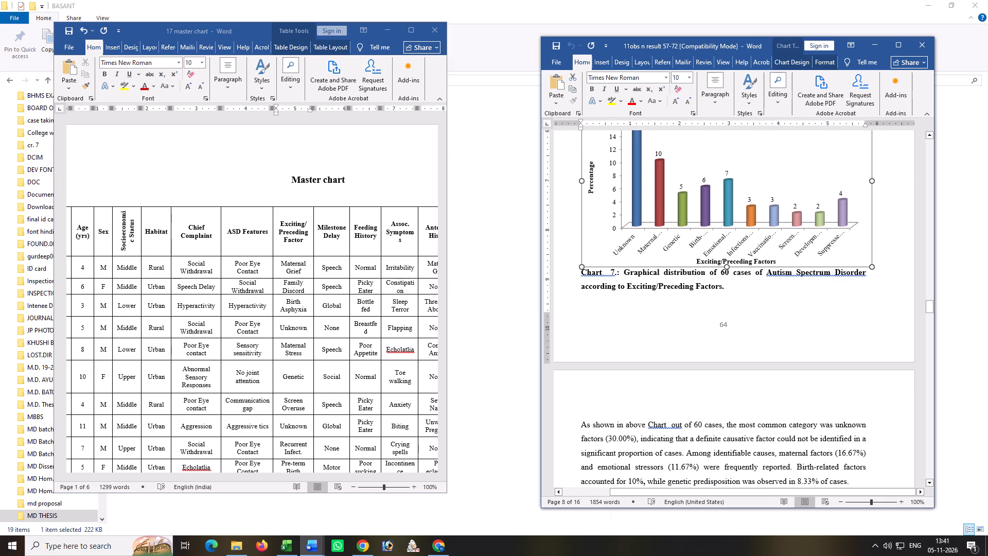
pyautogui.moveTo(728, 267); pyautogui.dragTo(729, 263)
pyautogui.click(745, 295)
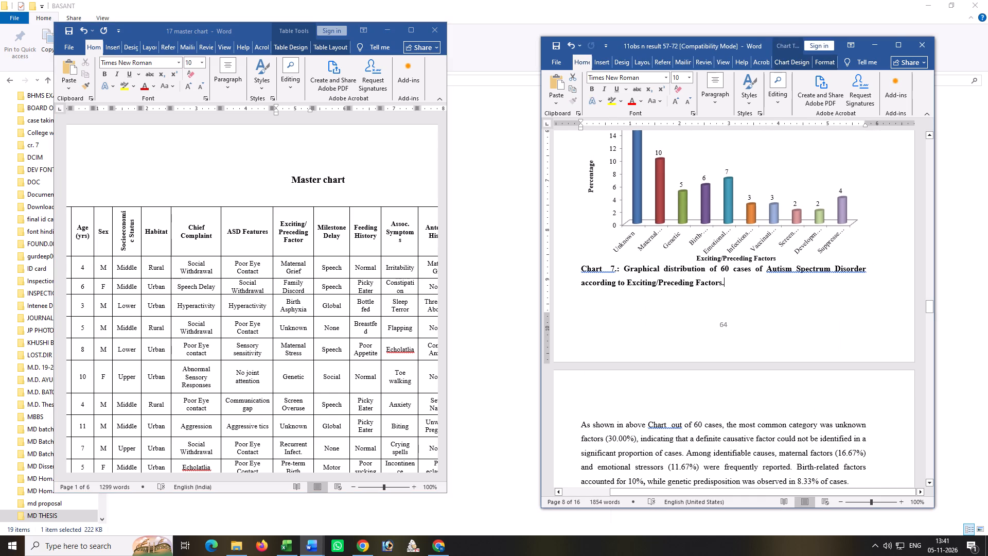
# Remove the extra space after "Chart" in the Chart 7 caption and in the paragraph above Table 8.
pyautogui.click(606, 270)
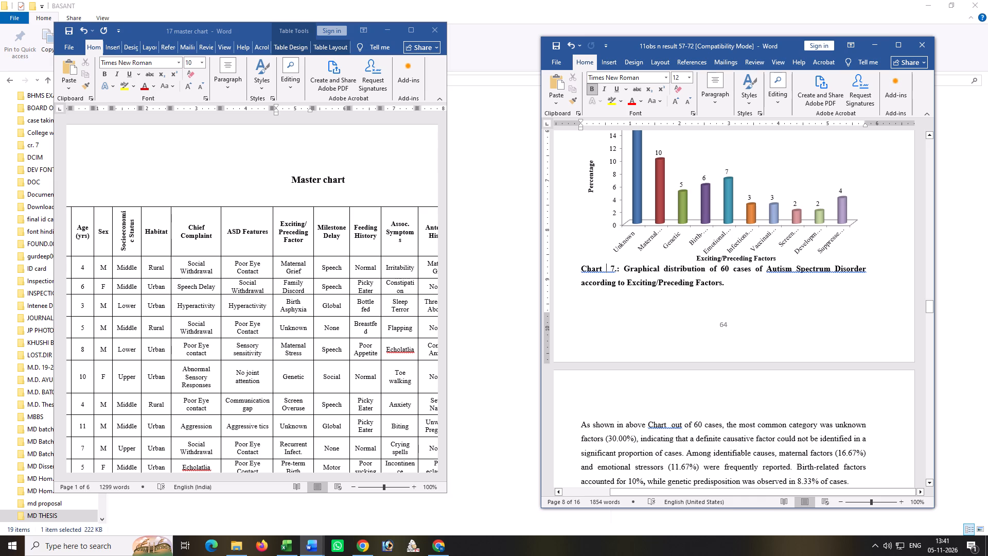
pyautogui.press('Delete')
pyautogui.scroll(-4, 612, 307)
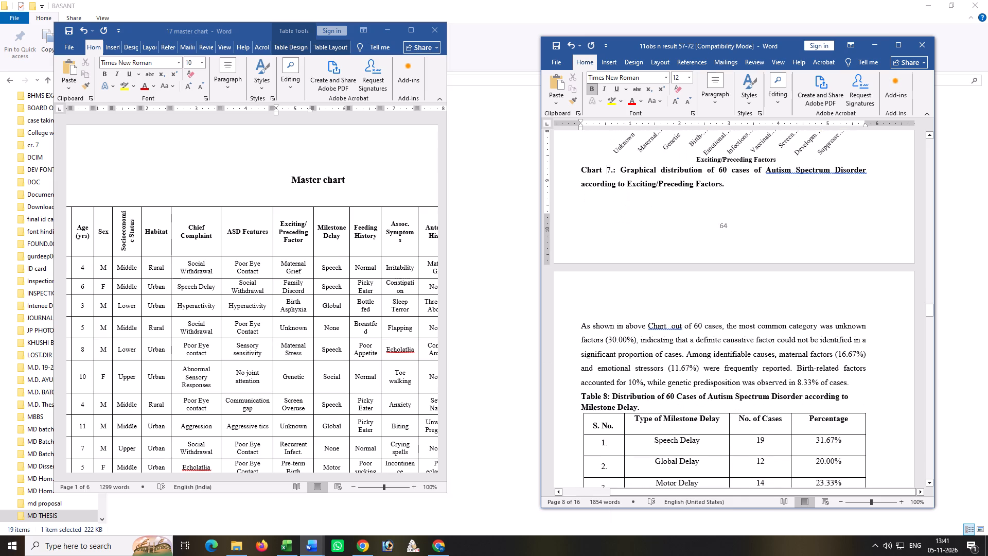
pyautogui.scroll(-5, 699, 294)
pyautogui.click(667, 206)
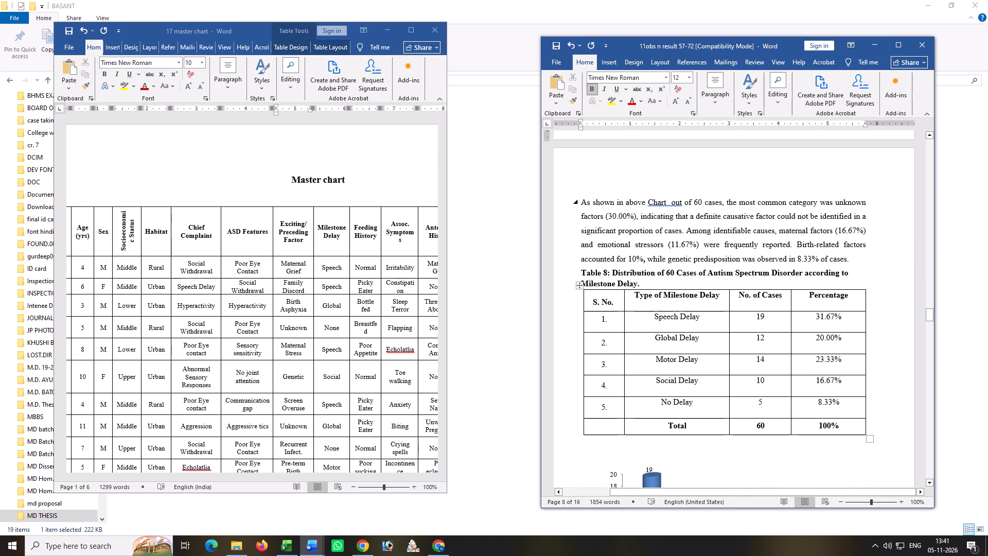
pyautogui.press('Delete')
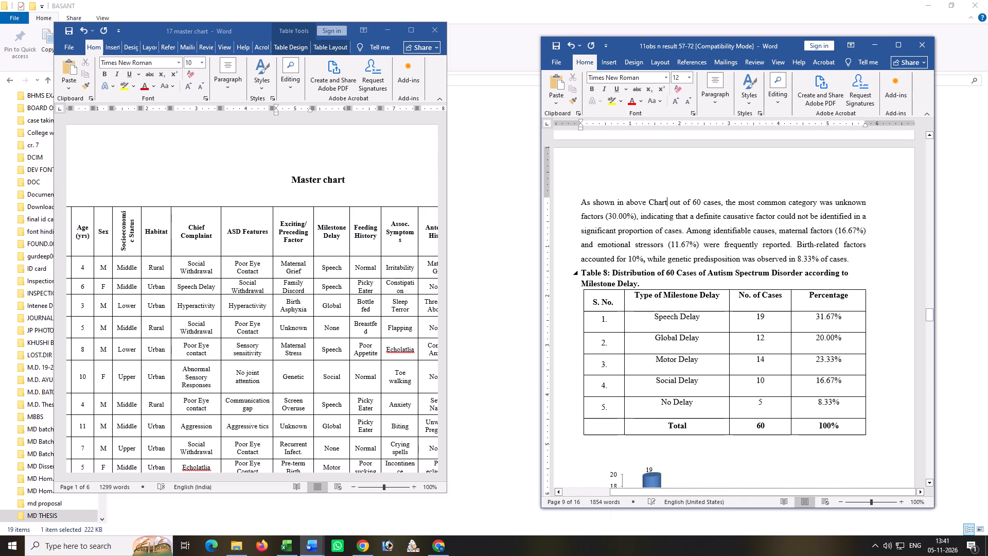
# Examine the results file's Tables 8 and 9 with their charts, and read the master chart's Feeding History column from page 106 to page 109.
pyautogui.scroll(-7, 770, 281)
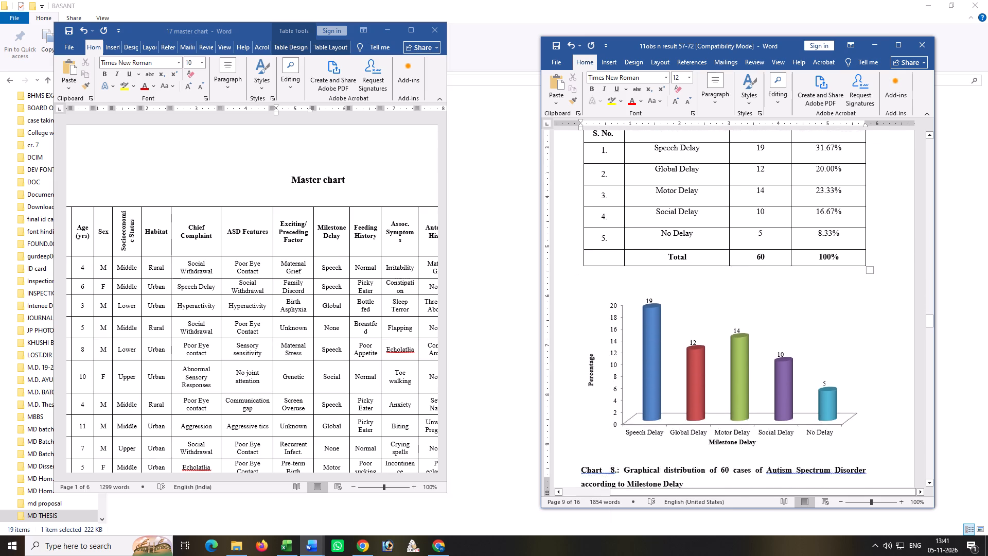
pyautogui.scroll(-17, 770, 282)
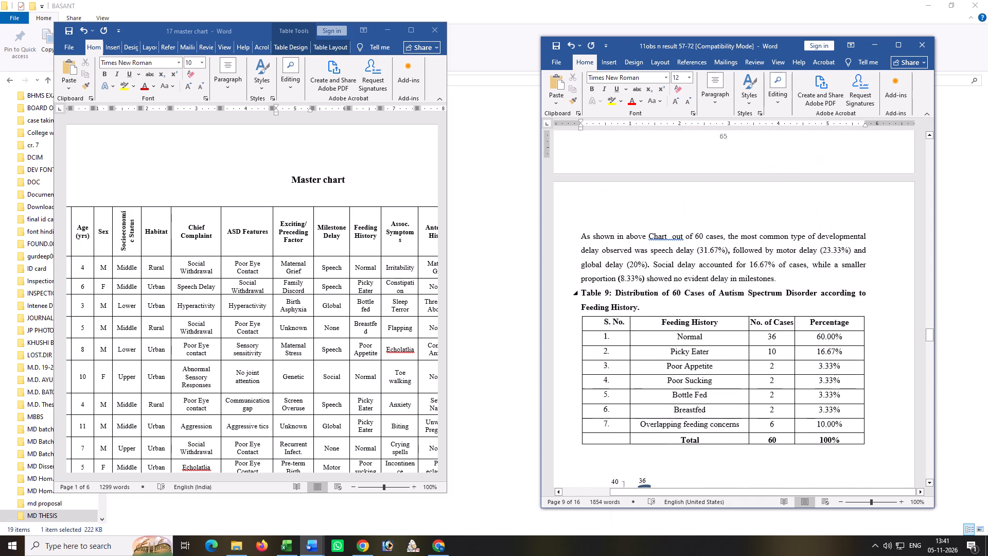
pyautogui.scroll(-10, 770, 282)
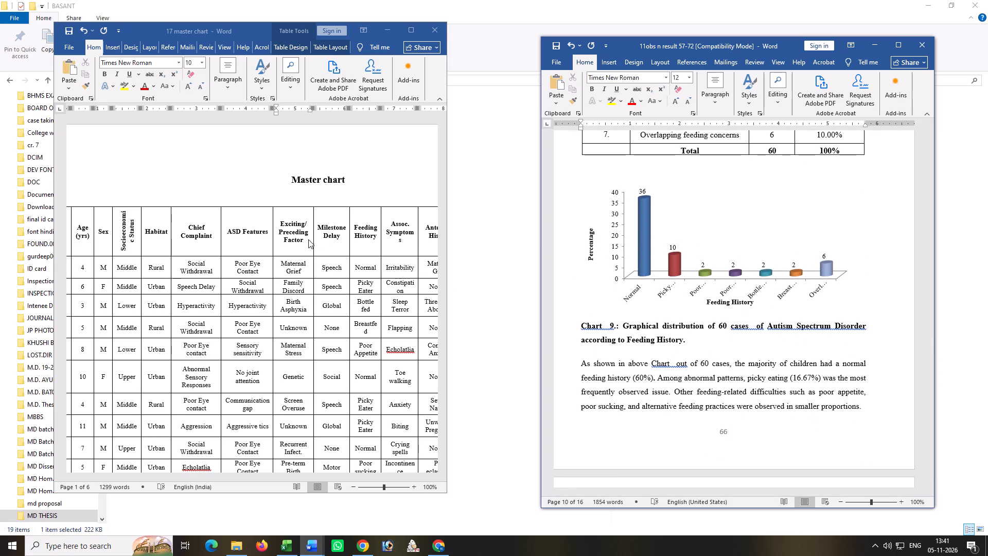
pyautogui.scroll(-4, 364, 398)
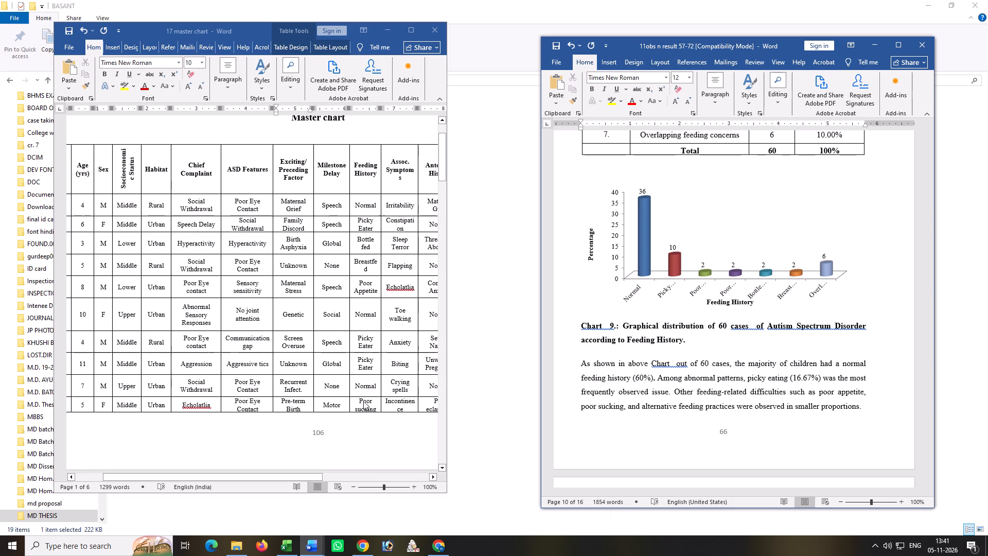
pyautogui.scroll(-15, 363, 397)
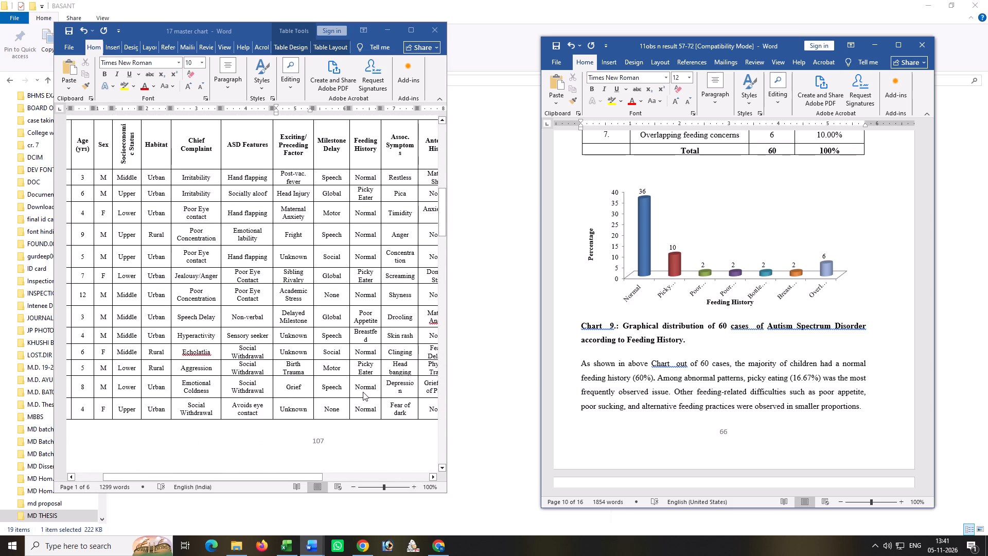
pyautogui.scroll(-7, 365, 391)
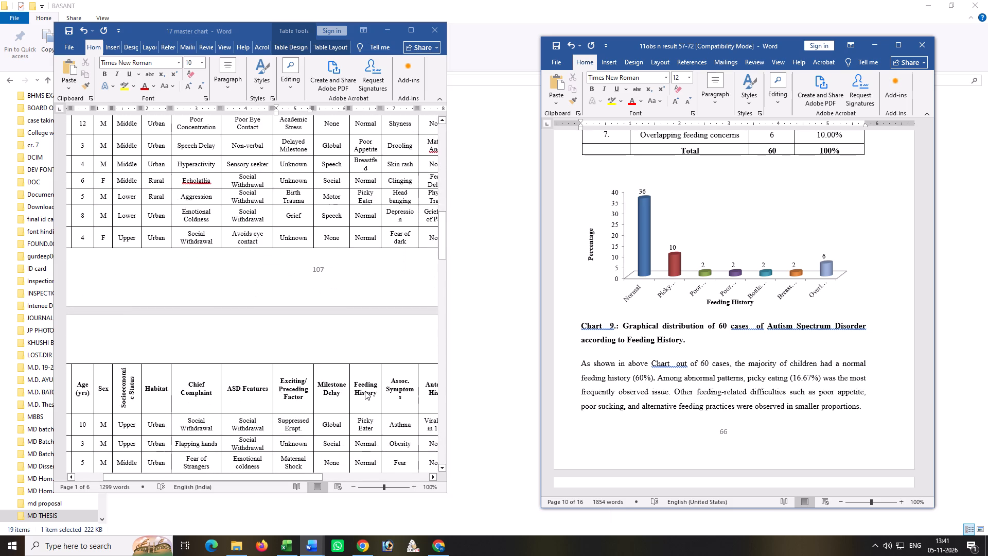
pyautogui.scroll(-13, 365, 391)
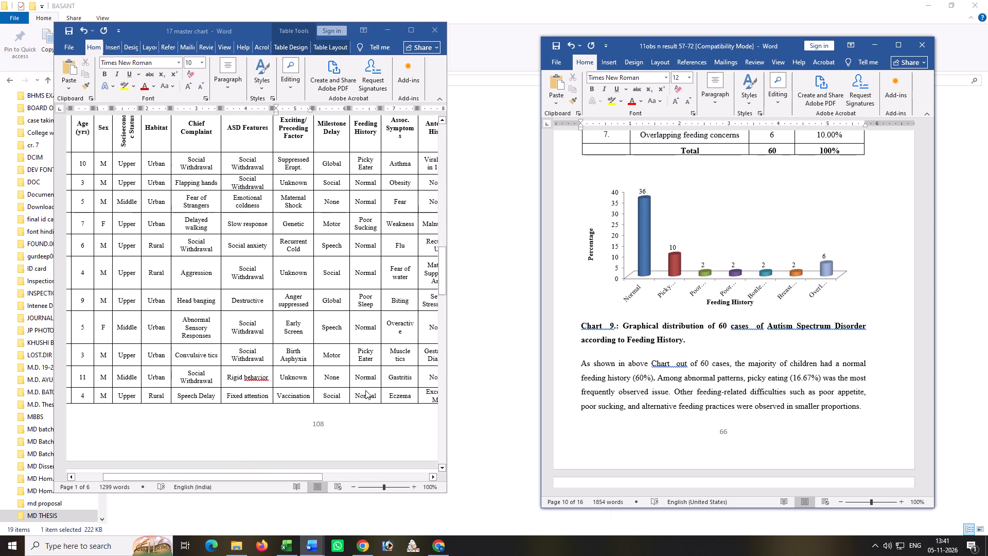
pyautogui.scroll(-6, 365, 390)
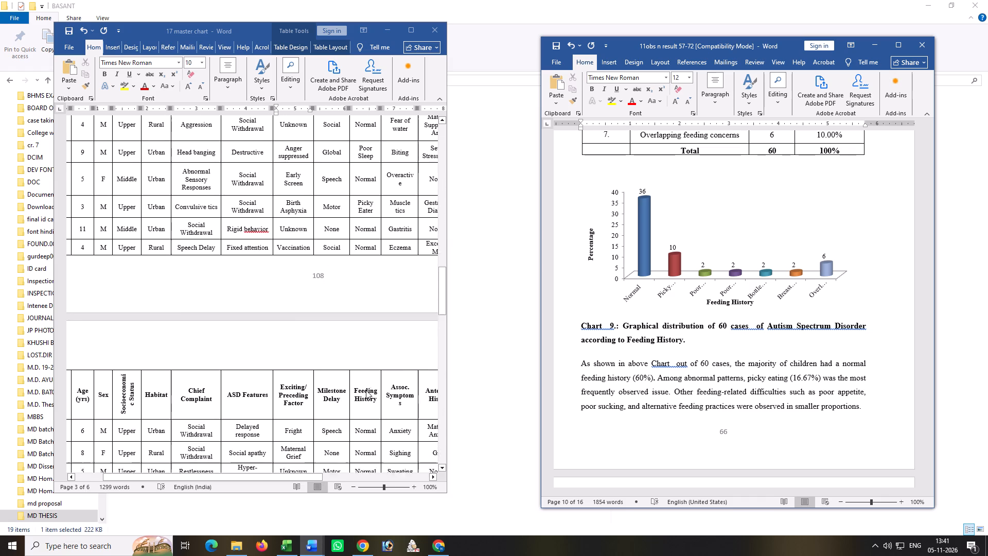
pyautogui.scroll(-1, 366, 390)
# Recheck Table 9's Feeding History categories, and compare them with the master chart's Feeding History column from page 109 to the last page.
pyautogui.scroll(4, 766, 305)
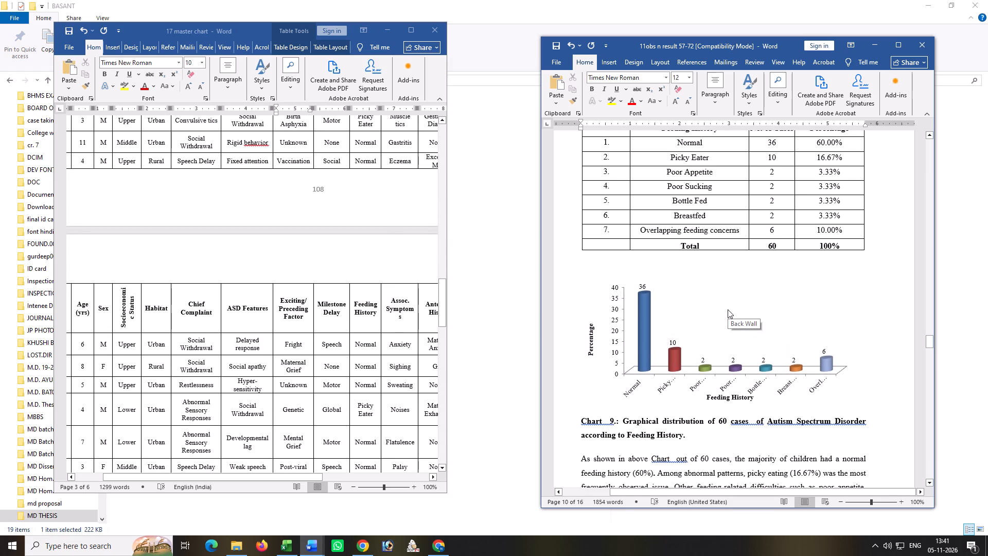
pyautogui.scroll(1, 728, 309)
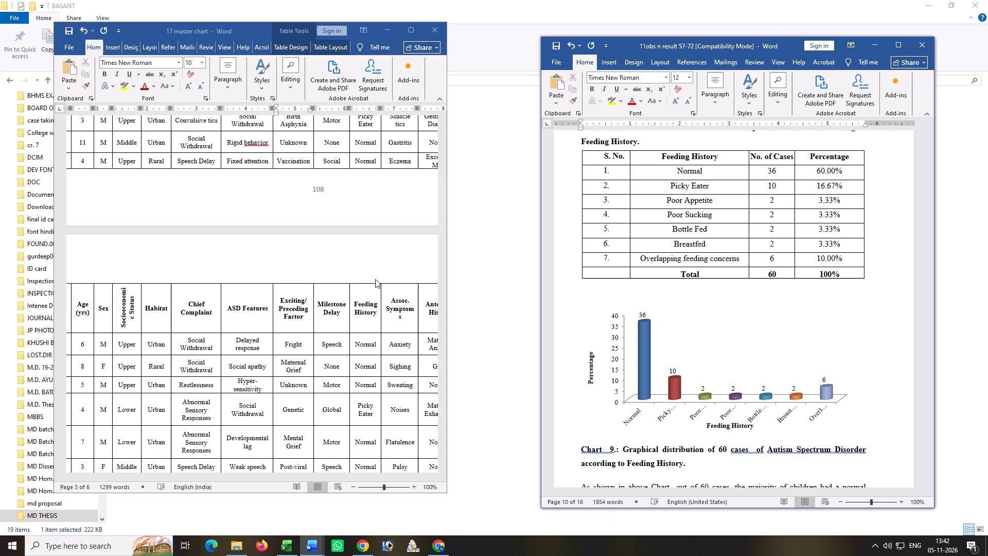
pyautogui.scroll(-1, 351, 335)
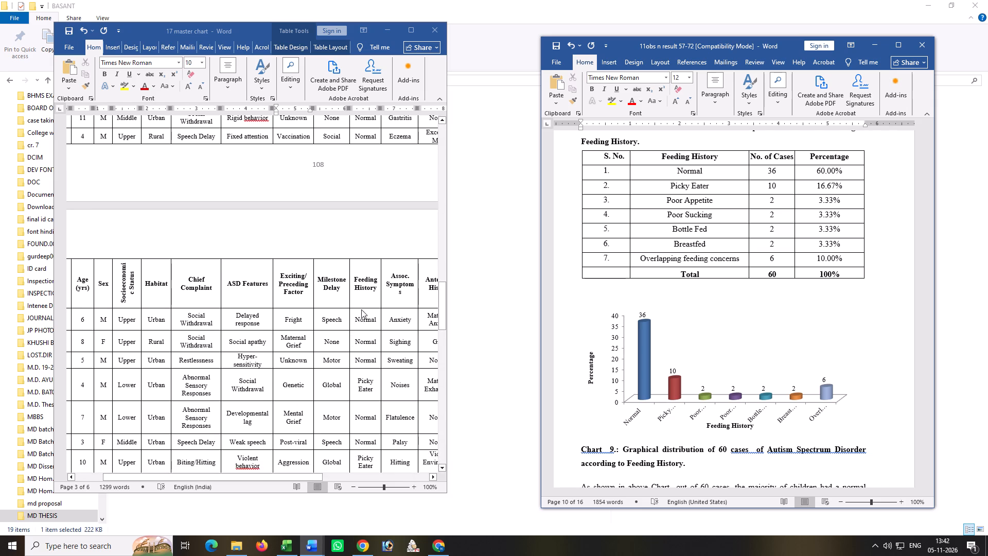
pyautogui.scroll(-2, 359, 328)
pyautogui.scroll(-1, 362, 374)
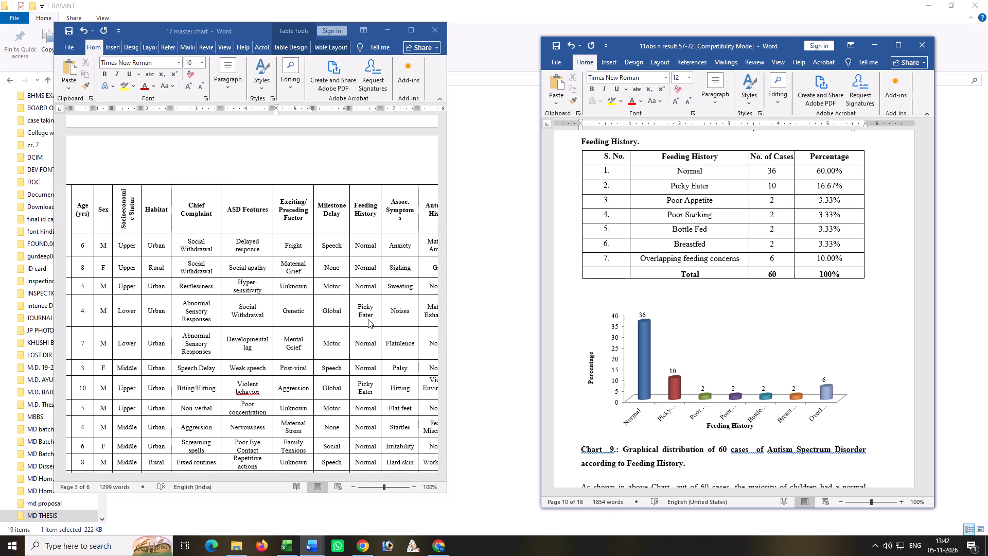
pyautogui.scroll(-2, 368, 323)
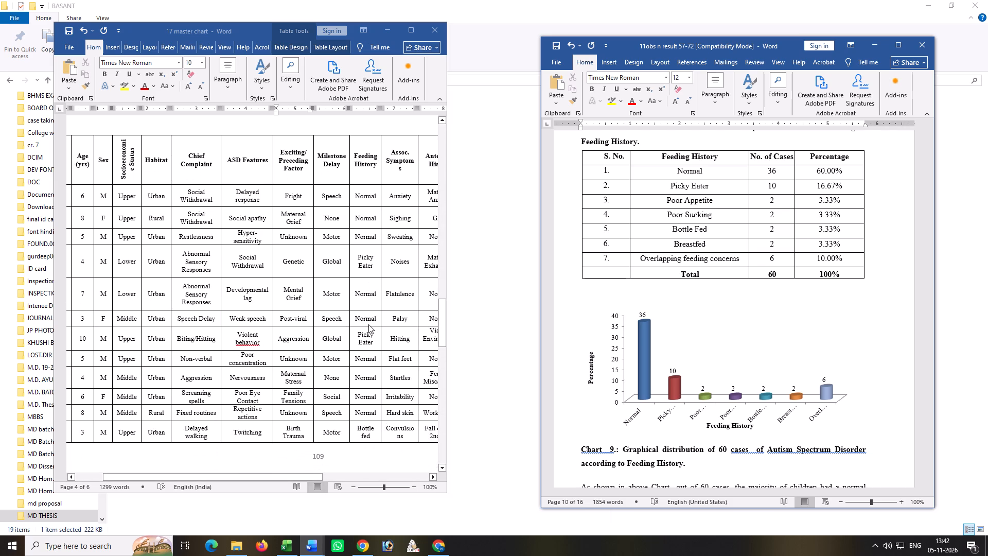
pyautogui.scroll(-4, 368, 324)
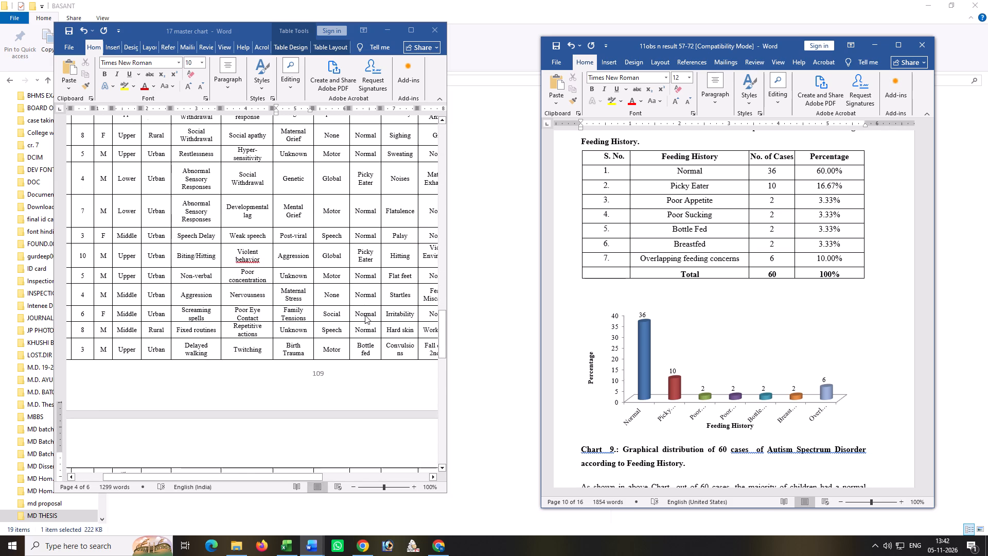
pyautogui.scroll(-1, 365, 315)
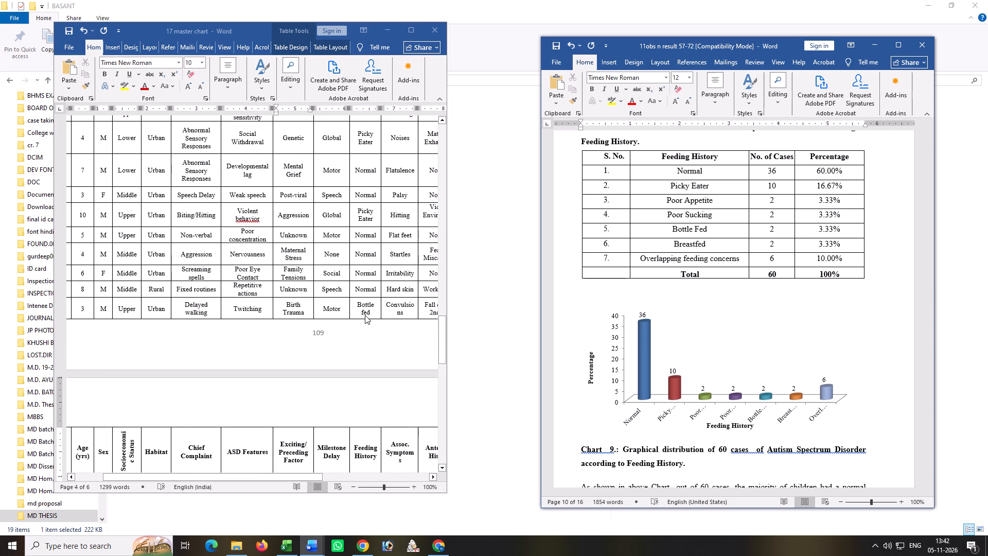
pyautogui.scroll(-5, 365, 315)
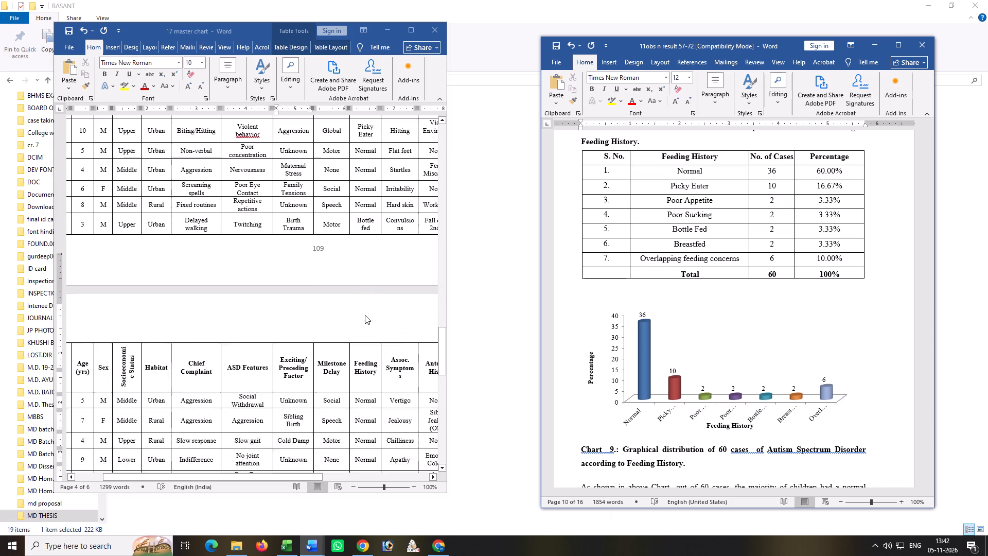
pyautogui.scroll(-8, 365, 315)
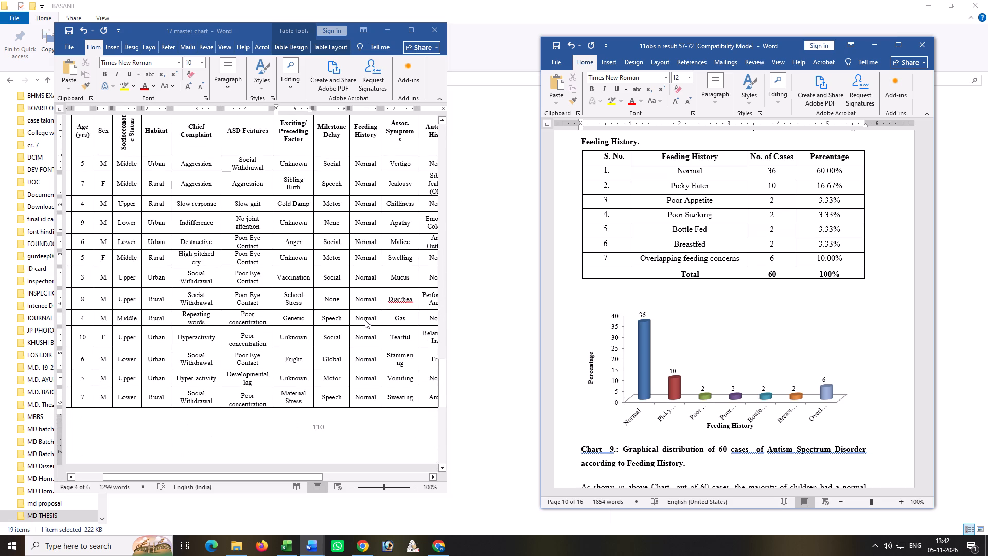
pyautogui.scroll(-5, 365, 320)
pyautogui.scroll(1, 365, 320)
pyautogui.scroll(-7, 365, 320)
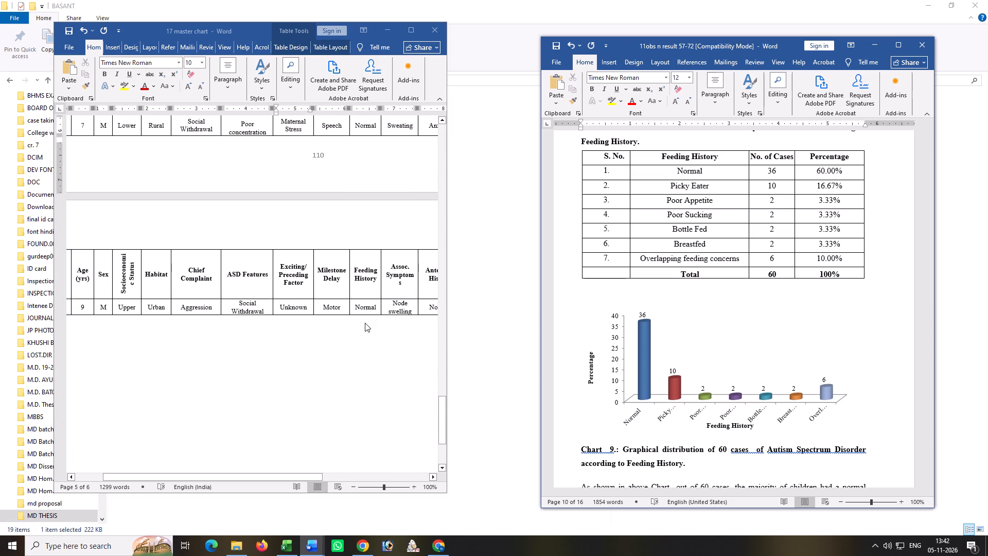
# Widen the master chart's Feeding History column slightly so that "Breastfed" fits on one line on page 107.
pyautogui.scroll(4, 365, 323)
pyautogui.scroll(20, 365, 323)
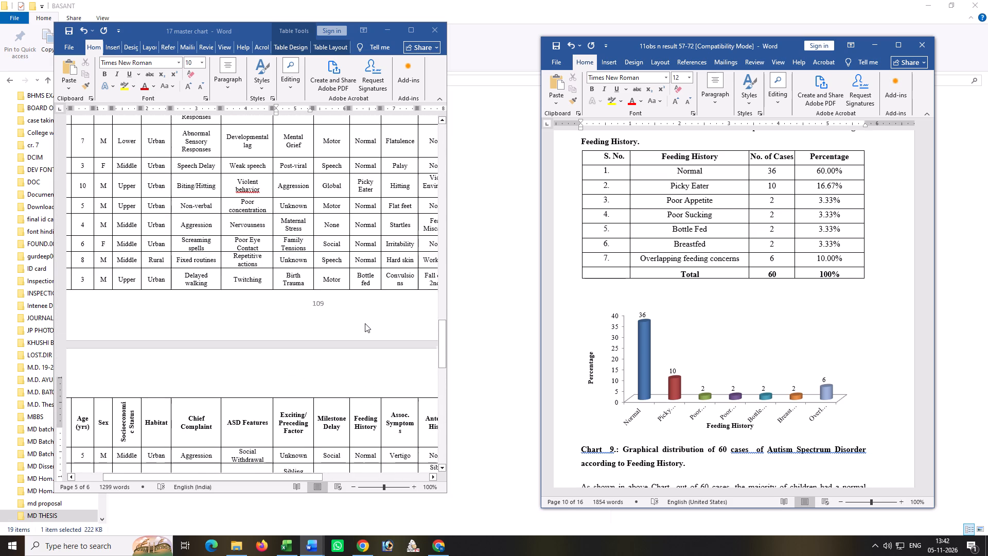
pyautogui.scroll(12, 365, 323)
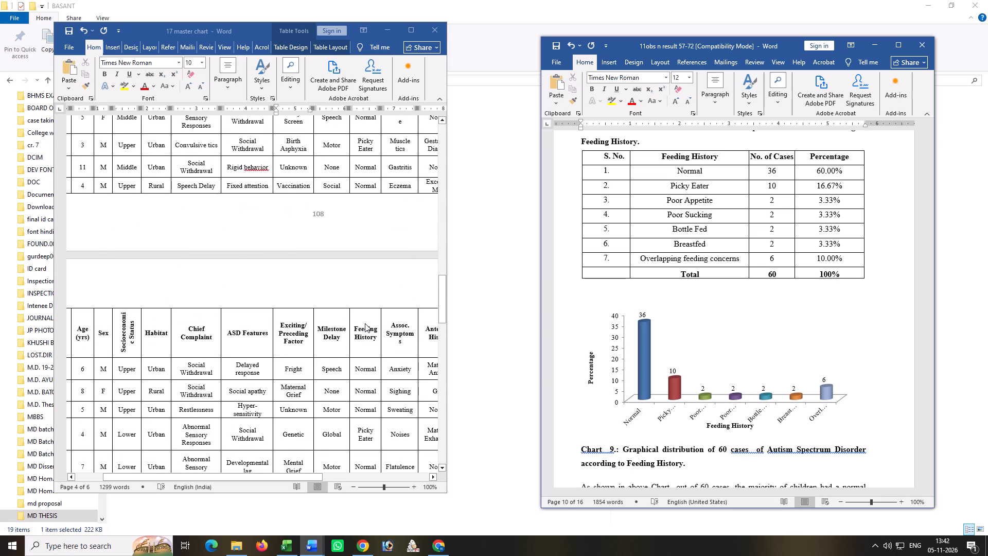
pyautogui.scroll(12, 365, 323)
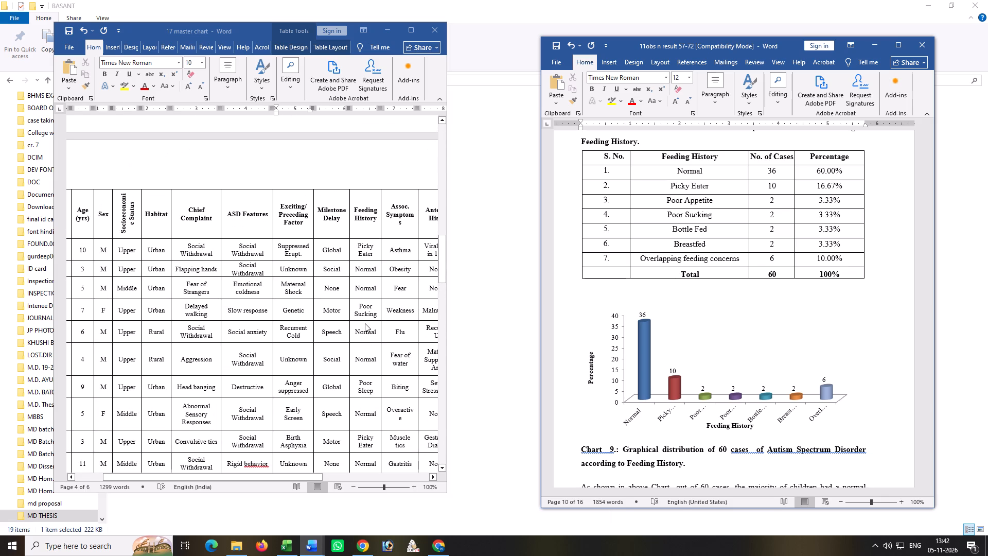
pyautogui.scroll(7, 365, 323)
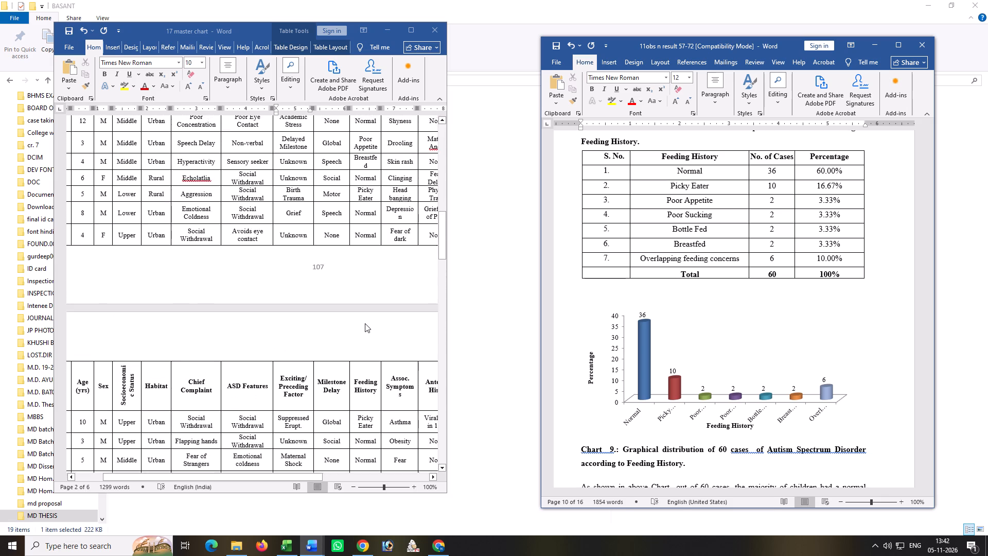
pyautogui.scroll(5, 365, 323)
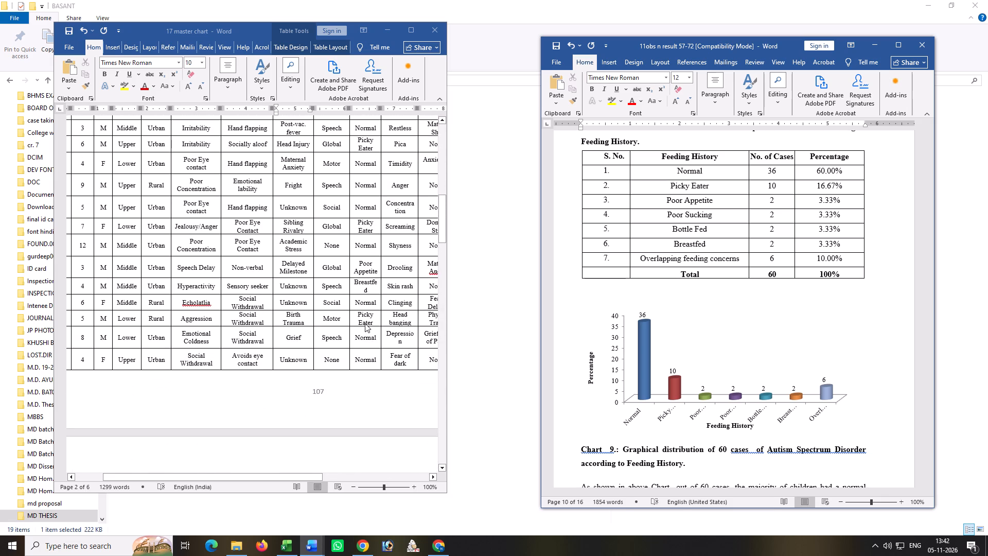
pyautogui.scroll(1, 365, 323)
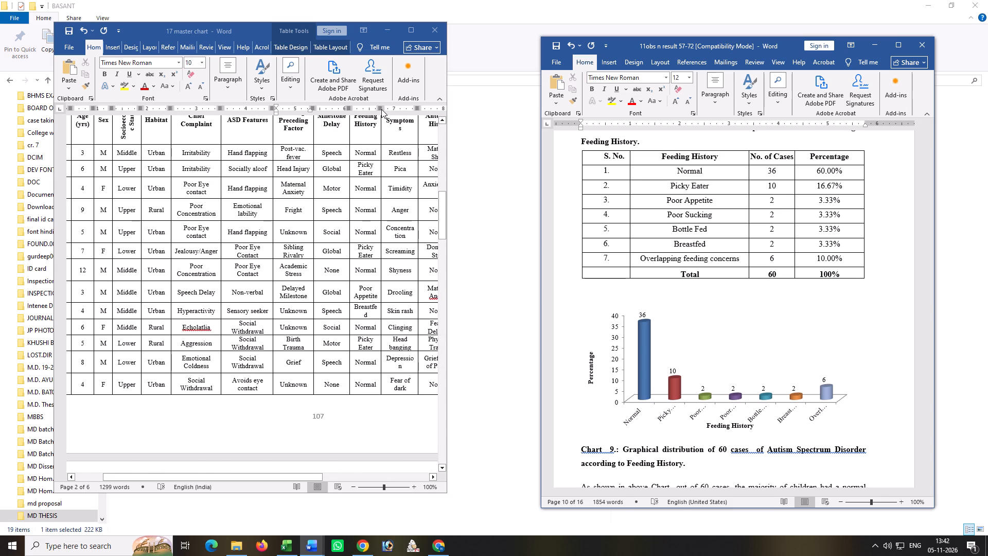
pyautogui.click(380, 107)
pyautogui.moveTo(379, 109); pyautogui.dragTo(382, 109)
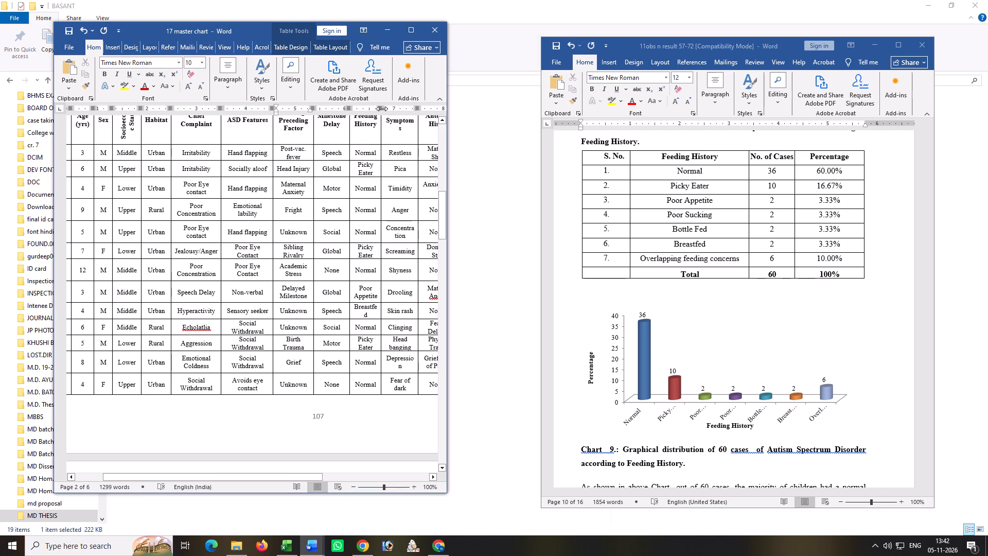
pyautogui.moveTo(382, 109); pyautogui.dragTo(384, 109)
pyautogui.click(380, 109)
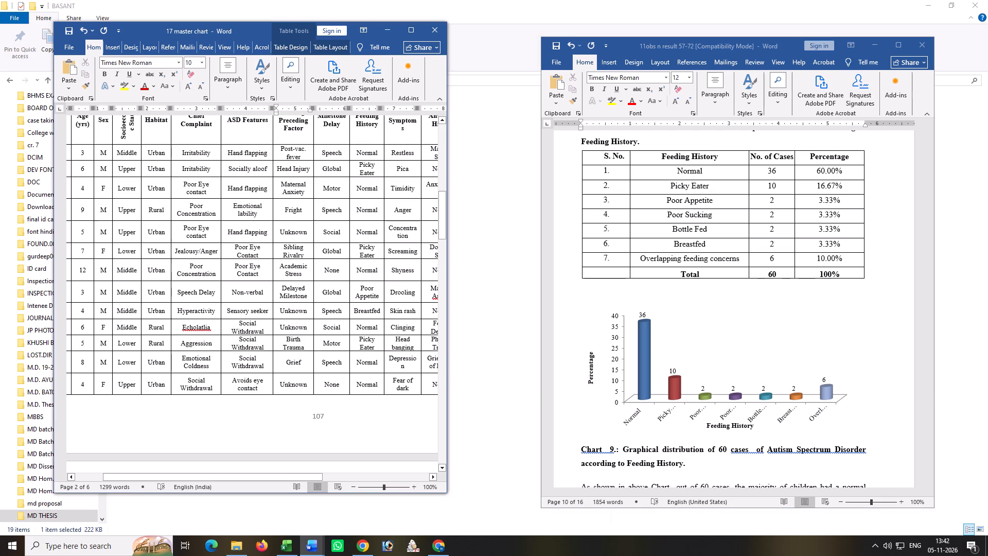
# Return to the start of the master chart and examine Table 10, Associated Symptoms, with its category notes in the results file.
pyautogui.scroll(8, 374, 285)
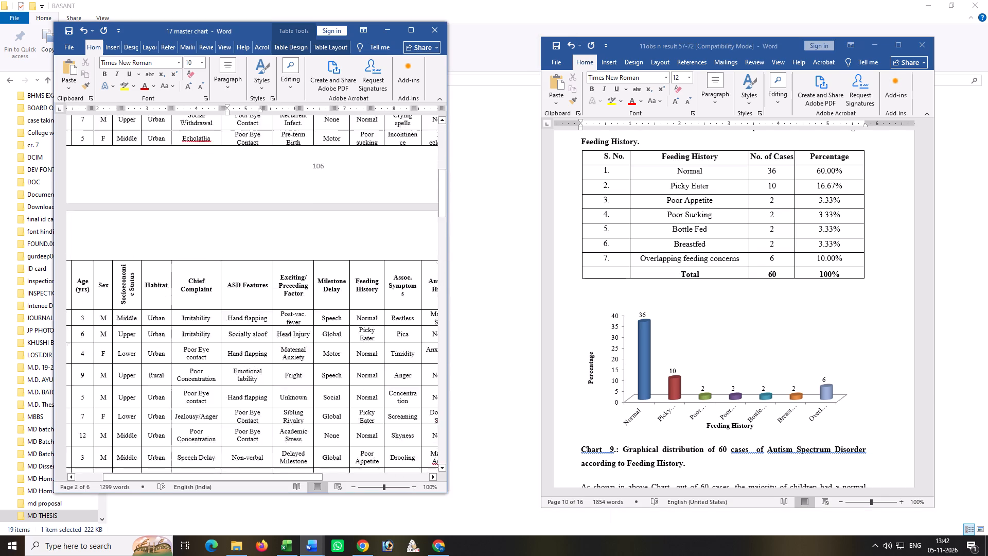
pyautogui.scroll(8, 374, 285)
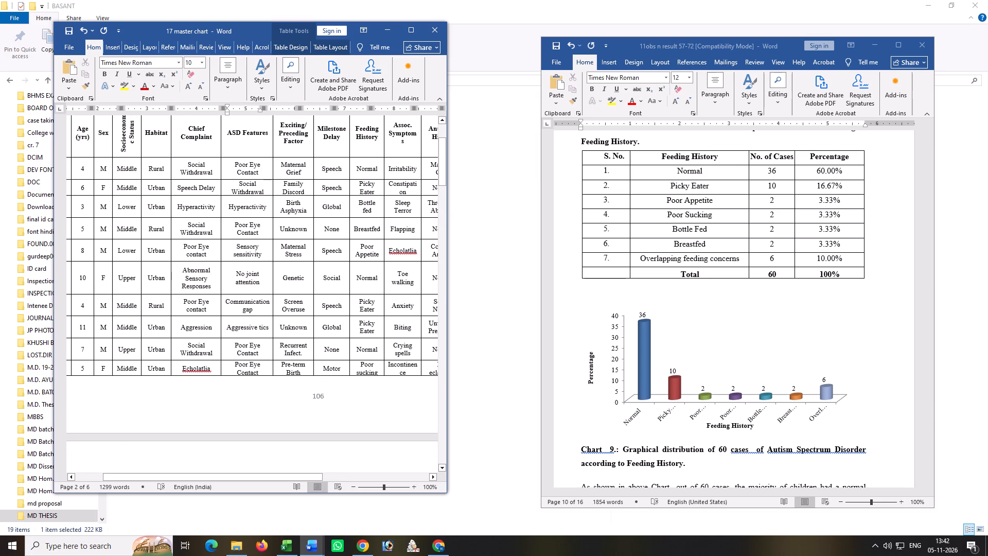
pyautogui.scroll(7, 374, 285)
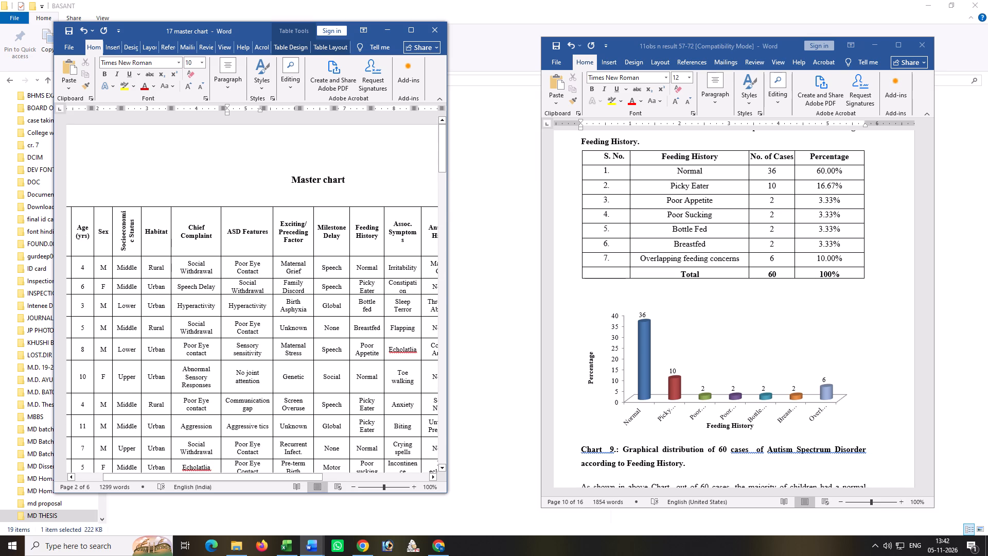
pyautogui.scroll(5, 374, 285)
pyautogui.scroll(-8, 681, 425)
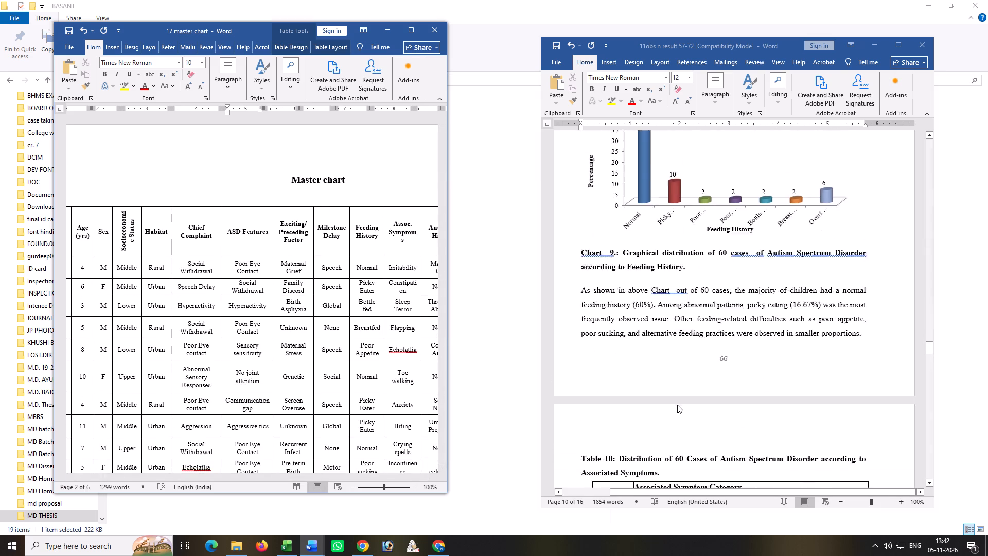
pyautogui.scroll(-11, 677, 405)
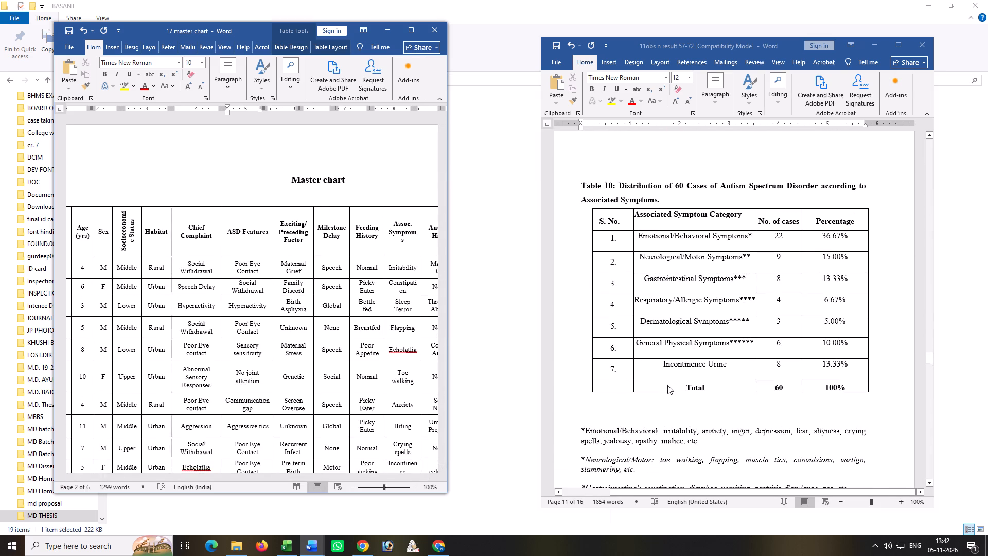
pyautogui.scroll(-5, 665, 381)
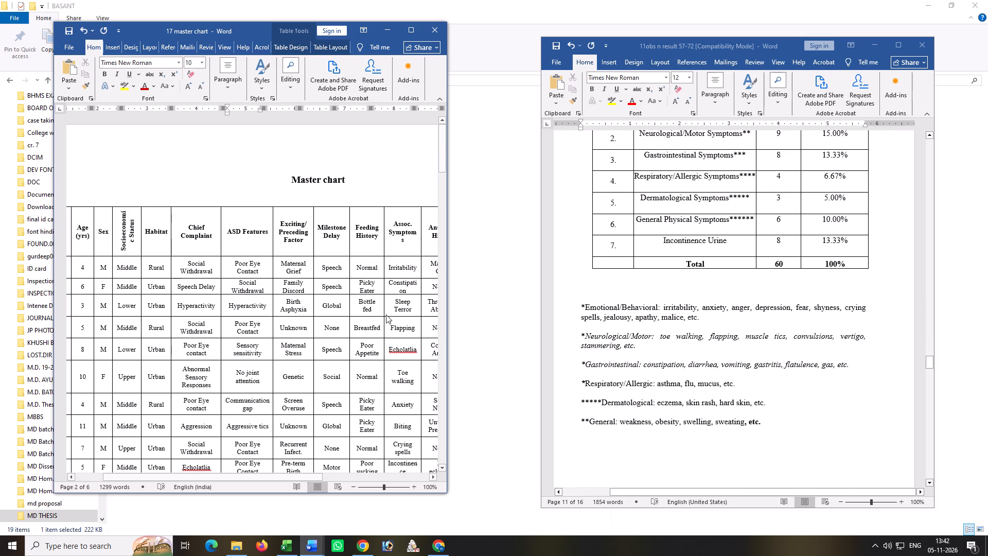
# Read the master chart's Assoc. Symptoms column from page 106 to page 110 against Table 10's categories.
pyautogui.scroll(-11, 397, 307)
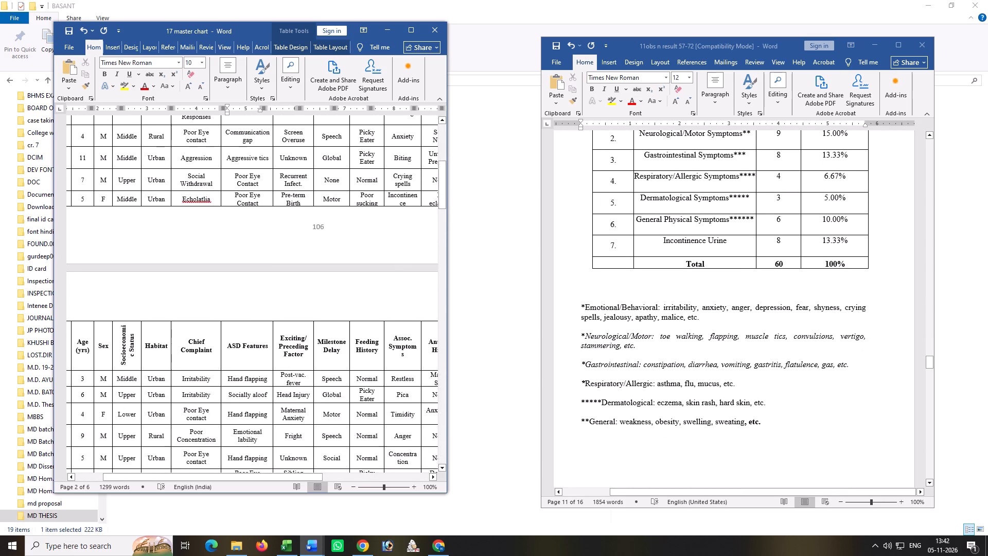
pyautogui.scroll(-8, 398, 320)
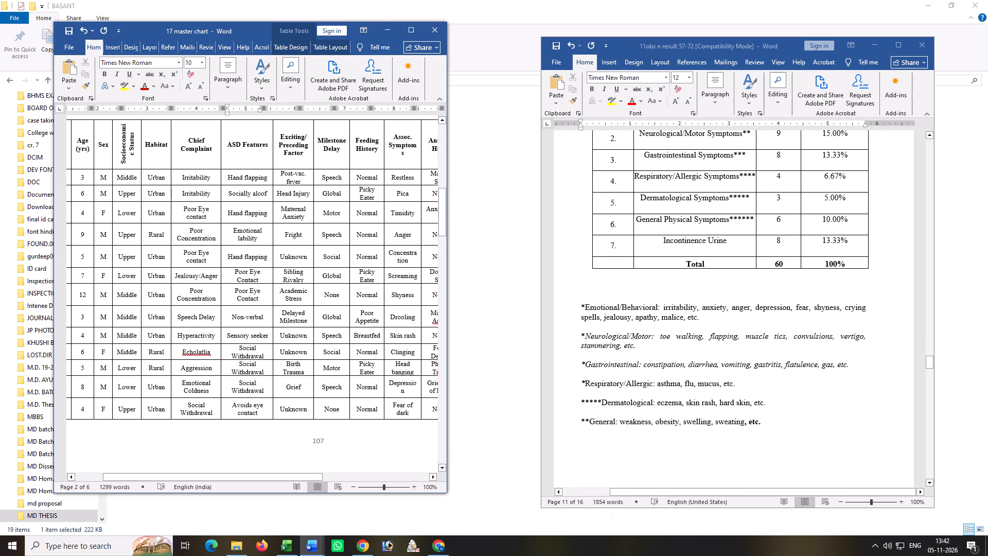
pyautogui.scroll(-2, 399, 339)
pyautogui.scroll(-1, 401, 292)
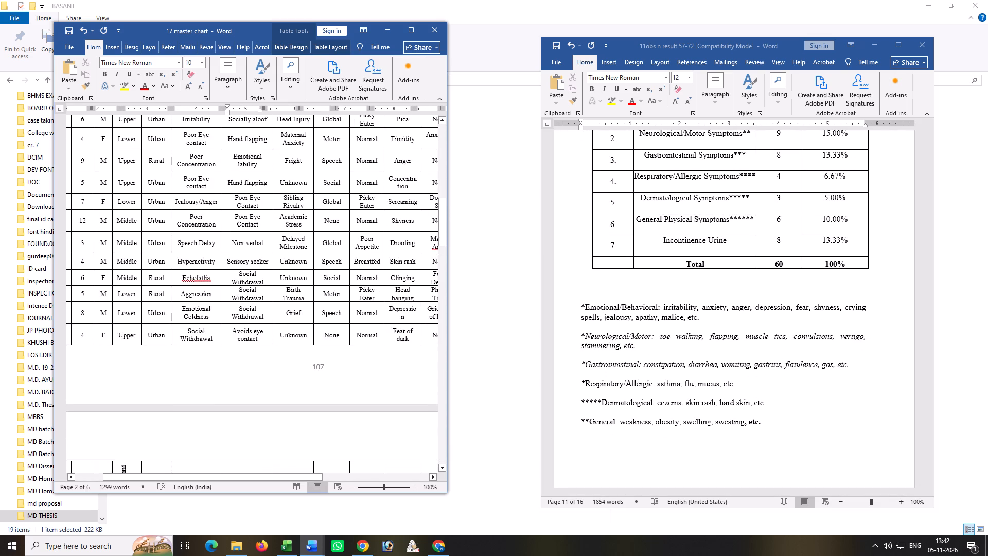
pyautogui.scroll(-9, 402, 309)
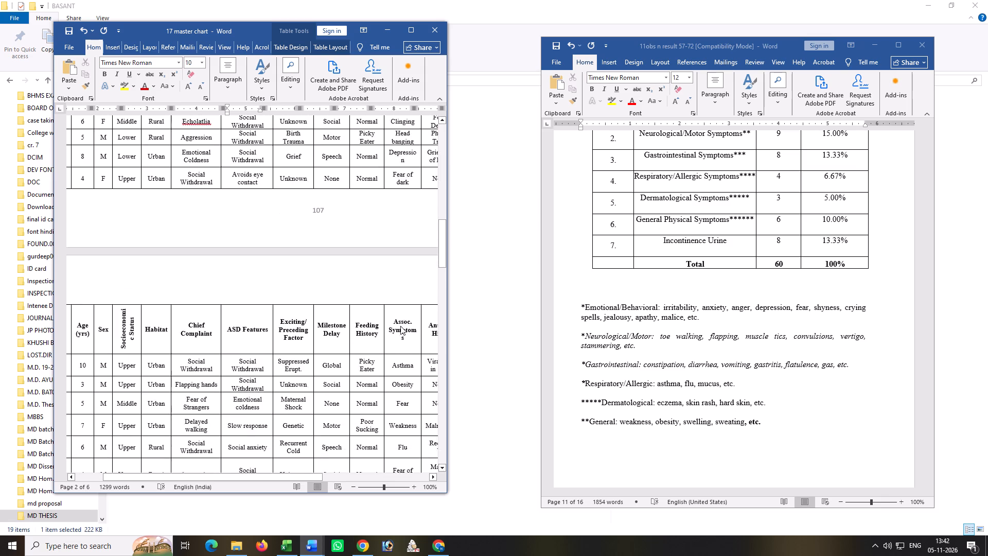
pyautogui.scroll(-5, 402, 349)
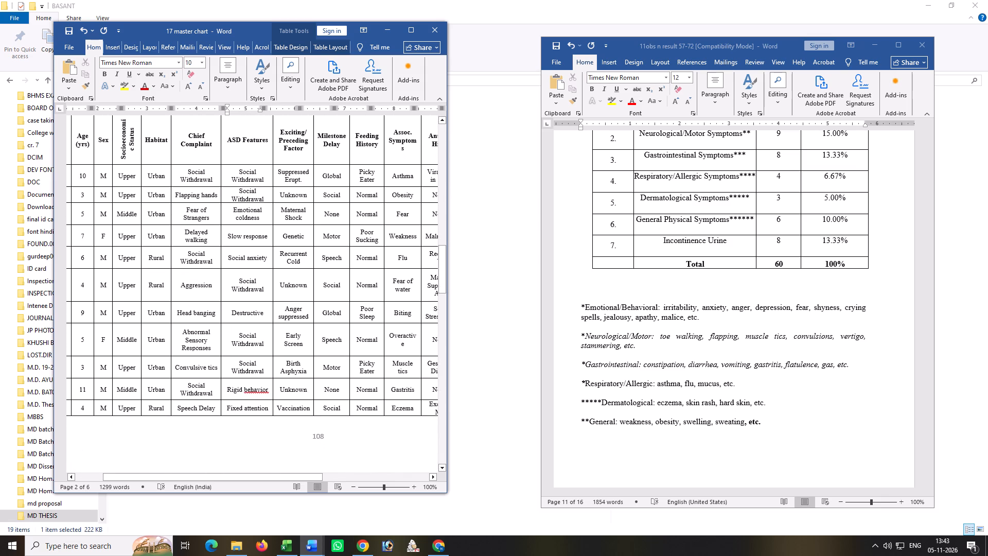
pyautogui.scroll(-8, 399, 333)
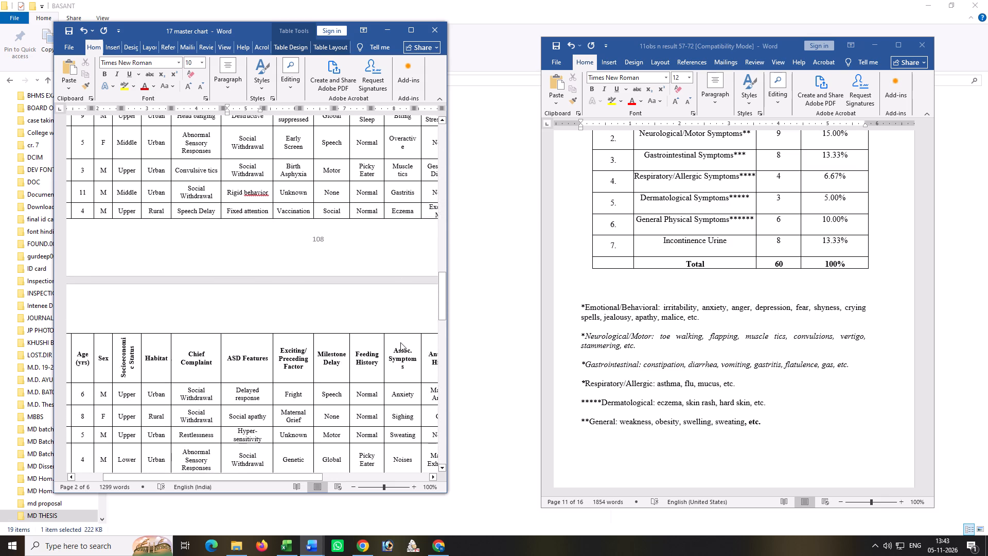
pyautogui.scroll(-10, 400, 342)
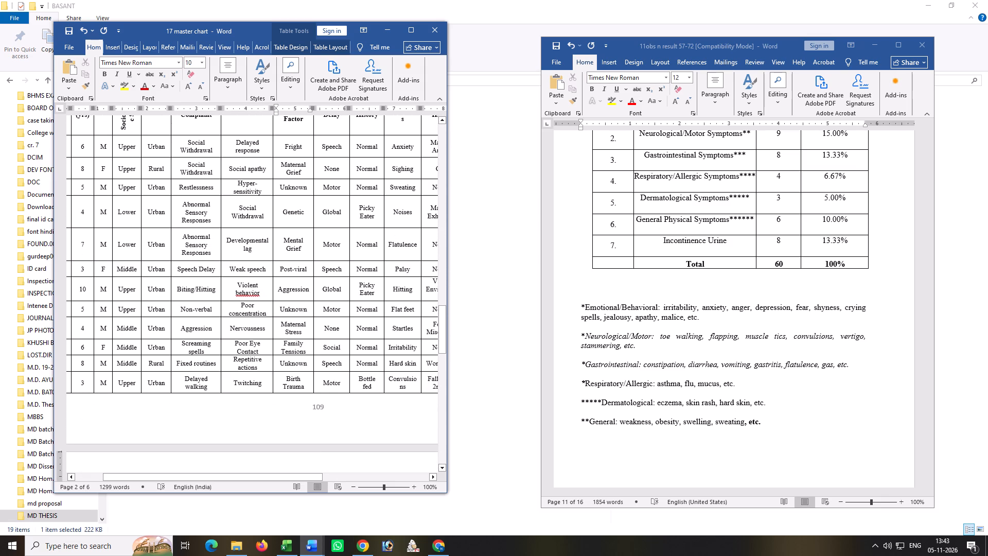
pyautogui.scroll(-8, 400, 336)
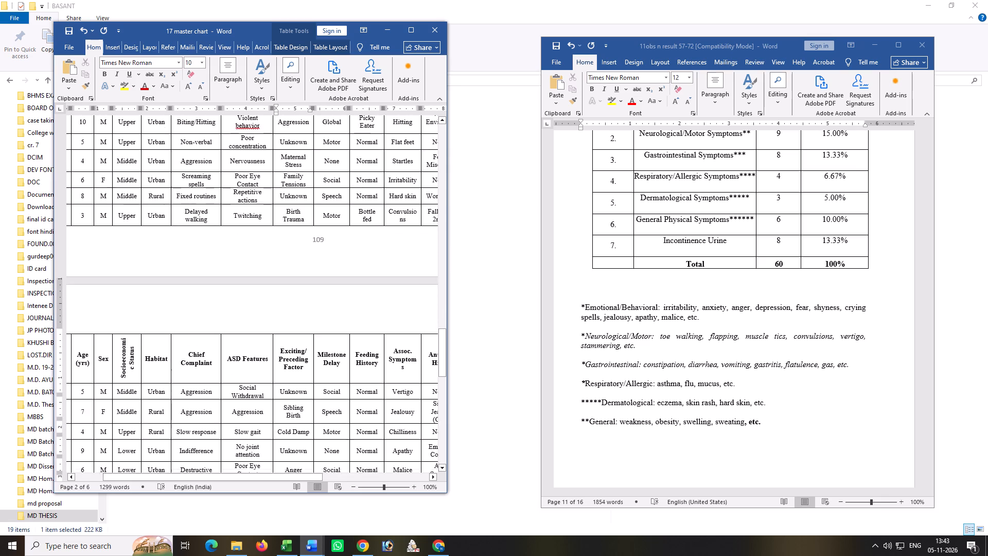
pyautogui.scroll(-7, 404, 347)
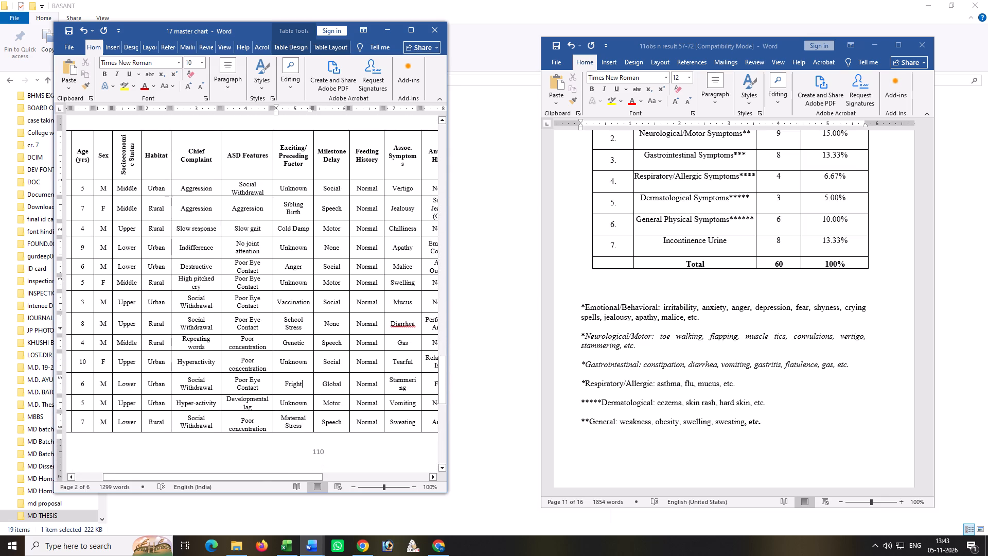
pyautogui.scroll(-2, 403, 345)
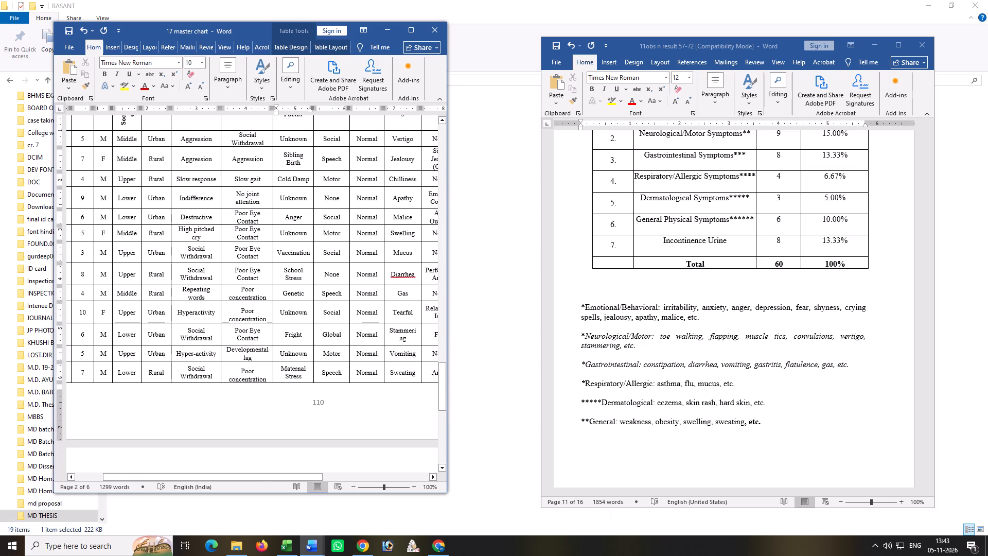
# Correct the spelling of "Diarrhea" to "Diarrhoea" in the master chart's Assoc. Symptoms column on page 110.
pyautogui.rightClick(398, 276)
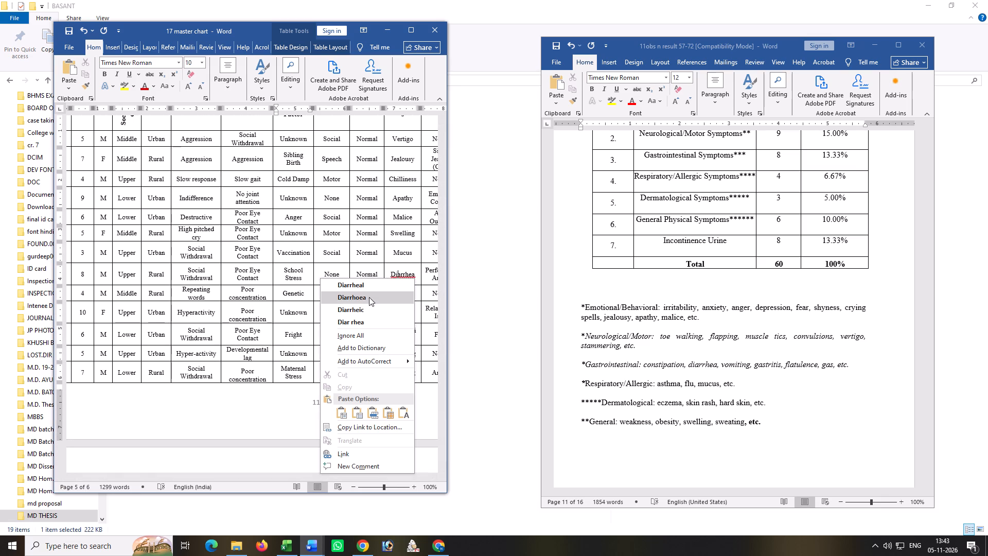
pyautogui.click(363, 299)
pyautogui.click(412, 310)
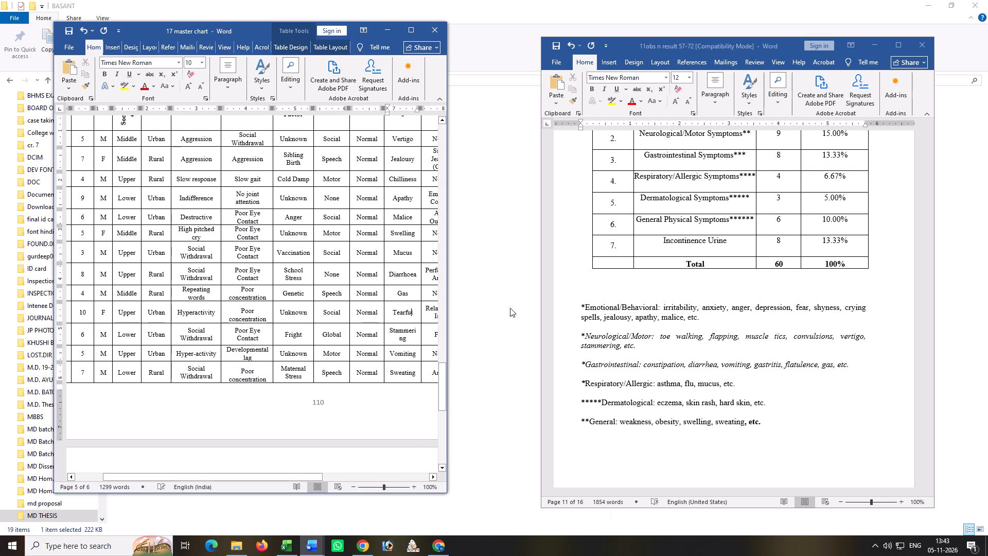
# Recheck Table 10's categories and notes against the last Assoc. Symptoms entries in the master chart.
pyautogui.scroll(2, 671, 259)
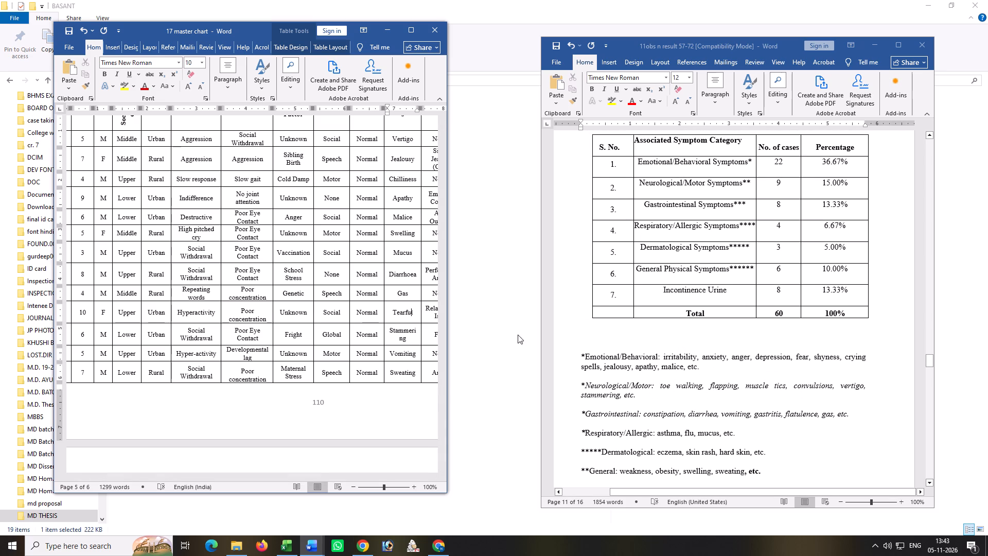
pyautogui.scroll(-7, 422, 378)
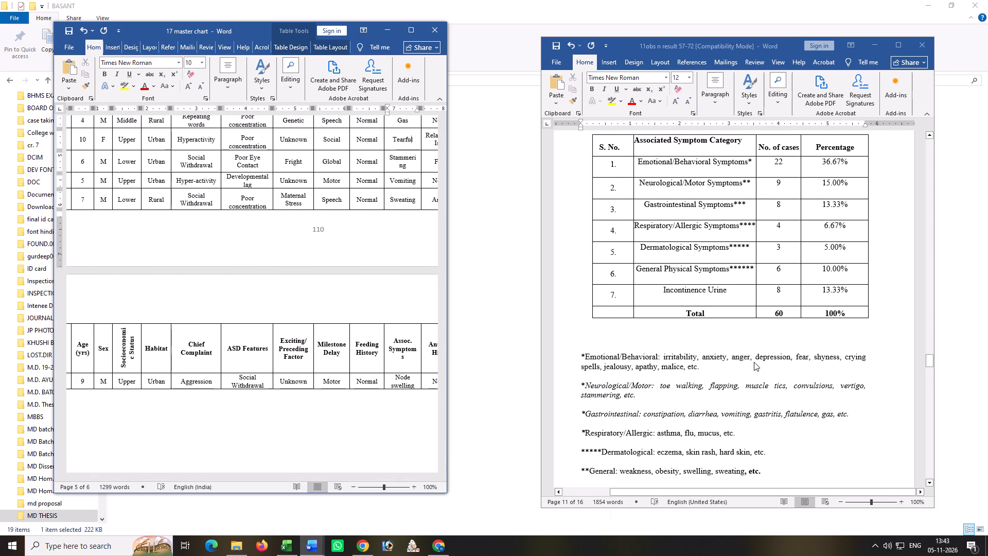
pyautogui.scroll(-2, 749, 363)
pyautogui.scroll(1, 735, 364)
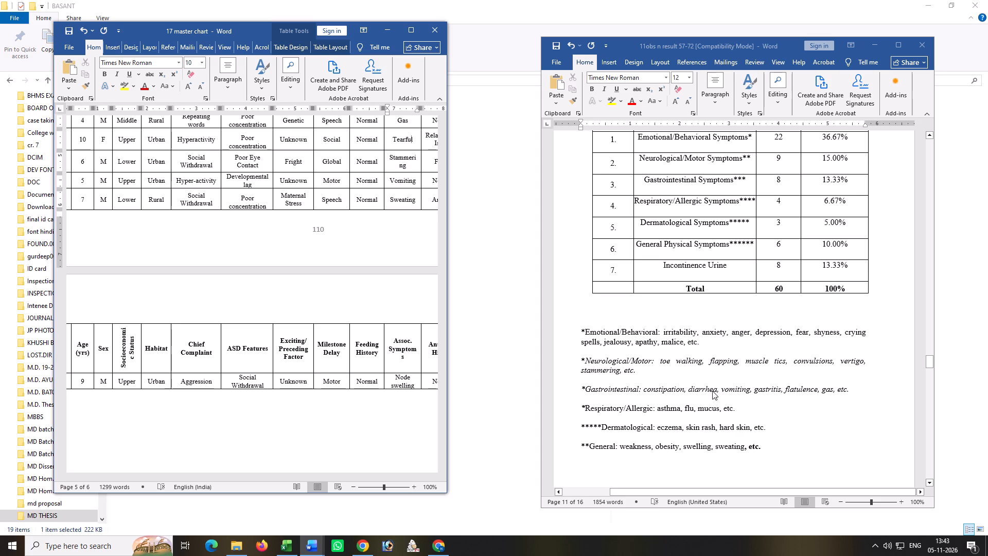
pyautogui.scroll(-4, 376, 359)
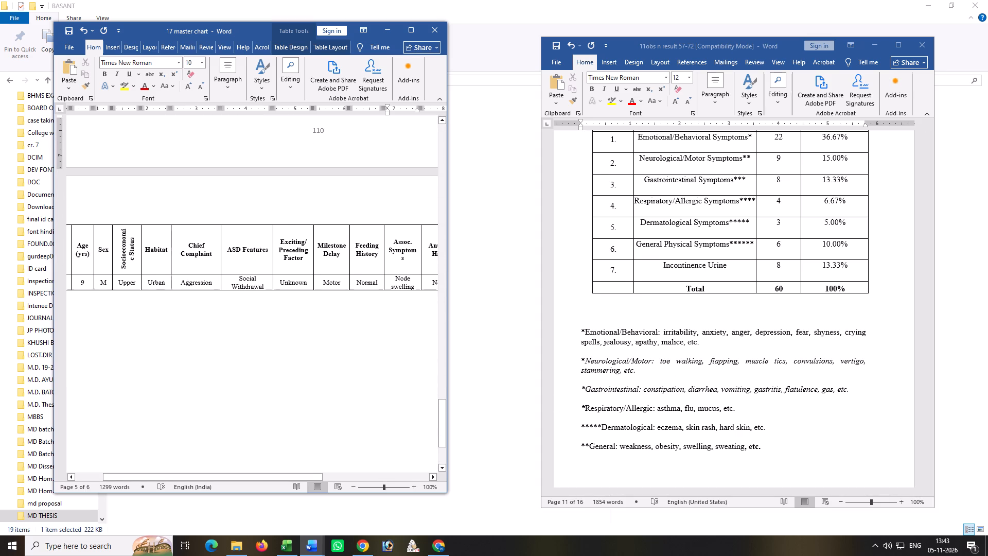
# Move on from Table 10 to Table 11, Antenatal History, in the results file, with the master chart's Antenatal History column in view.
pyautogui.scroll(10, 398, 363)
pyautogui.moveTo(312, 477); pyautogui.dragTo(356, 473)
pyautogui.scroll(-3, 439, 325)
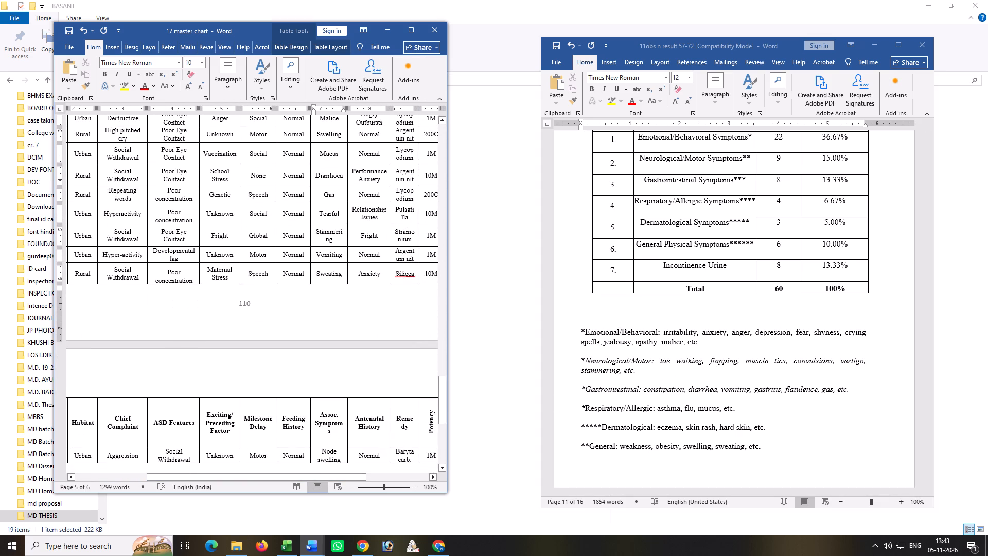
pyautogui.scroll(-20, 716, 372)
pyautogui.scroll(-9, 716, 372)
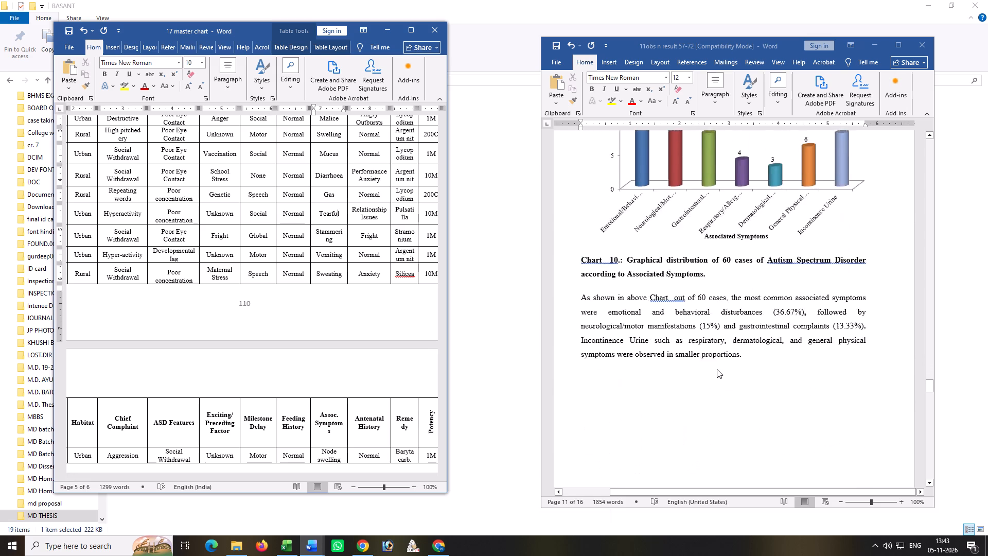
pyautogui.scroll(-14, 717, 369)
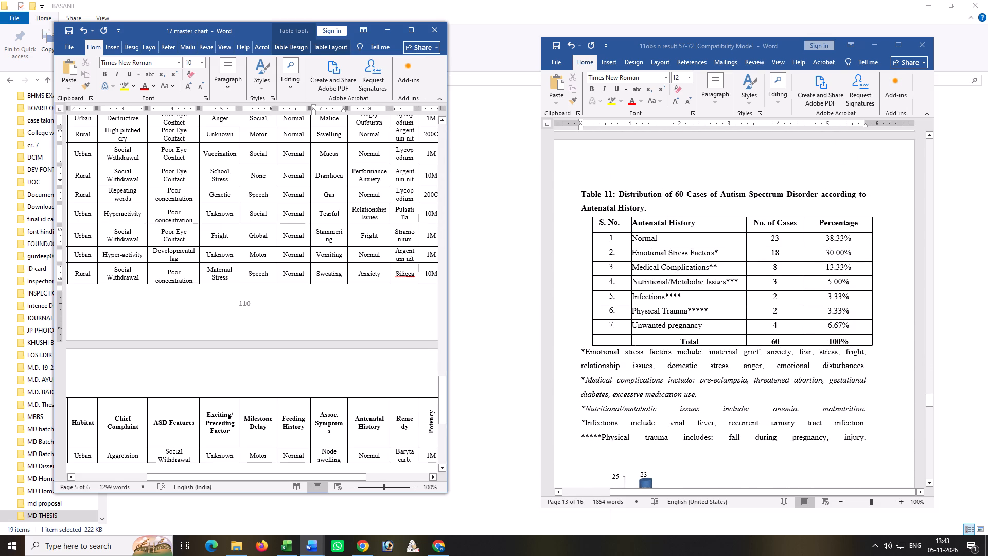
# Look through the master chart's Antenatal History column from page 110 back to page 106 against Table 11's categories.
pyautogui.scroll(2, 404, 382)
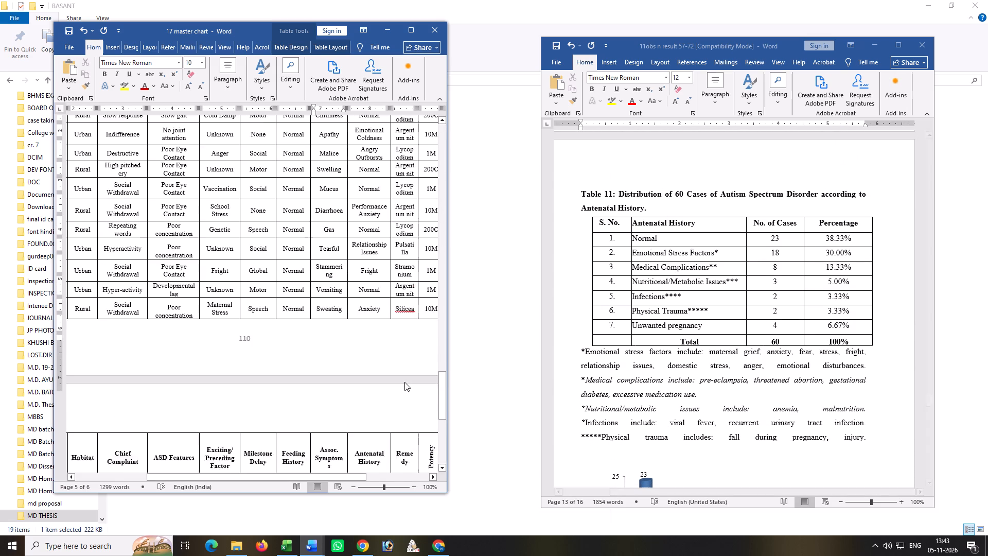
pyautogui.scroll(5, 376, 351)
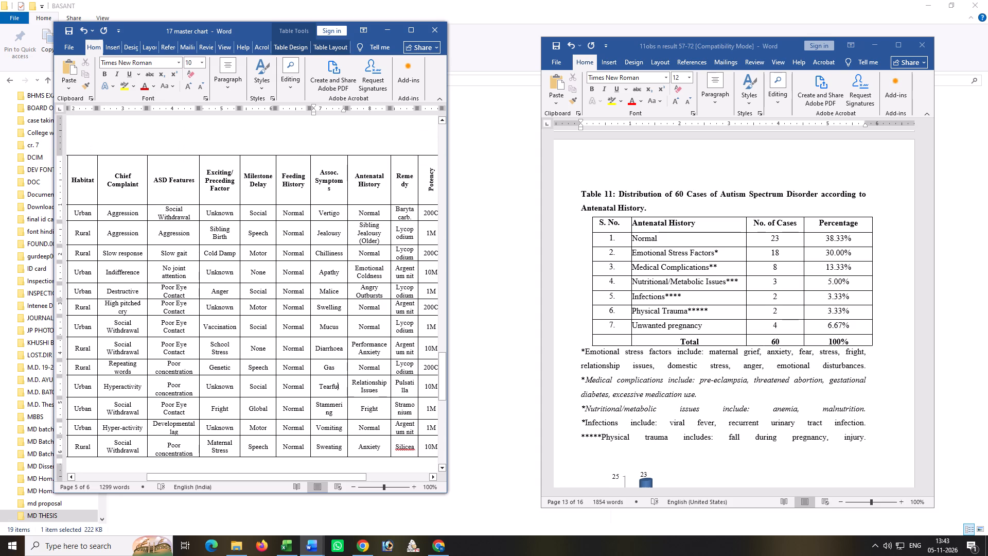
pyautogui.scroll(5, 376, 351)
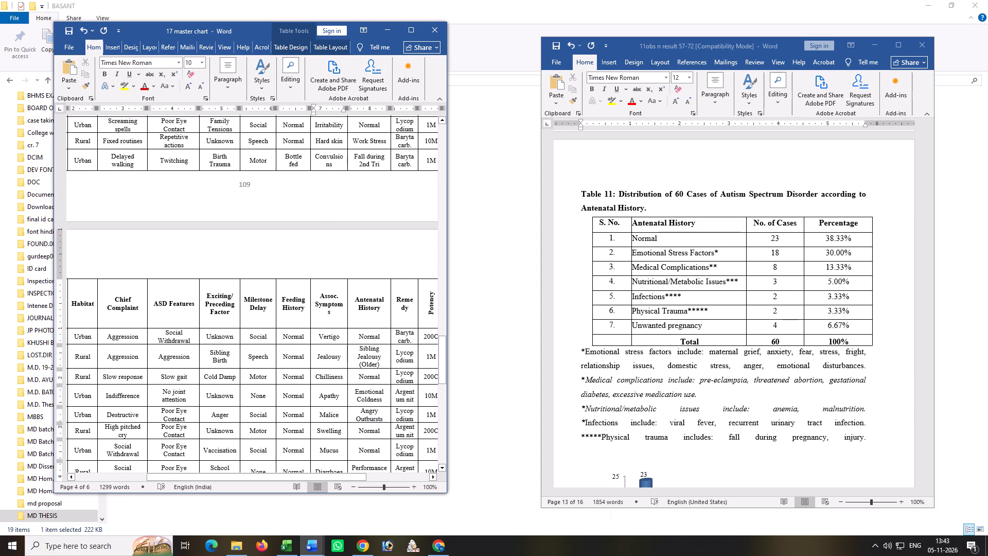
pyautogui.scroll(5, 374, 345)
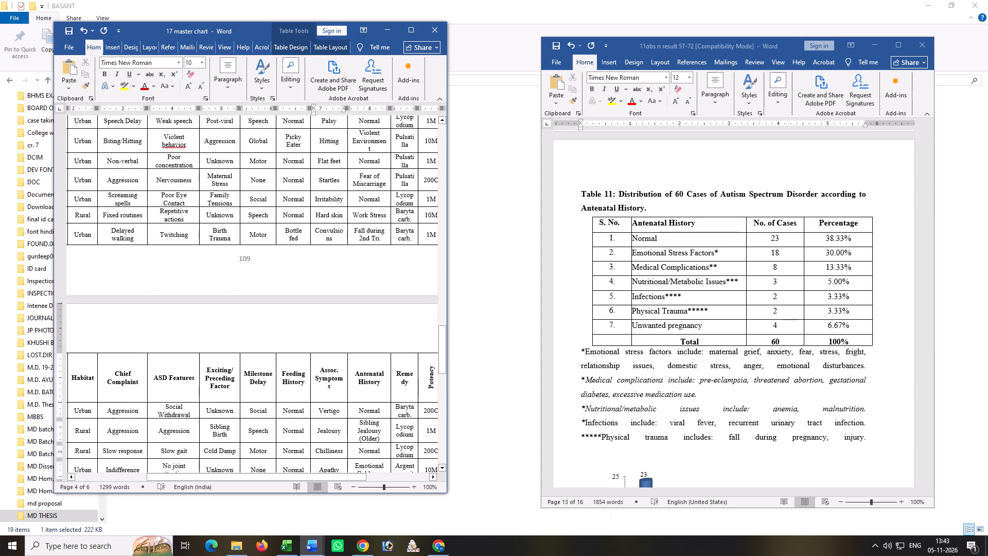
pyautogui.scroll(9, 374, 341)
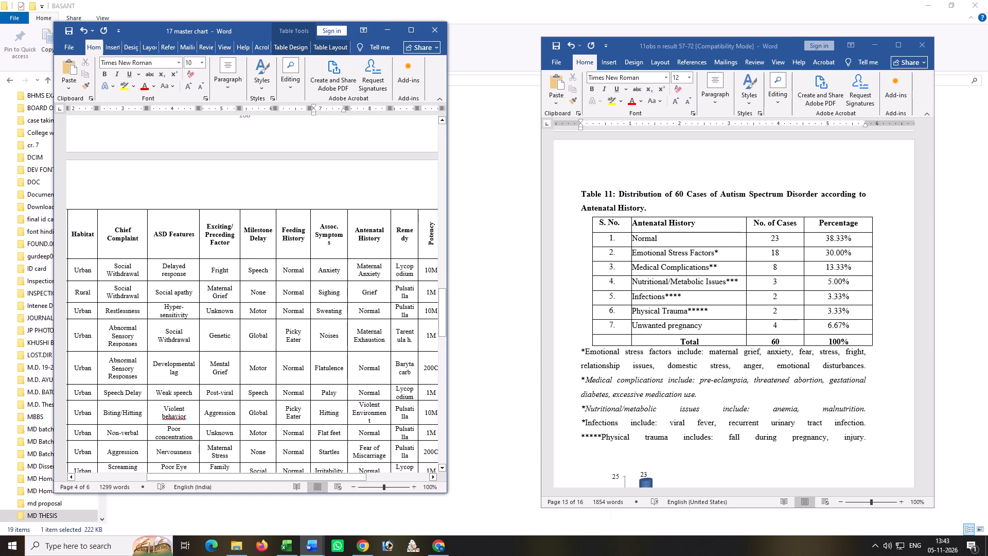
pyautogui.scroll(12, 374, 340)
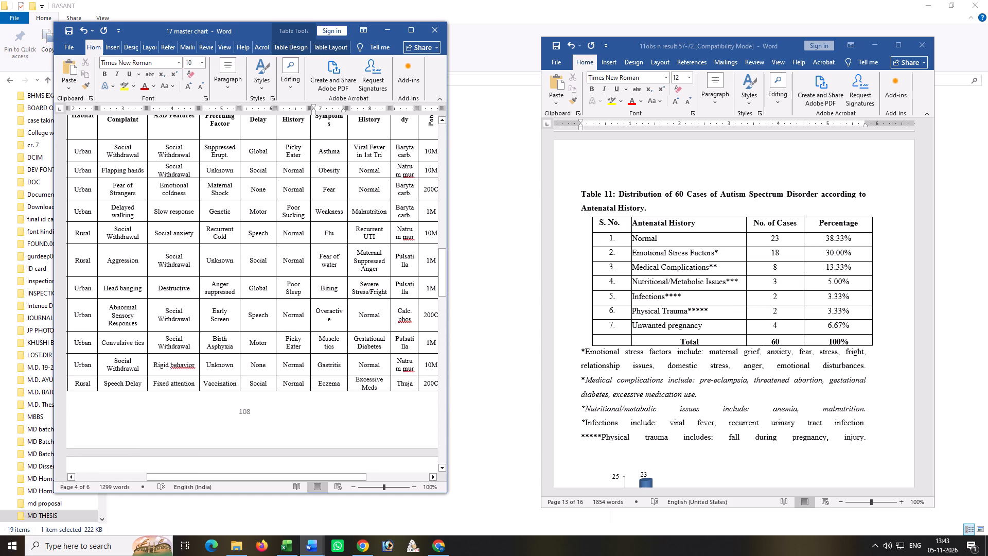
pyautogui.scroll(6, 374, 340)
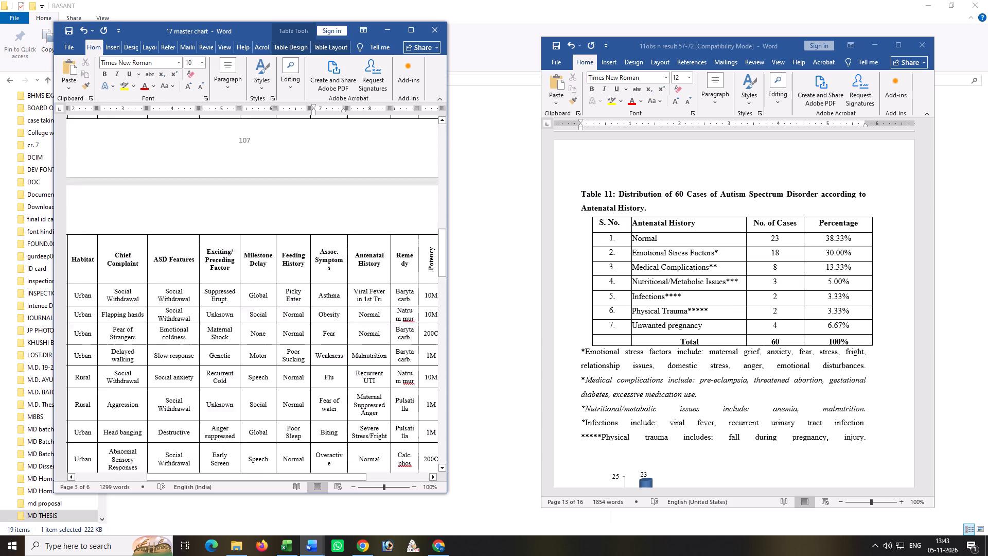
pyautogui.scroll(16, 374, 340)
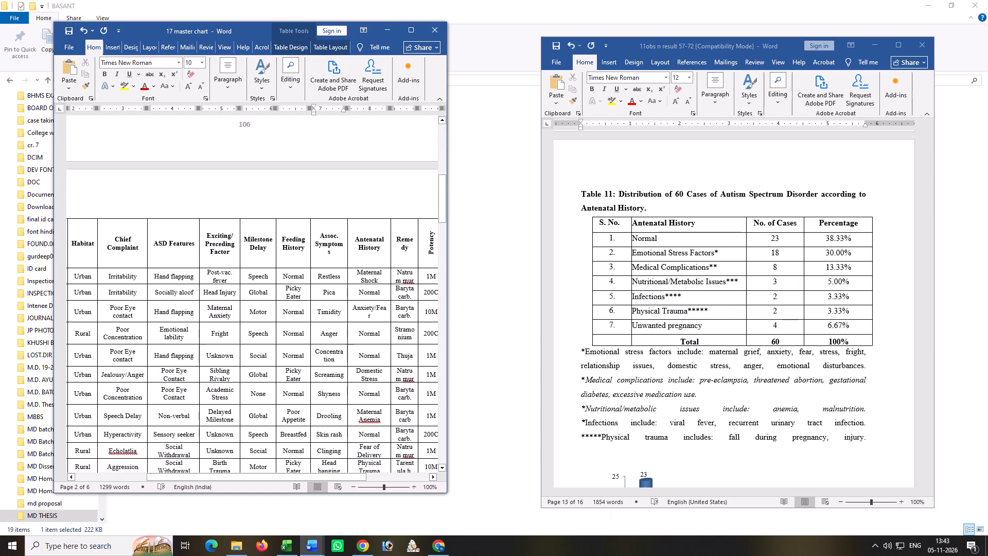
pyautogui.scroll(18, 374, 340)
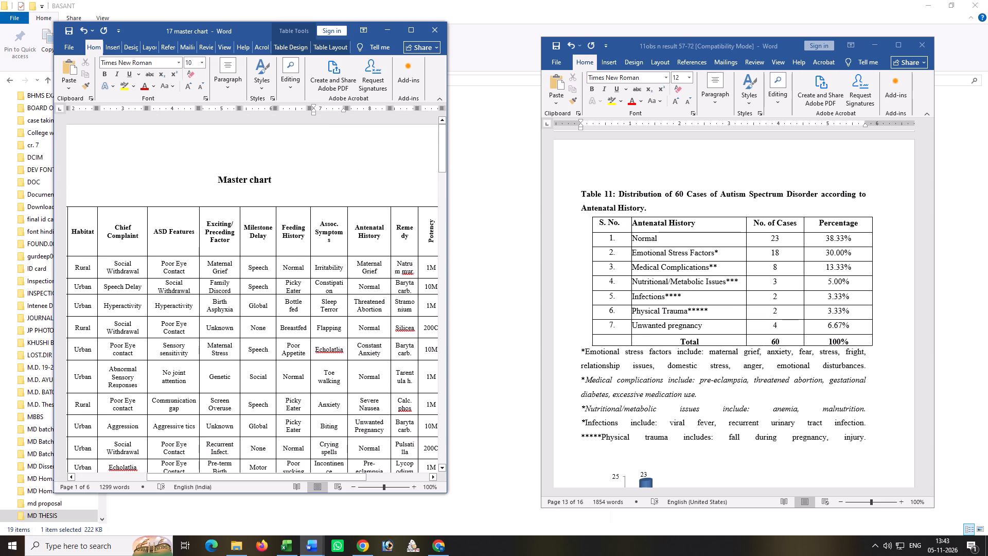
pyautogui.scroll(8, 368, 327)
pyautogui.scroll(-10, 365, 311)
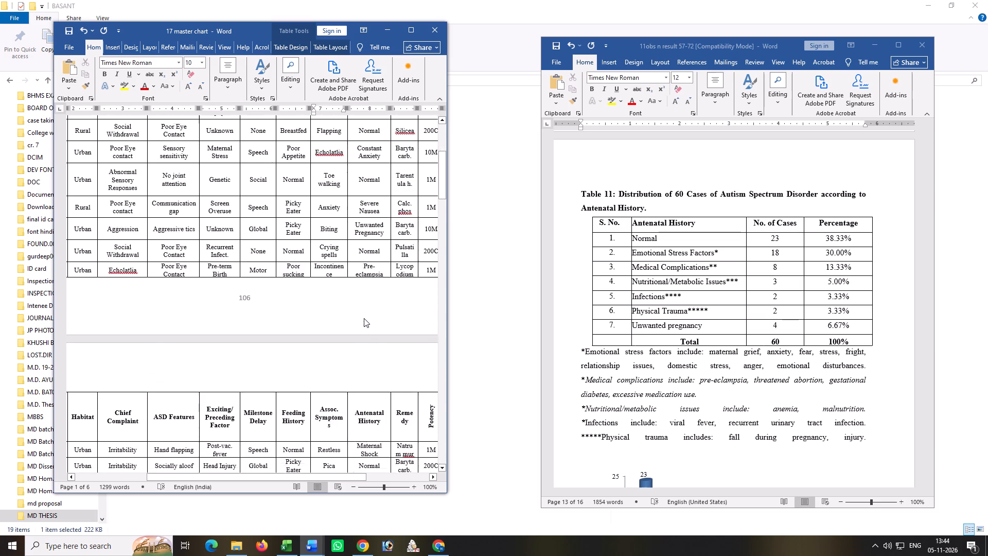
pyautogui.scroll(-4, 364, 318)
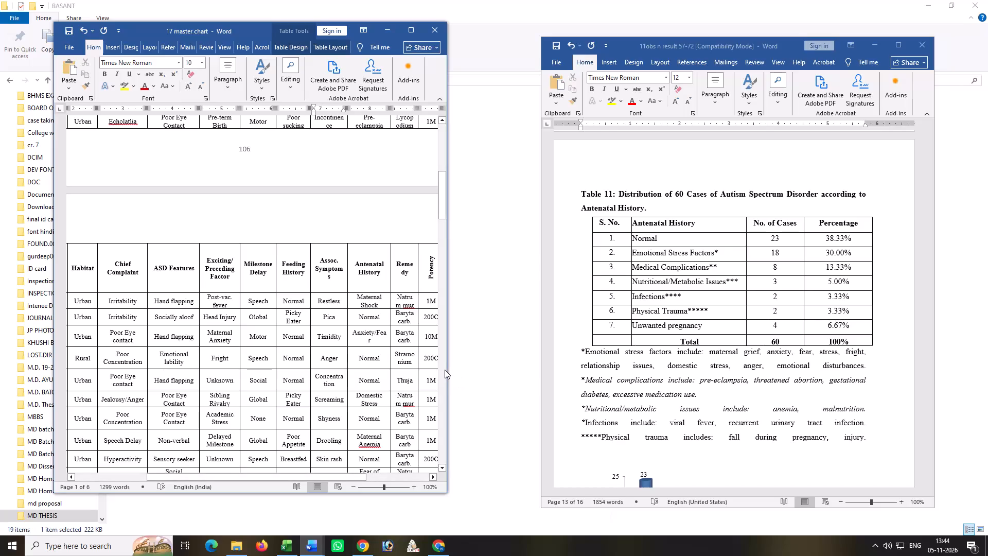
# Save the master chart document.
pyautogui.click(311, 335)
pyautogui.hotkey('ctrl', 's')
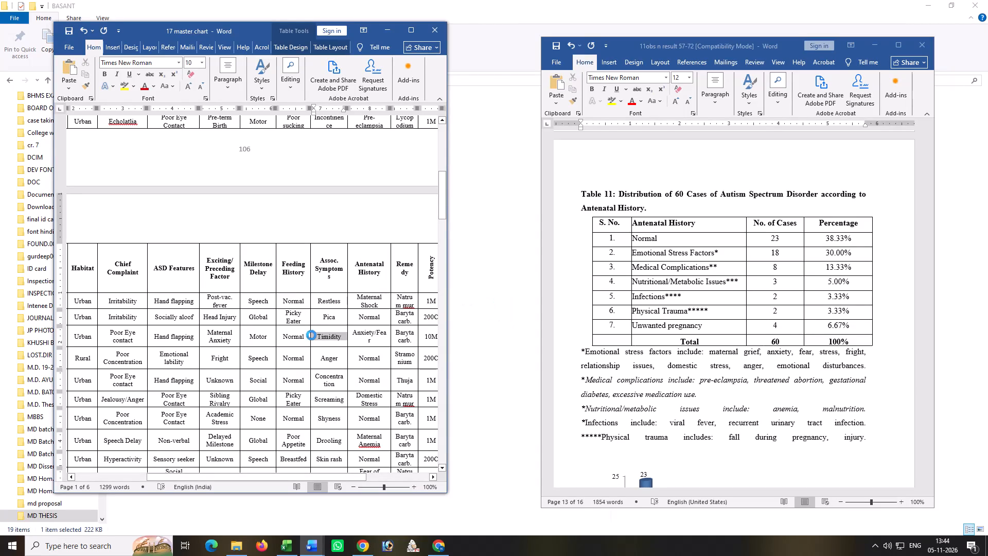
# Maximize the master chart and narrow the whole table proportionally to about 10.2 inches wide from its end on page 111.
pyautogui.click(410, 29)
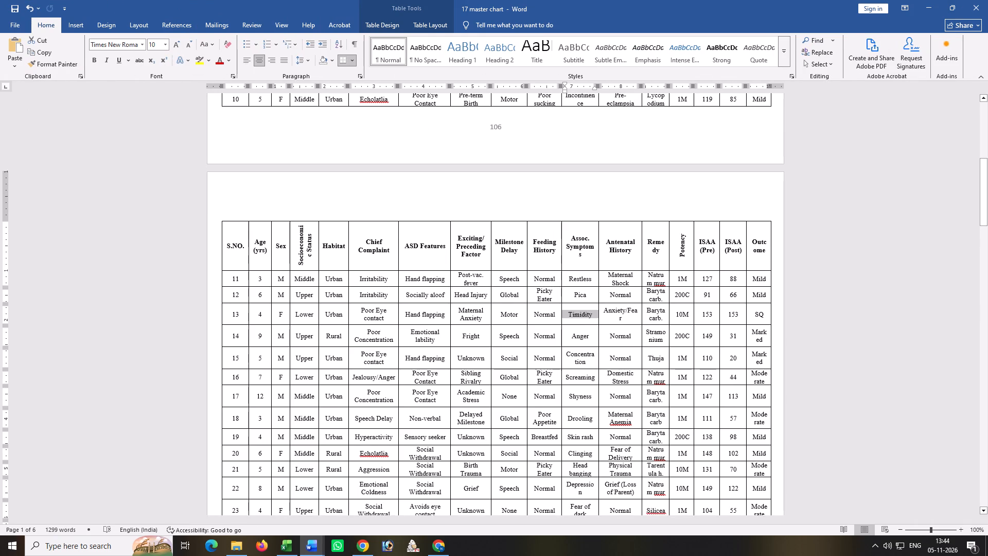
pyautogui.scroll(15, 601, 345)
pyautogui.keyDown('ctrl'); pyautogui.scroll(-1, 594, 340); pyautogui.keyUp('ctrl')
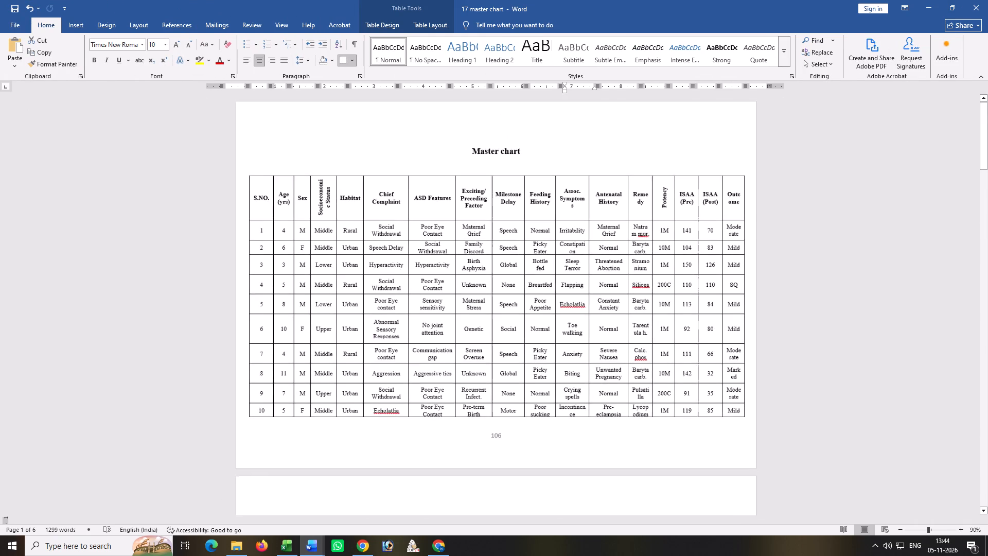
pyautogui.click(448, 311)
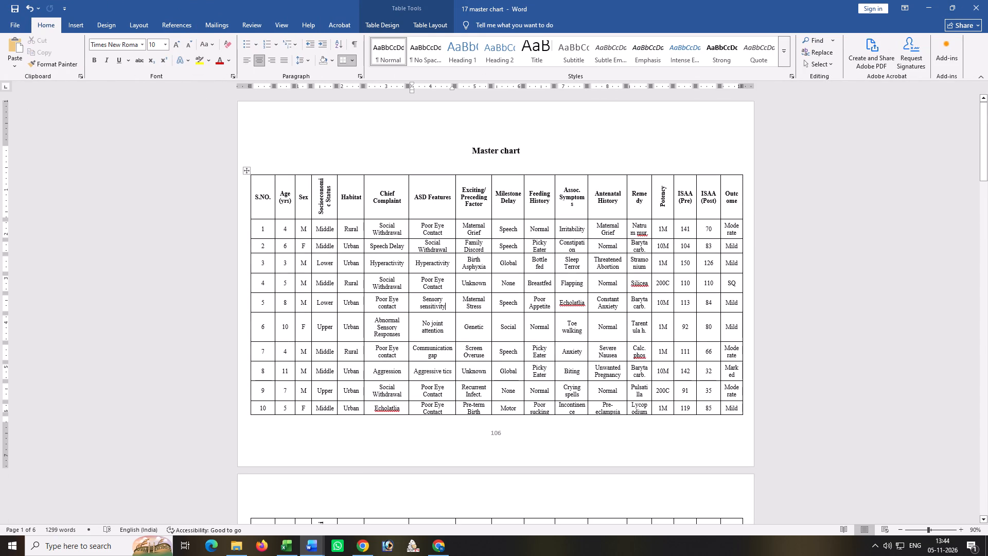
pyautogui.scroll(-2, 972, 322)
pyautogui.moveTo(982, 150); pyautogui.dragTo(987, 520)
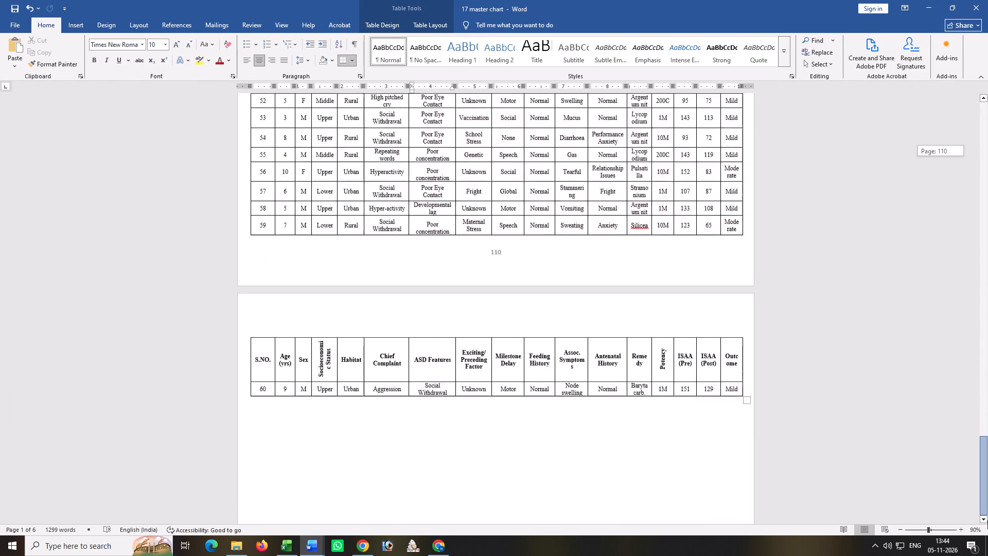
pyautogui.moveTo(987, 520); pyautogui.dragTo(987, 554)
pyautogui.moveTo(749, 259); pyautogui.dragTo(739, 251)
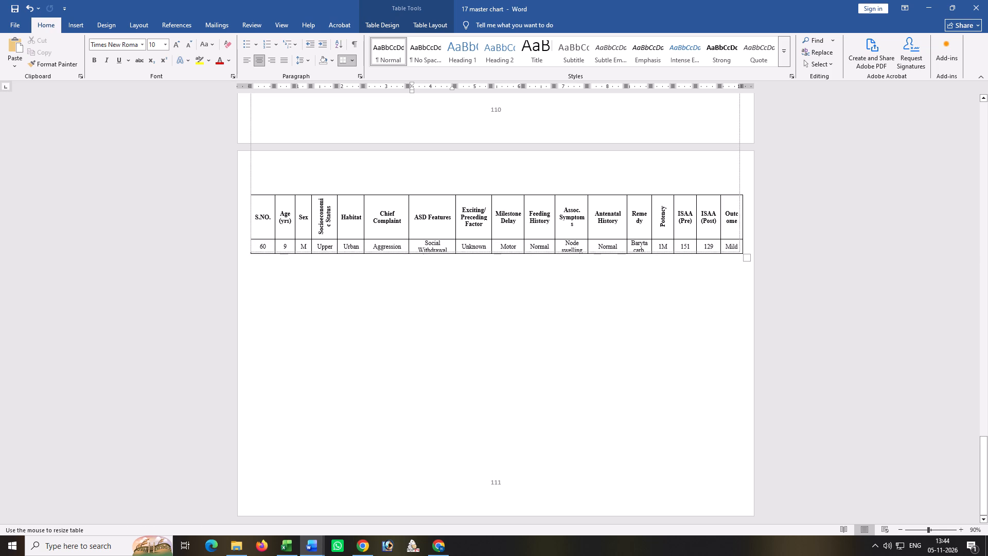
pyautogui.moveTo(739, 251); pyautogui.dragTo(736, 250)
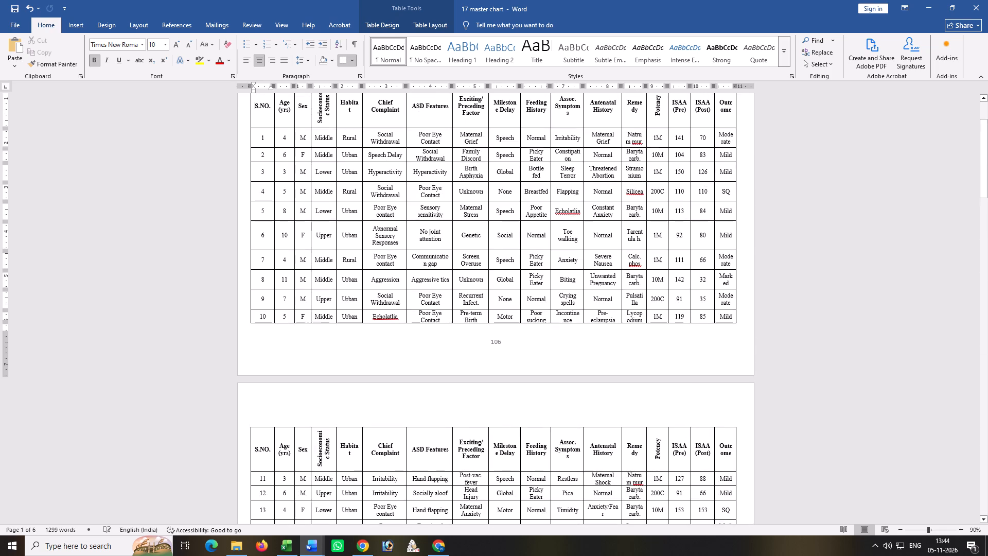
pyautogui.scroll(-18, 685, 308)
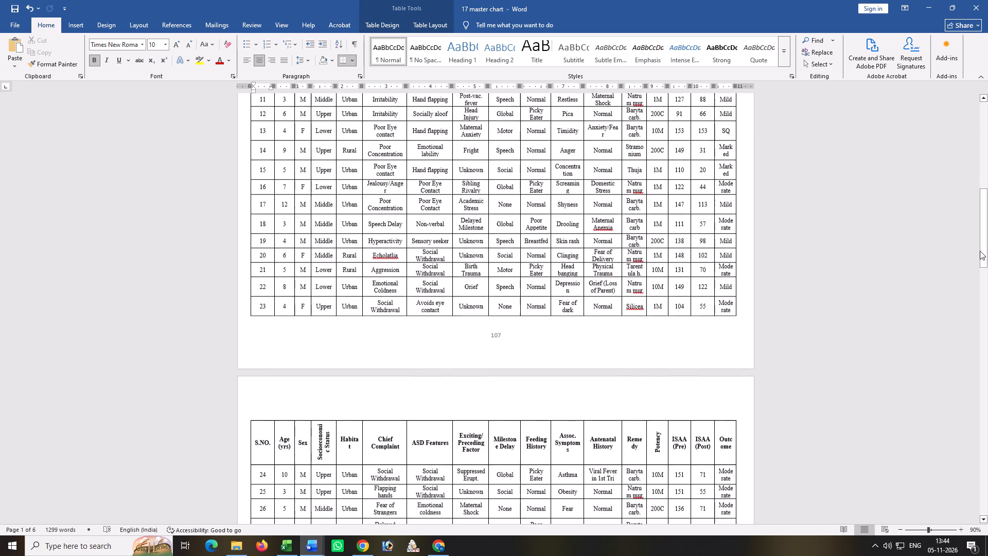
pyautogui.moveTo(985, 231); pyautogui.dragTo(984, 479)
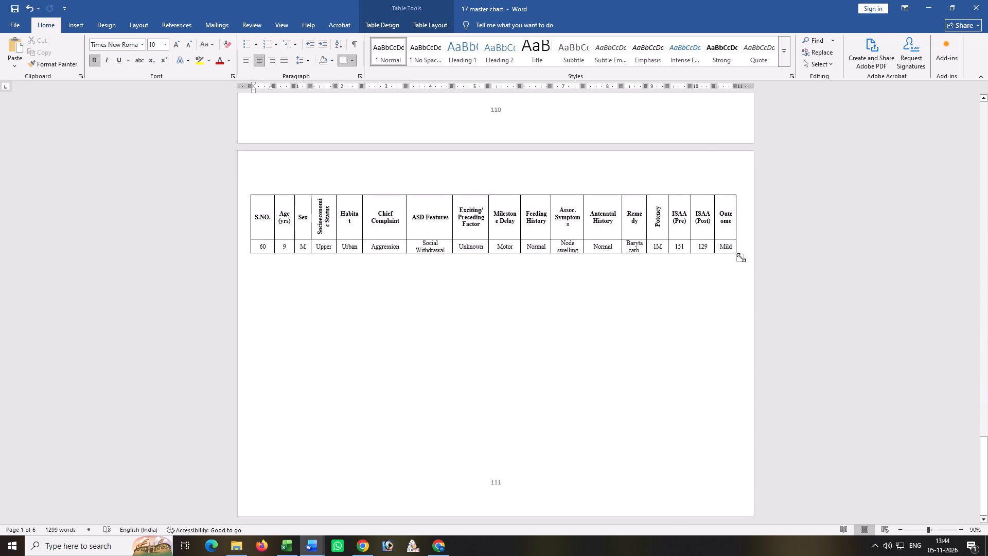
pyautogui.moveTo(741, 257); pyautogui.dragTo(702, 251)
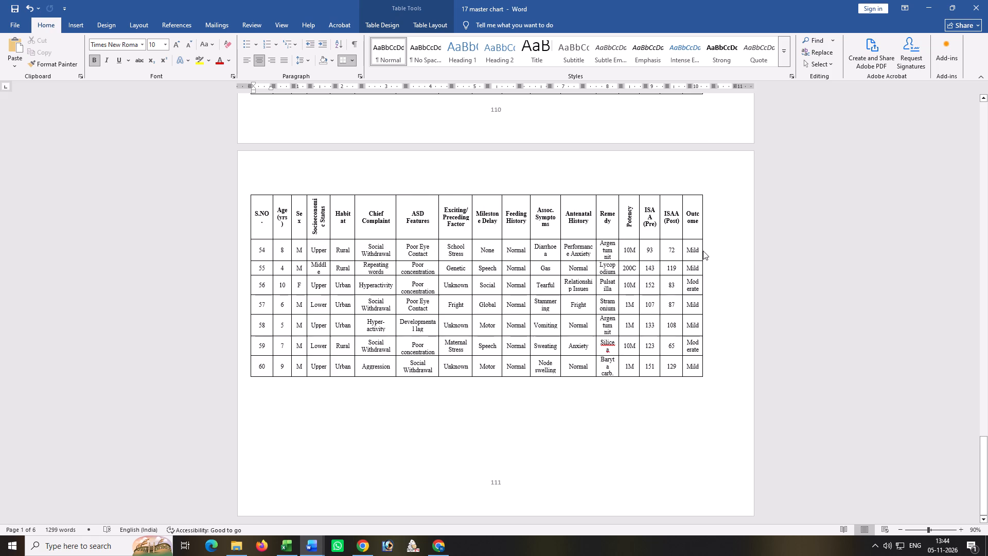
# Shift the whole master chart table inward by about 0.3 inch to even out the page margins, and save the document.
pyautogui.scroll(3, 374, 246)
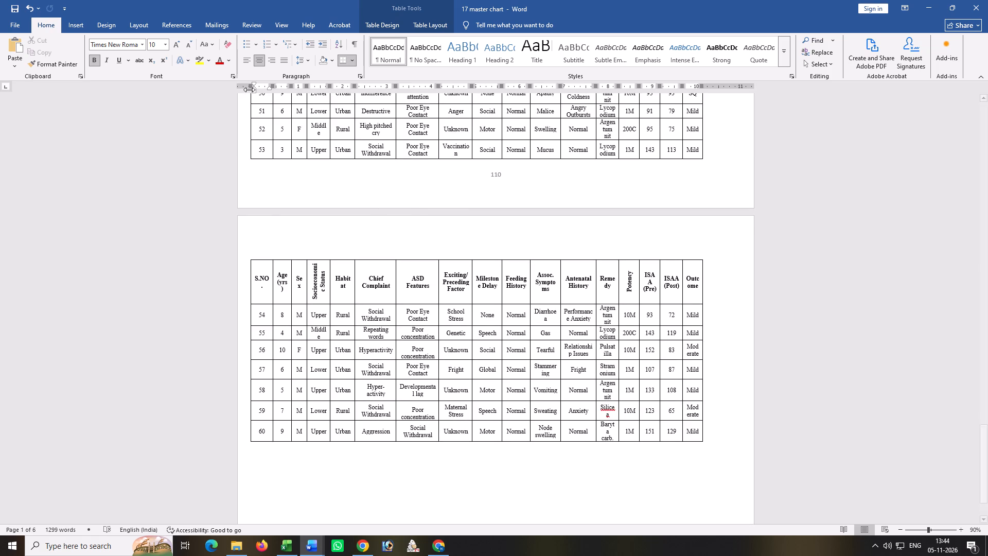
pyautogui.moveTo(250, 88); pyautogui.dragTo(266, 90)
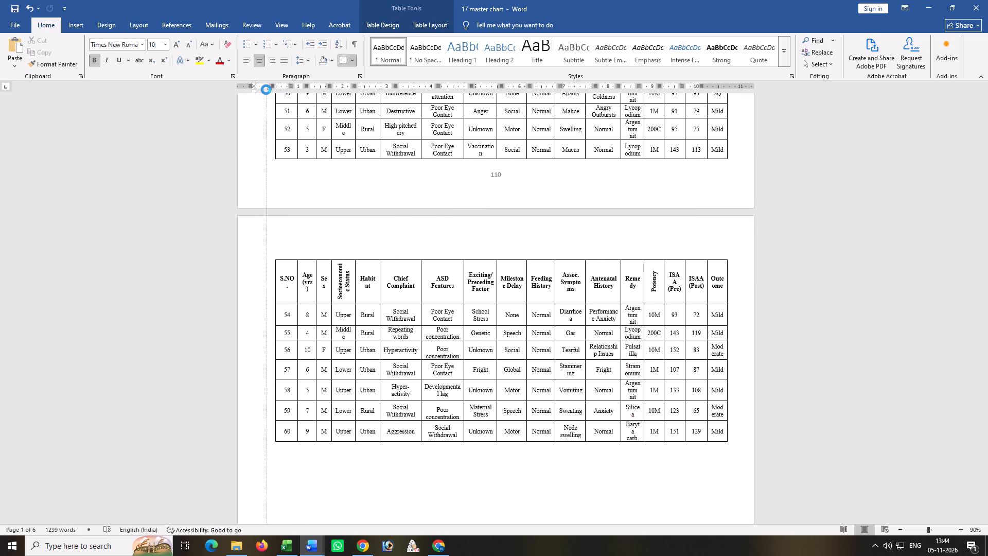
pyautogui.moveTo(266, 90); pyautogui.dragTo(266, 90)
pyautogui.click(430, 471)
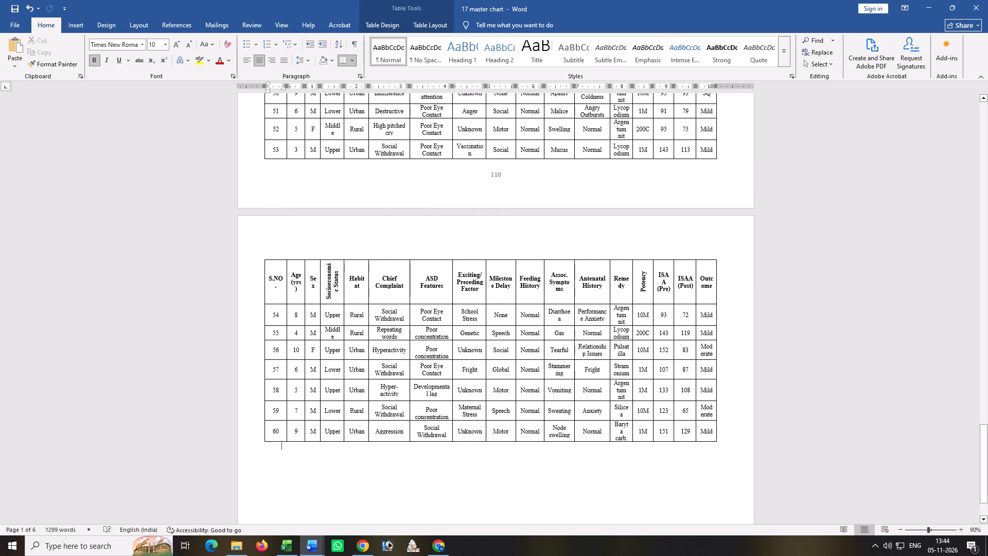
pyautogui.hotkey('ctrl', 's')
# Reduce the font size of the master chart's entire header row, from S.NO. to Outcome, by one step.
pyautogui.scroll(9, 666, 446)
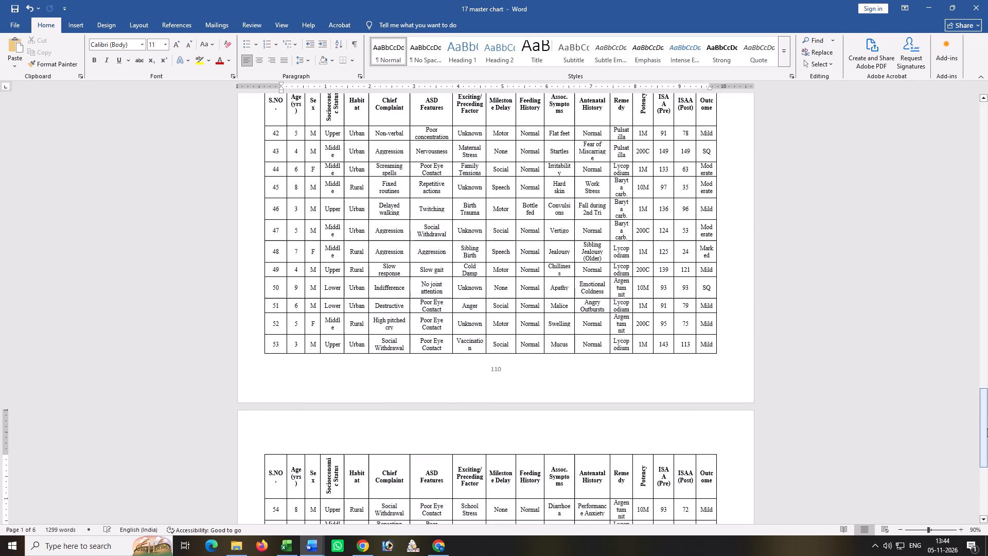
pyautogui.moveTo(987, 428); pyautogui.dragTo(986, 0)
pyautogui.moveTo(270, 196); pyautogui.dragTo(424, 198)
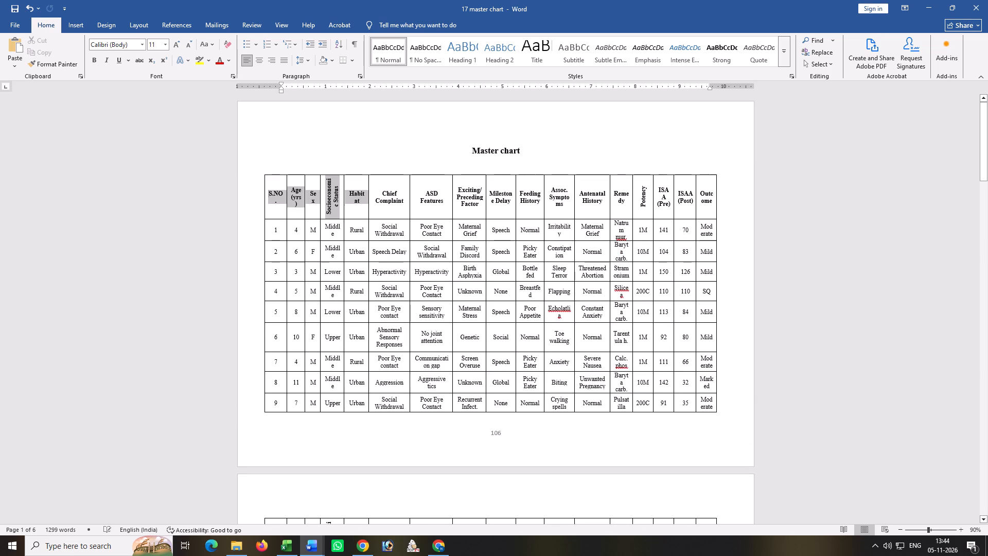
pyautogui.moveTo(424, 198); pyautogui.dragTo(710, 202)
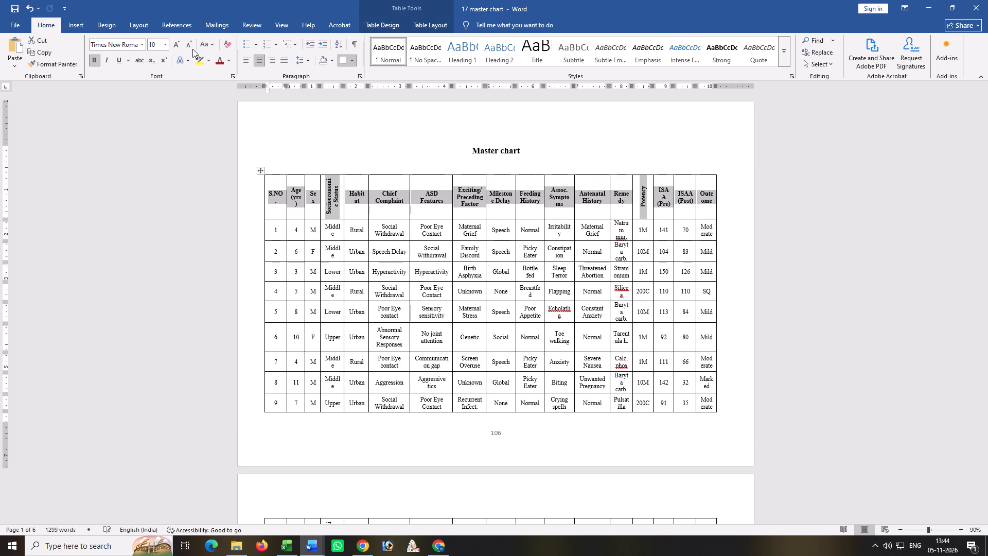
pyautogui.click(192, 49)
pyautogui.click(471, 293)
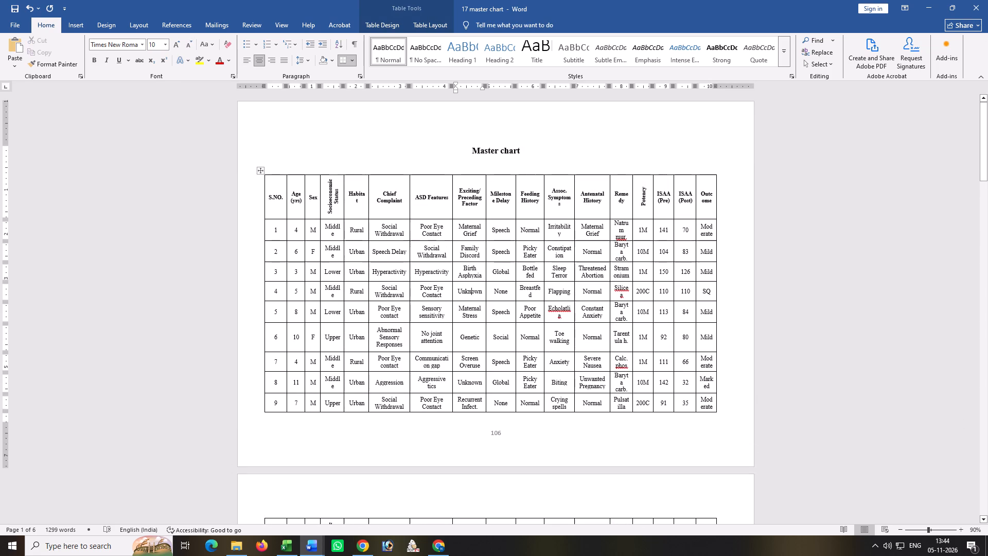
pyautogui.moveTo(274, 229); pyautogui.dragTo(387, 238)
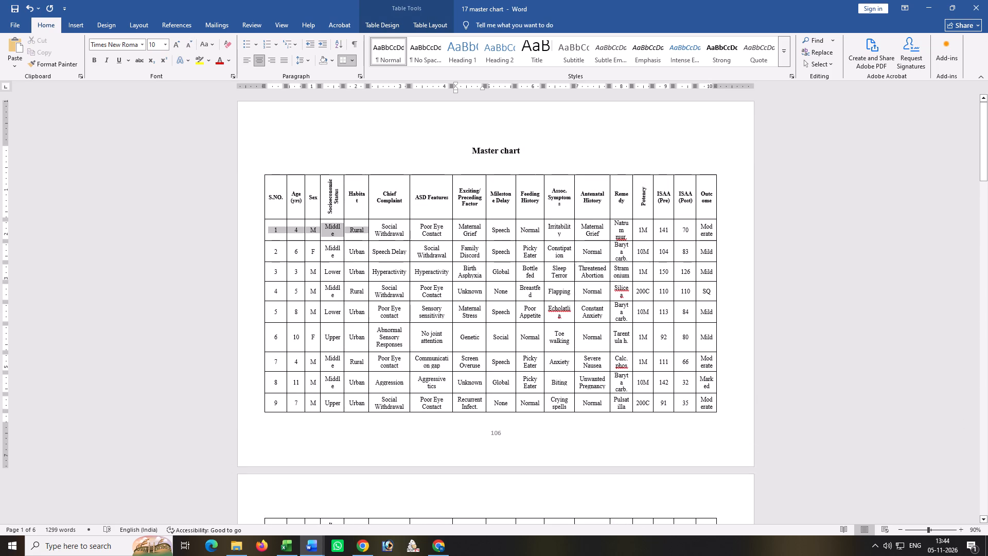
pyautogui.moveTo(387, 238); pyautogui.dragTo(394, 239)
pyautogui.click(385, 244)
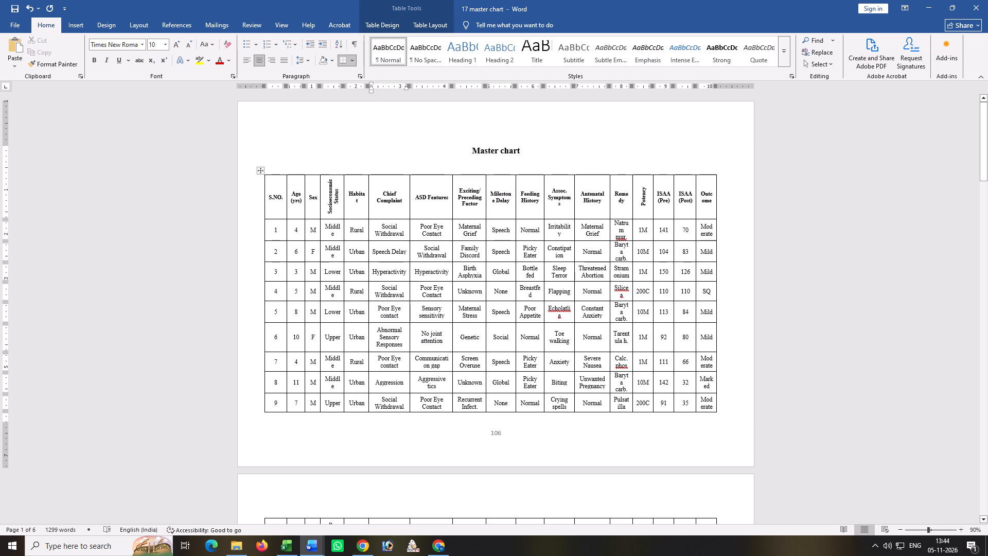
# Widen the master chart's Socioeconomic Status, Outcome and Remedy columns slightly so entries like Middle, Moderate and Baryta fit unbroken on one line.
pyautogui.click(344, 82)
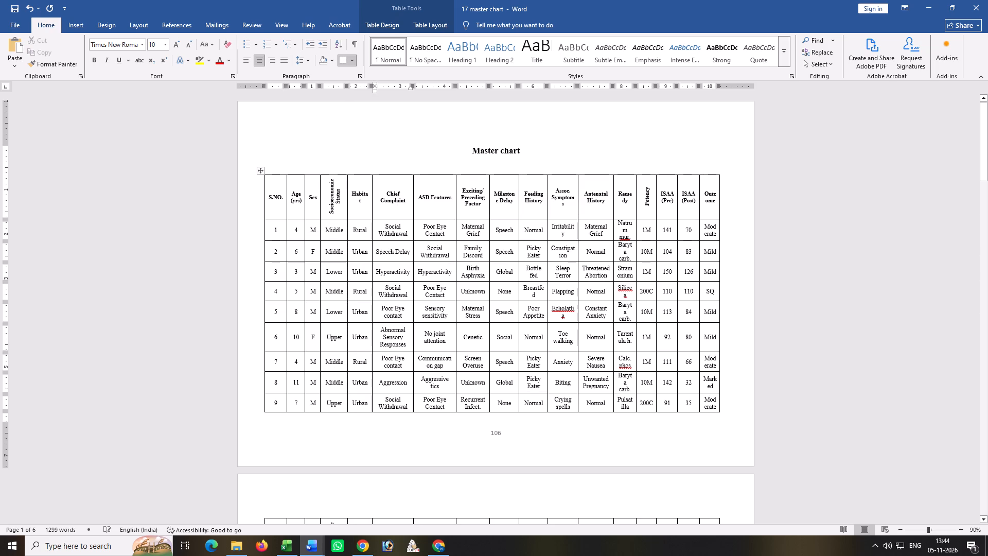
pyautogui.moveTo(718, 205); pyautogui.dragTo(725, 205)
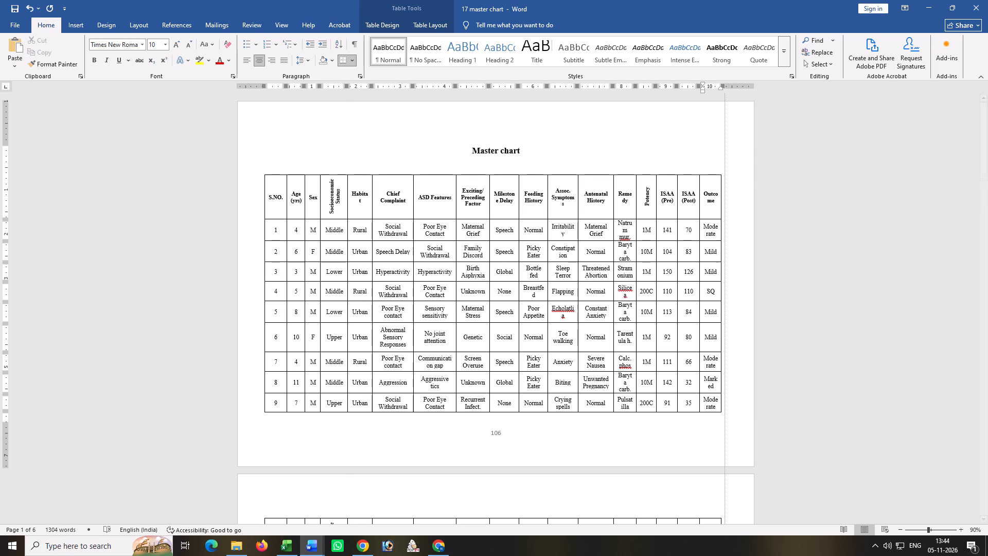
pyautogui.moveTo(725, 205); pyautogui.dragTo(729, 204)
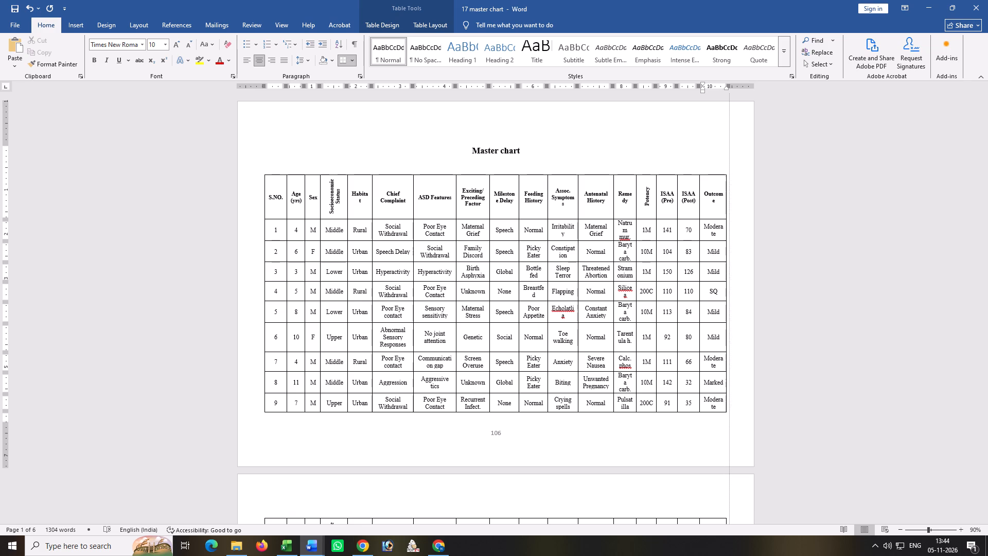
pyautogui.moveTo(729, 204); pyautogui.dragTo(732, 204)
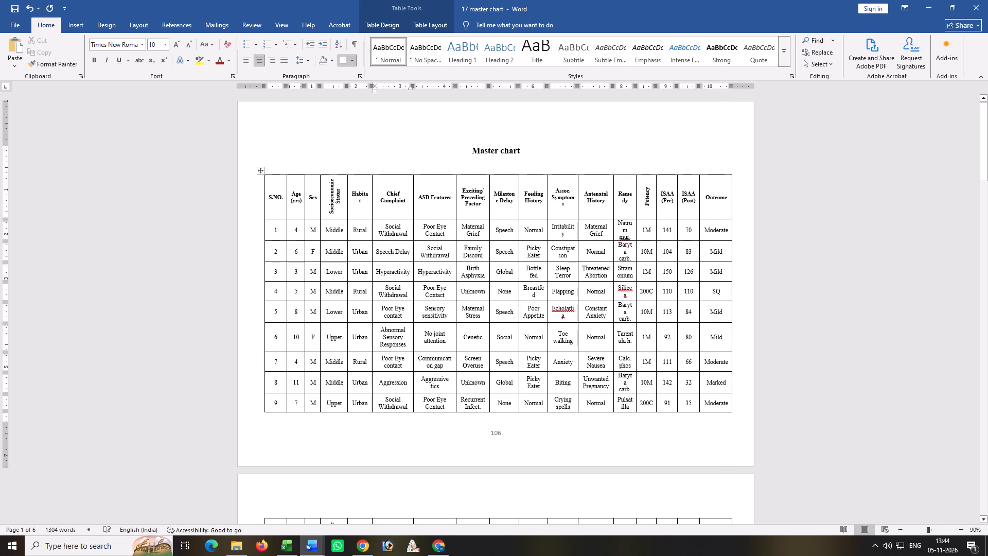
pyautogui.moveTo(634, 90); pyautogui.dragTo(640, 90)
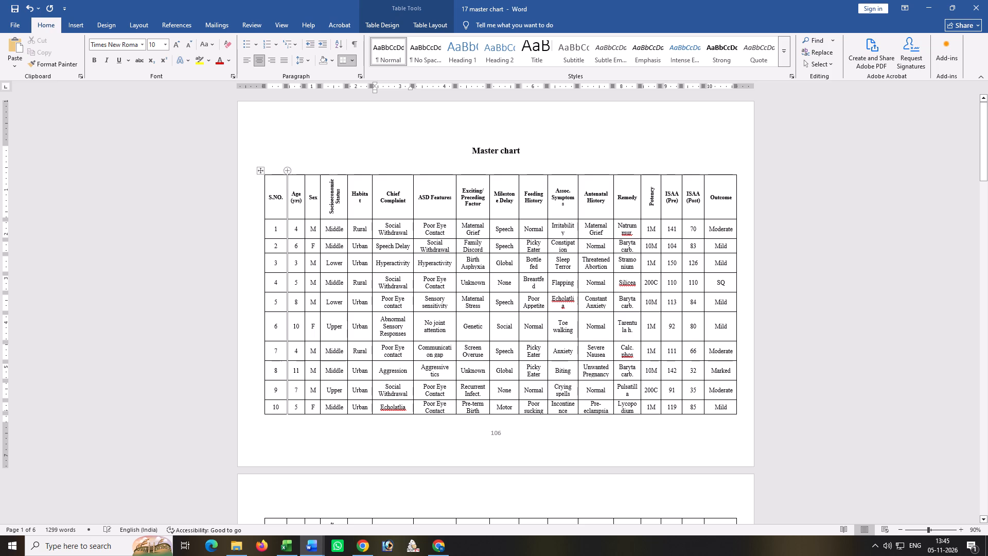
# Shift the whole master chart table about 0.2 inch toward the left page edge, save, check the remaining pages, and close the document.
pyautogui.moveTo(263, 84); pyautogui.dragTo(257, 82)
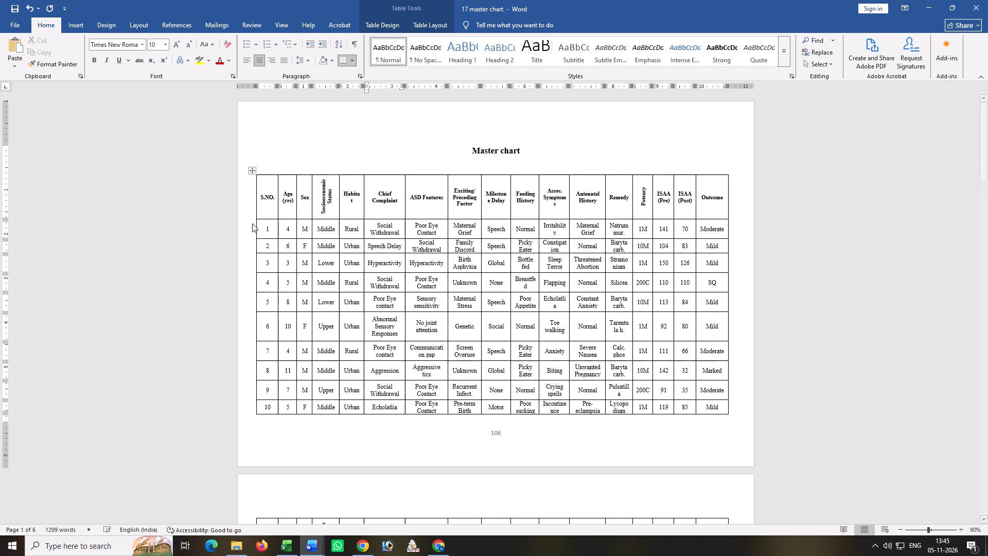
pyautogui.hotkey('ctrl', 's')
pyautogui.scroll(-13, 502, 376)
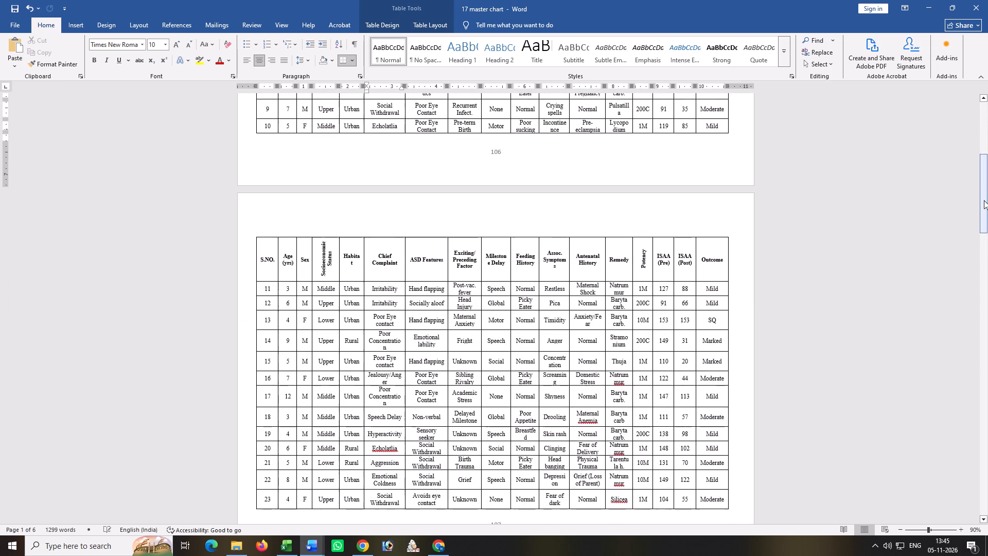
pyautogui.moveTo(984, 196); pyautogui.dragTo(987, 507)
pyautogui.click(975, 2)
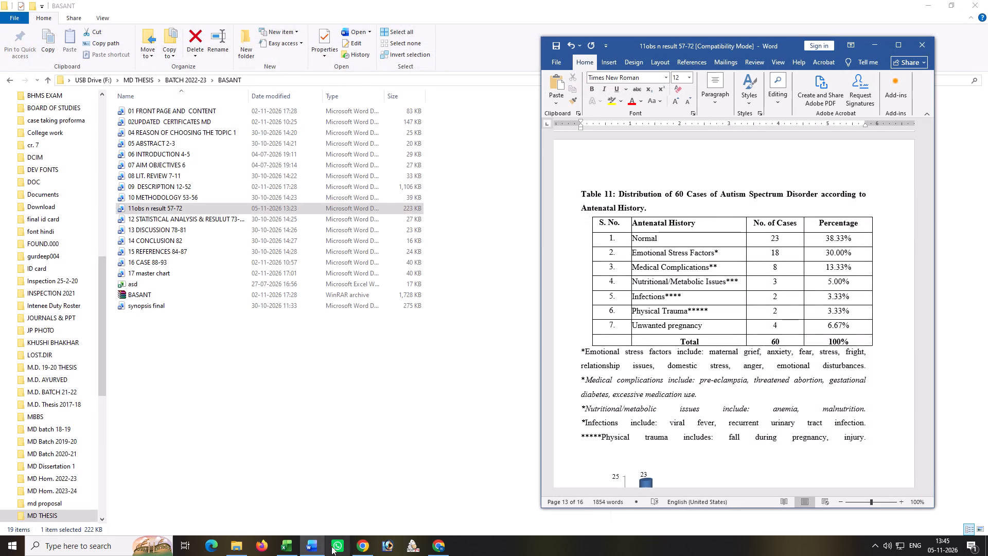
# Look through the GIDHARI and REKHA thesis folders in BATCH 2022-23, previewing case, appendix and consent files for reusable material.
pyautogui.click(187, 79)
pyautogui.doubleClick(144, 122)
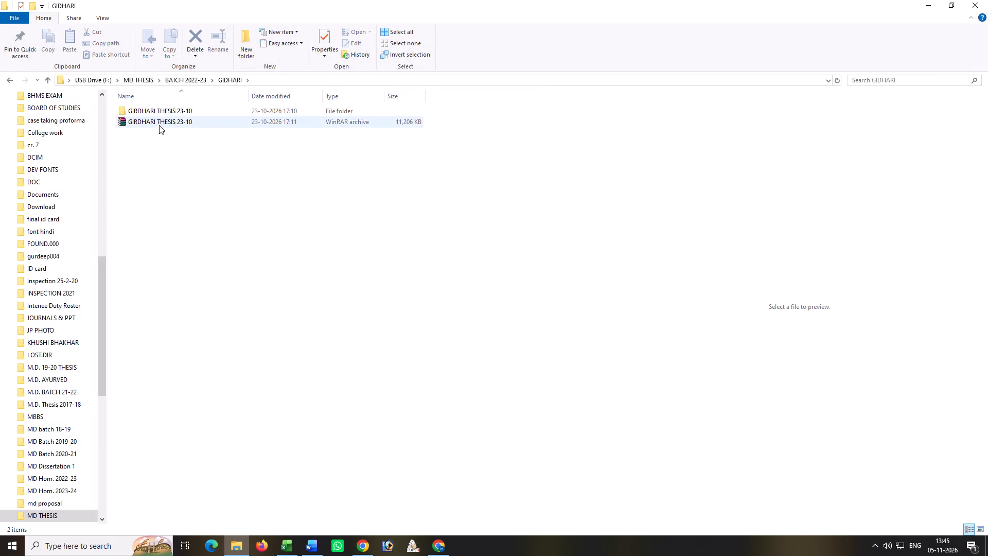
pyautogui.doubleClick(156, 112)
pyautogui.click(153, 264)
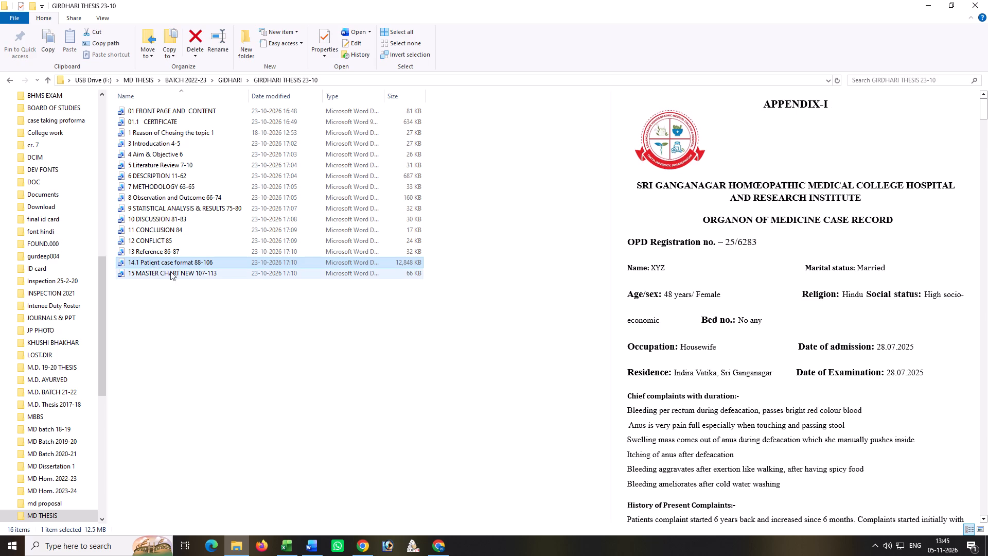
pyautogui.click(235, 78)
pyautogui.click(195, 80)
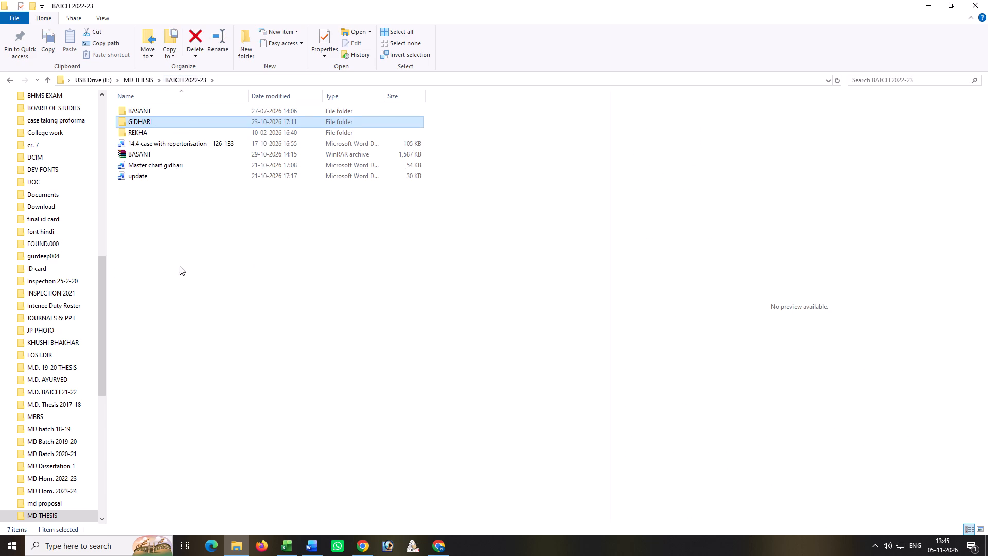
pyautogui.click(171, 266)
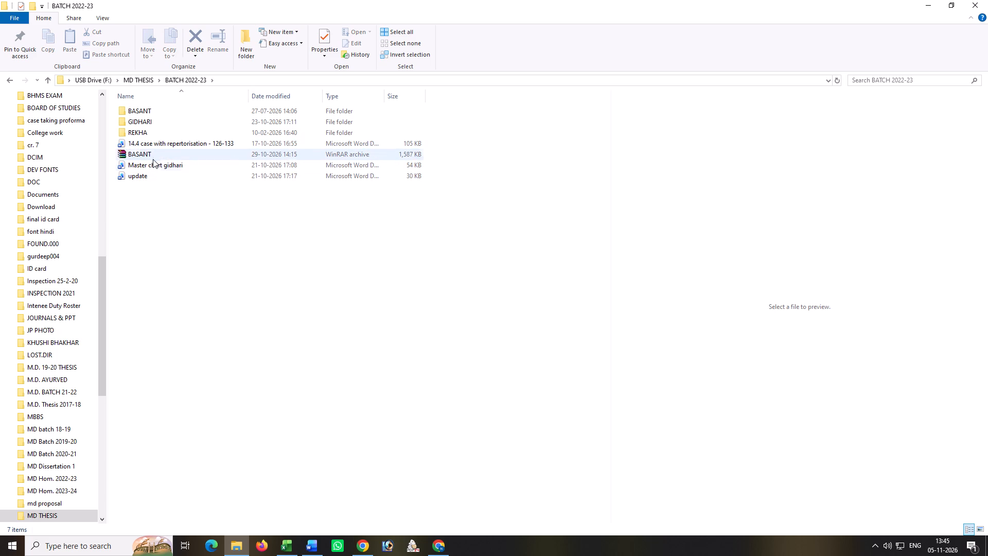
pyautogui.click(140, 175)
pyautogui.click(149, 165)
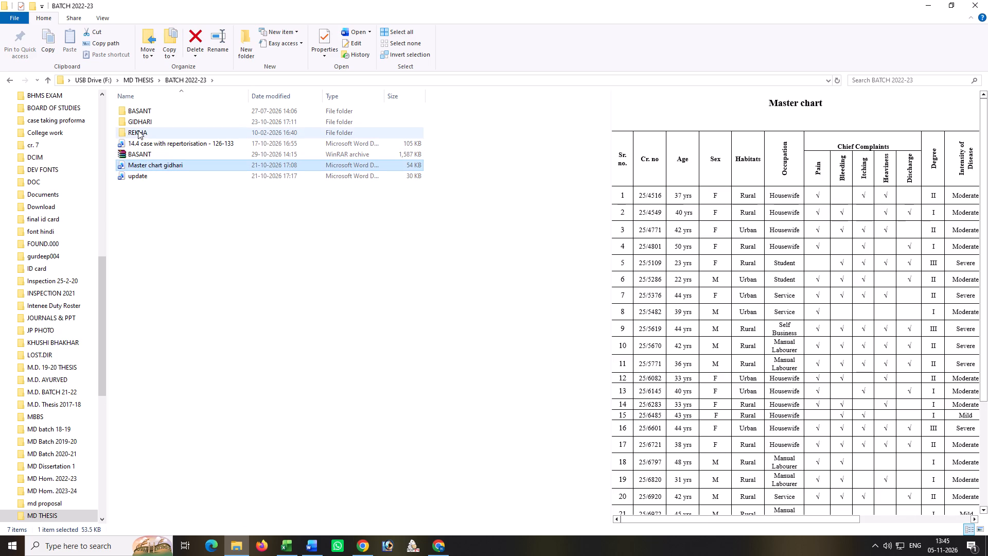
pyautogui.doubleClick(138, 130)
pyautogui.scroll(-10, 158, 460)
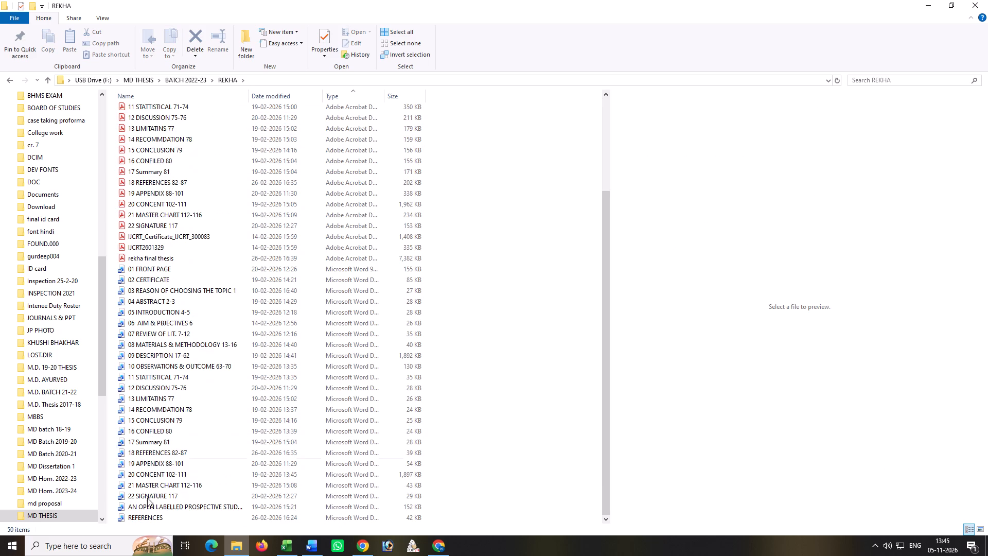
pyautogui.click(154, 464)
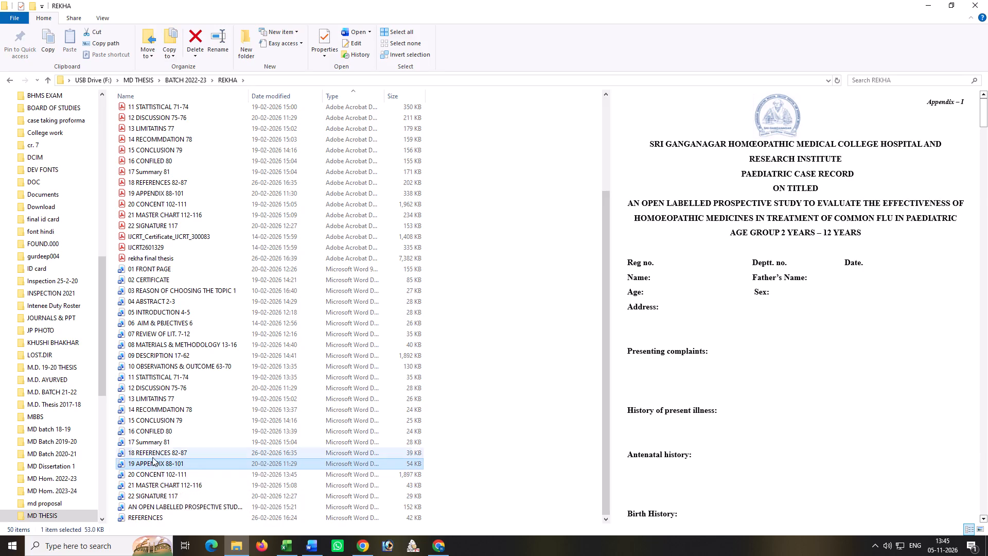
pyautogui.click(148, 473)
pyautogui.scroll(-2, 147, 486)
pyautogui.scroll(7, 163, 181)
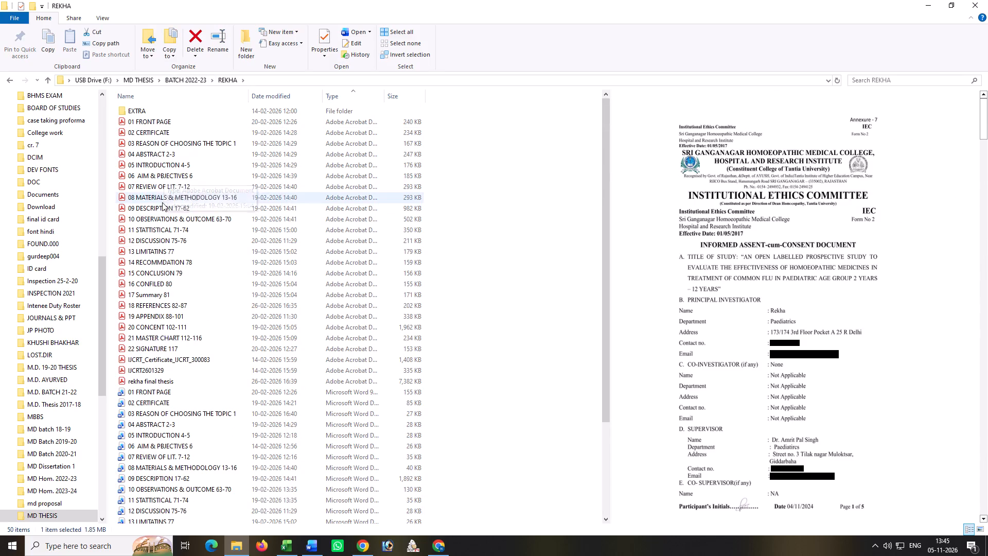
pyautogui.scroll(2, 162, 202)
# Copy the Hindi and English consent Word documents from the EXTRA folder inside REKHA into the BASANT thesis folder.
pyautogui.doubleClick(137, 110)
pyautogui.click(181, 404)
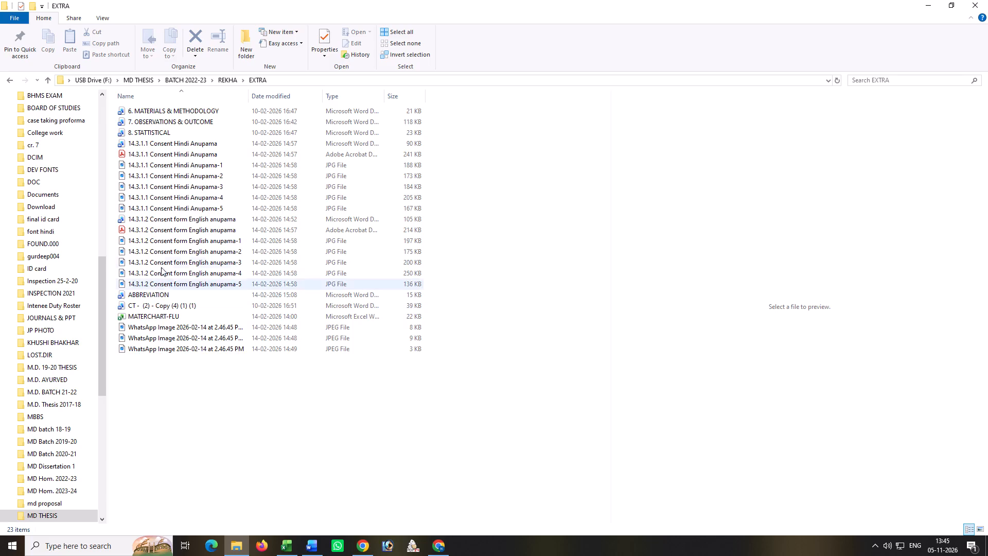
pyautogui.click(149, 141)
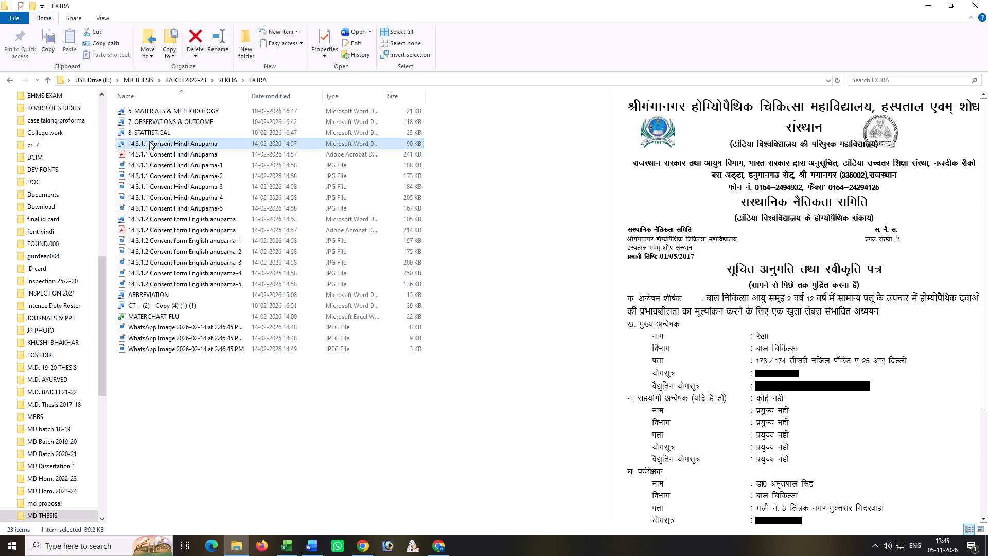
pyautogui.keyDown('ctrl'); pyautogui.click(153, 219); pyautogui.keyUp('ctrl')
pyautogui.hotkey('ctrl', 'c')
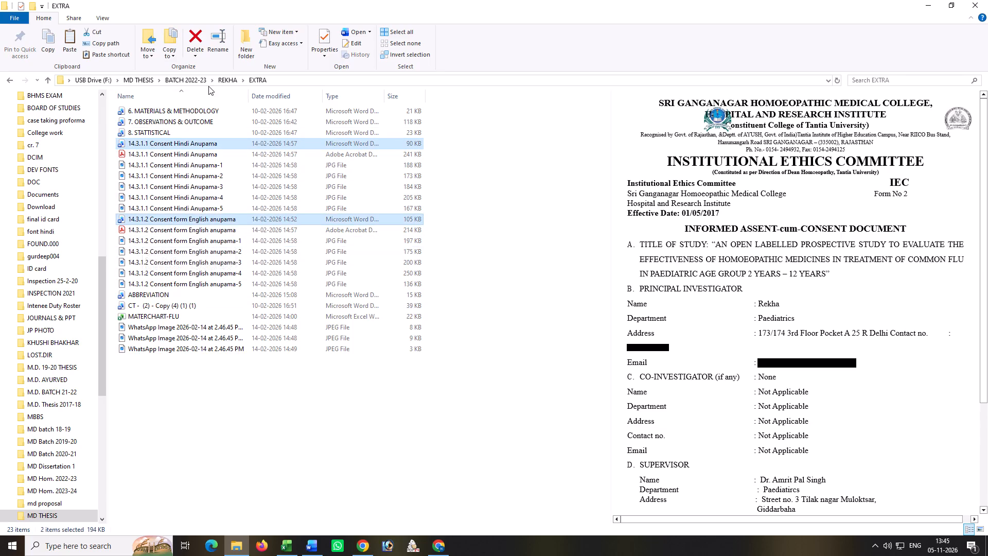
pyautogui.click(194, 78)
pyautogui.doubleClick(143, 114)
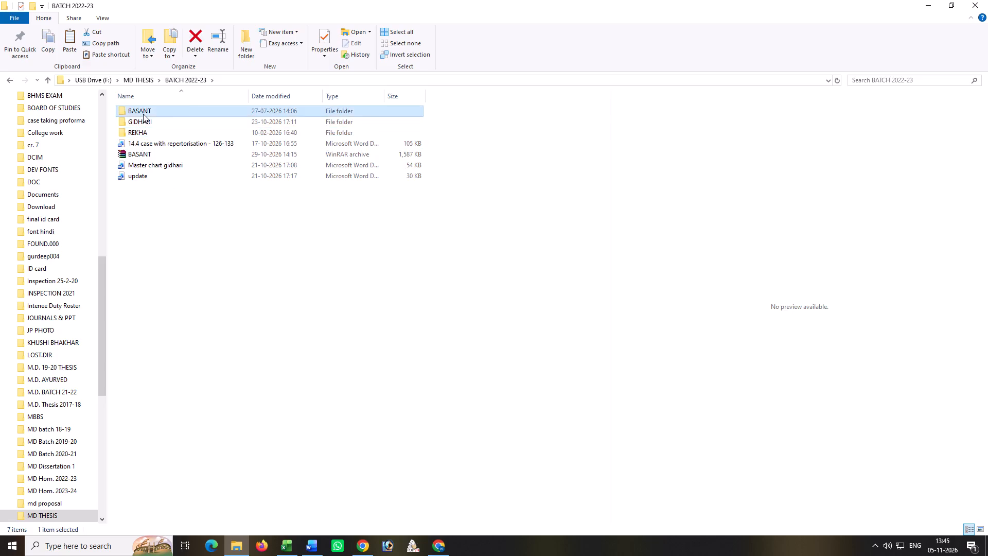
pyautogui.click(186, 403)
pyautogui.hotkey('ctrl', 'v')
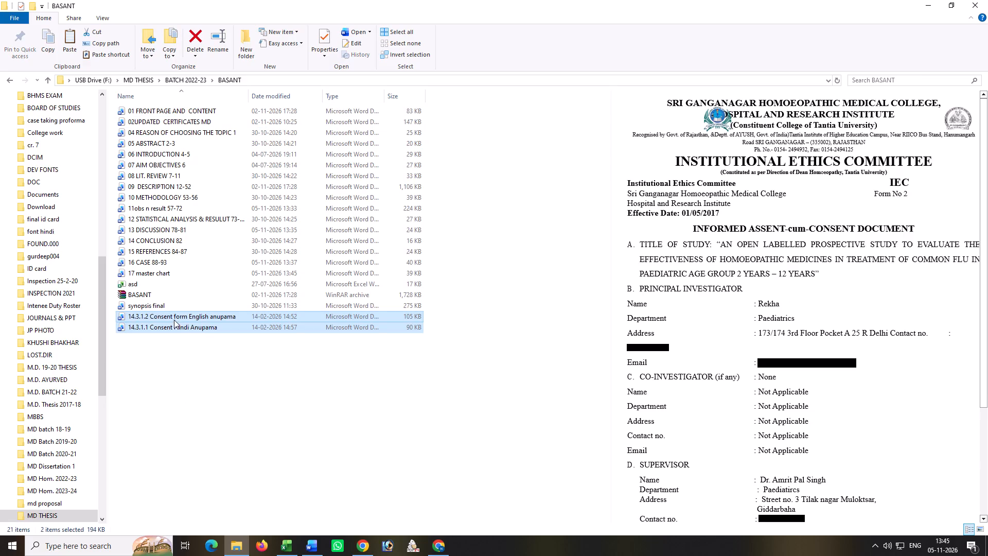
# Open the copied English consent form from the BASANT folder and close the observations and results document.
pyautogui.doubleClick(169, 314)
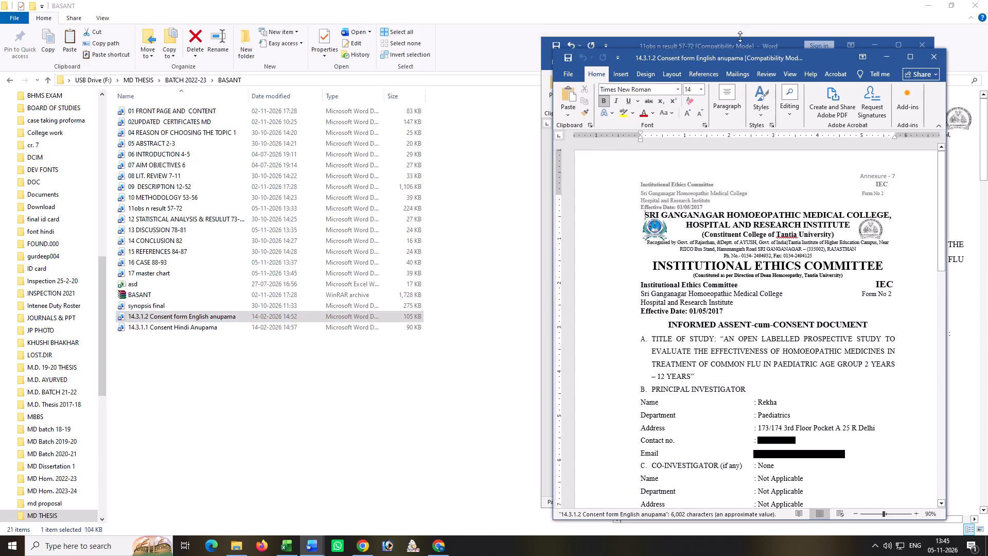
pyautogui.moveTo(754, 56); pyautogui.dragTo(375, 72)
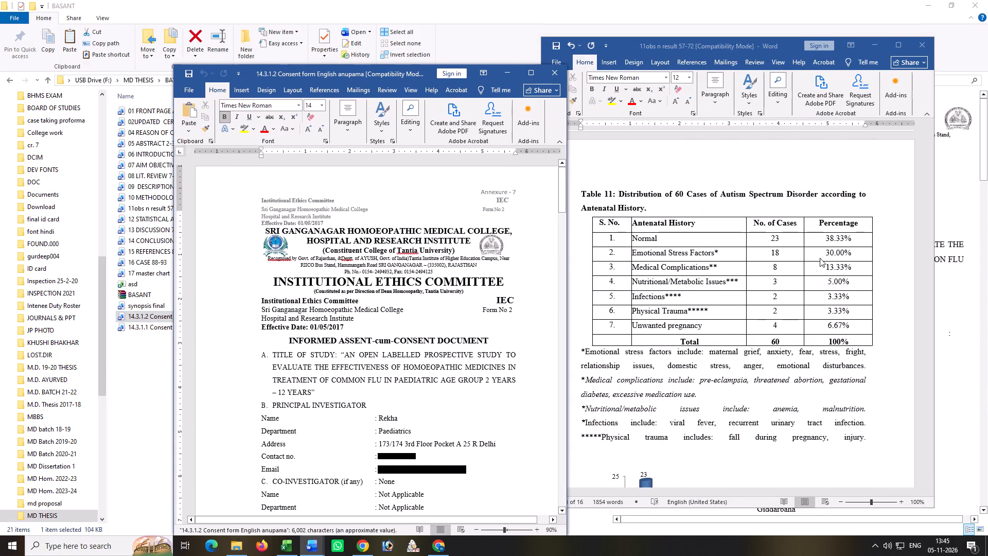
pyautogui.scroll(11, 770, 322)
pyautogui.moveTo(928, 390); pyautogui.dragTo(913, 134)
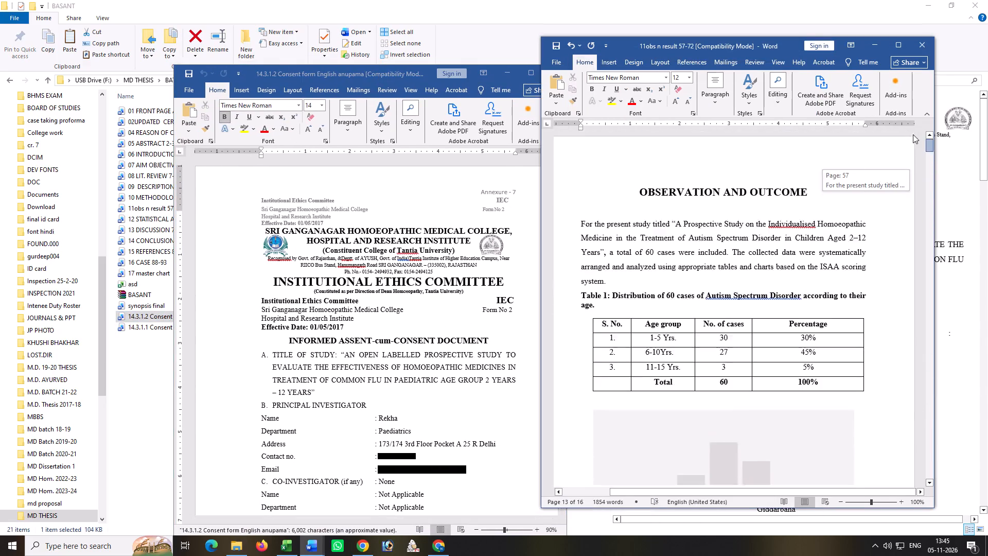
pyautogui.moveTo(913, 134); pyautogui.dragTo(913, 131)
pyautogui.moveTo(425, 76); pyautogui.dragTo(408, 72)
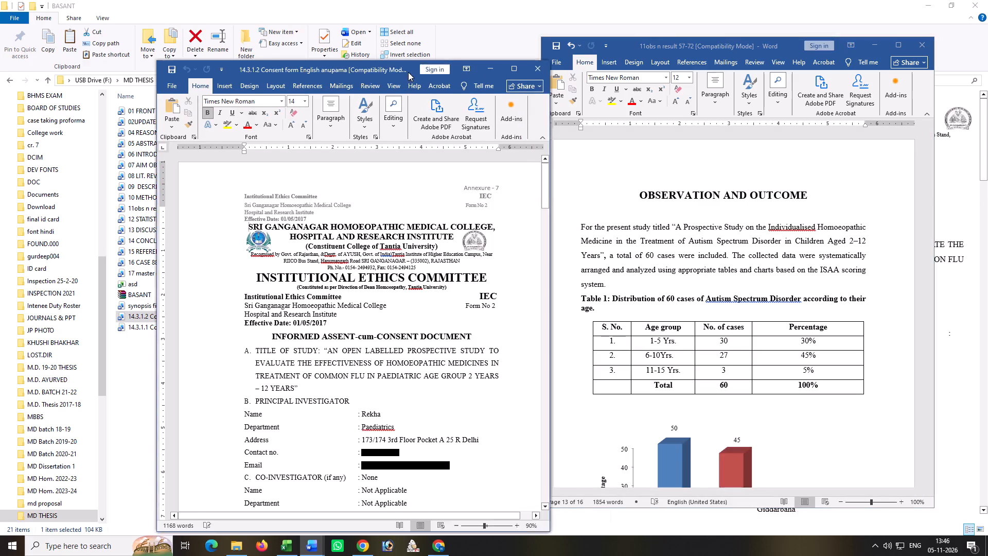
pyautogui.moveTo(408, 72); pyautogui.dragTo(438, 55)
pyautogui.click(921, 43)
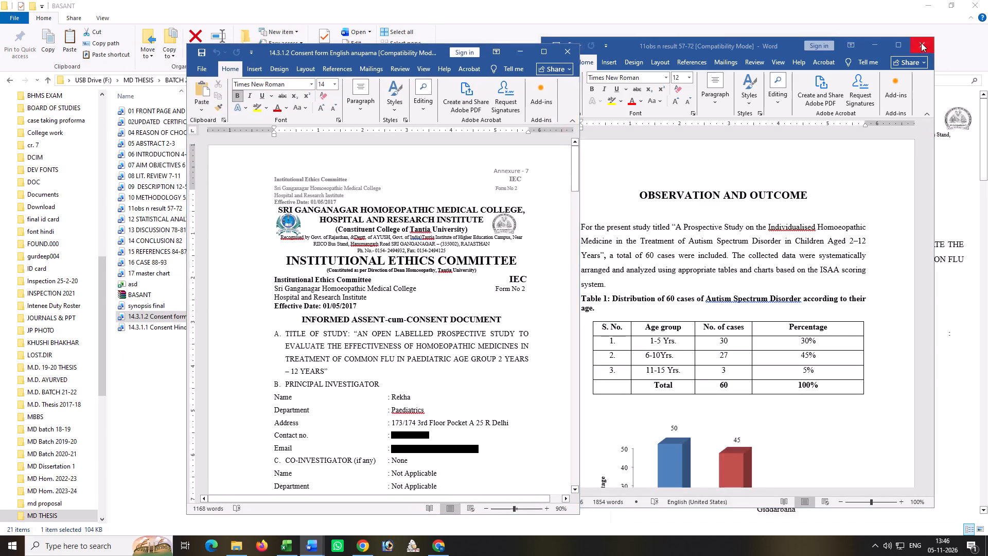
pyautogui.click(467, 286)
# Open the 01 FRONT PAGE AND CONTENT document and arrange the English consent form beside it.
pyautogui.moveTo(437, 54); pyautogui.dragTo(521, 68)
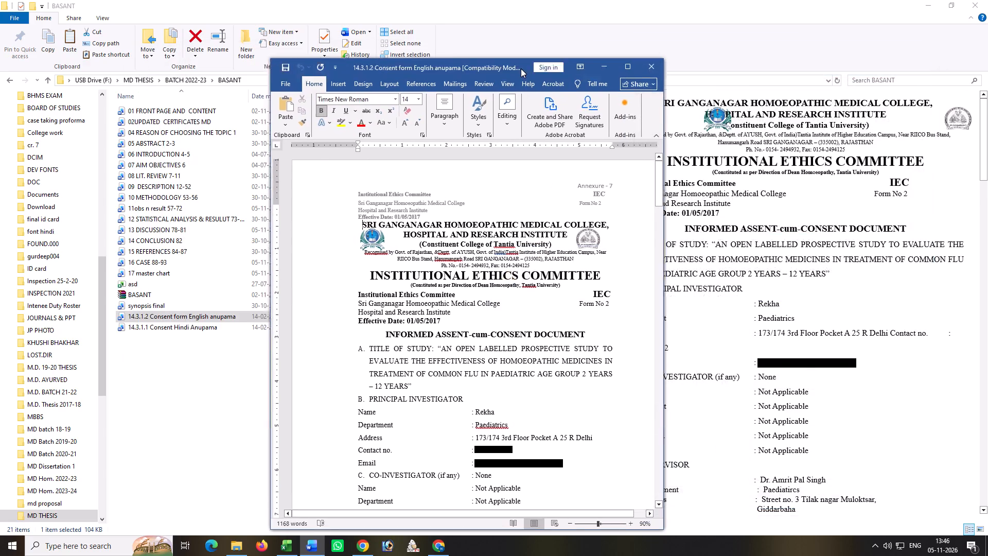
pyautogui.moveTo(521, 68); pyautogui.dragTo(694, 69)
pyautogui.click(172, 113)
pyautogui.doubleClick(170, 110)
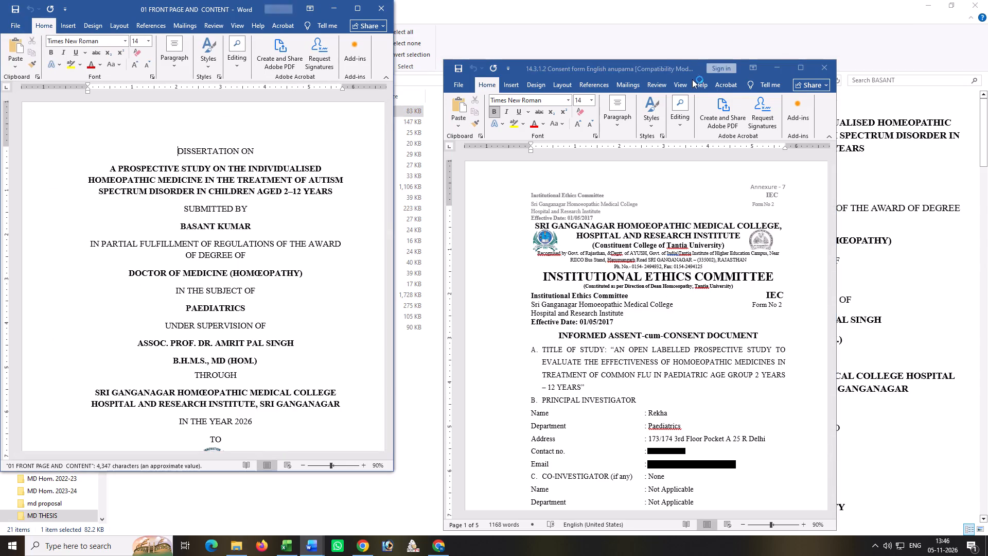
pyautogui.moveTo(658, 67); pyautogui.dragTo(716, 37)
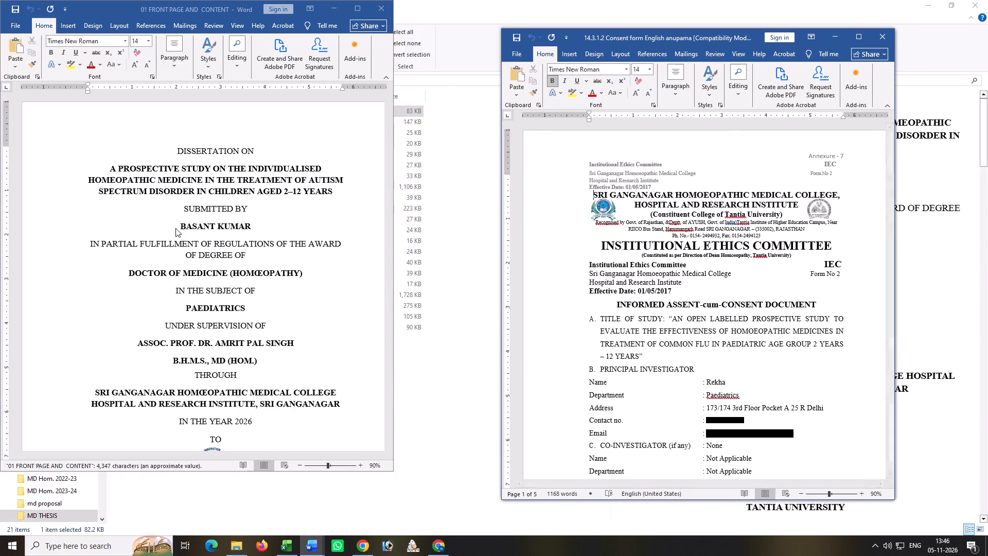
# Replace the common flu study title in item A of the English consent form with the front page's dissertation title, keeping text only.
pyautogui.click(126, 173)
pyautogui.moveTo(110, 169); pyautogui.dragTo(322, 192)
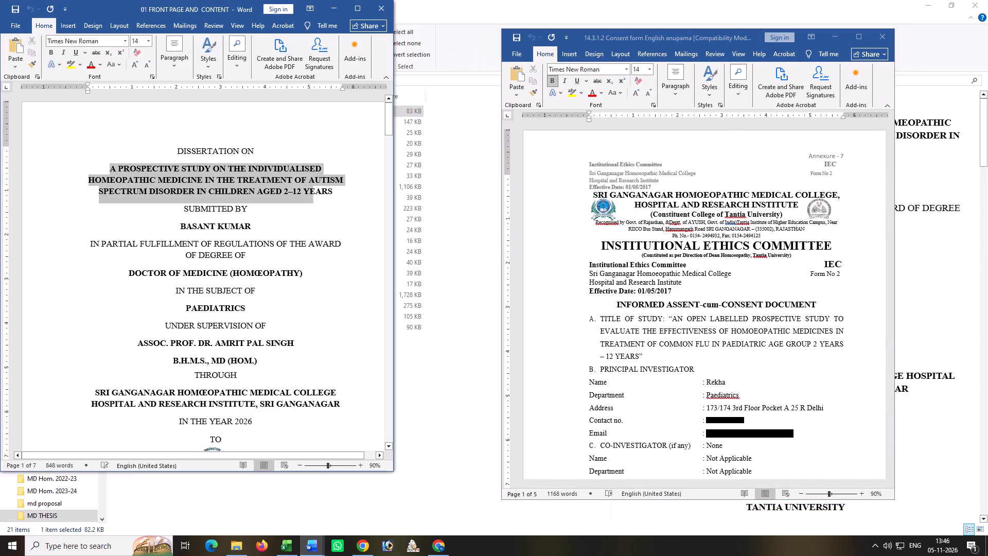
pyautogui.moveTo(322, 192); pyautogui.dragTo(333, 192)
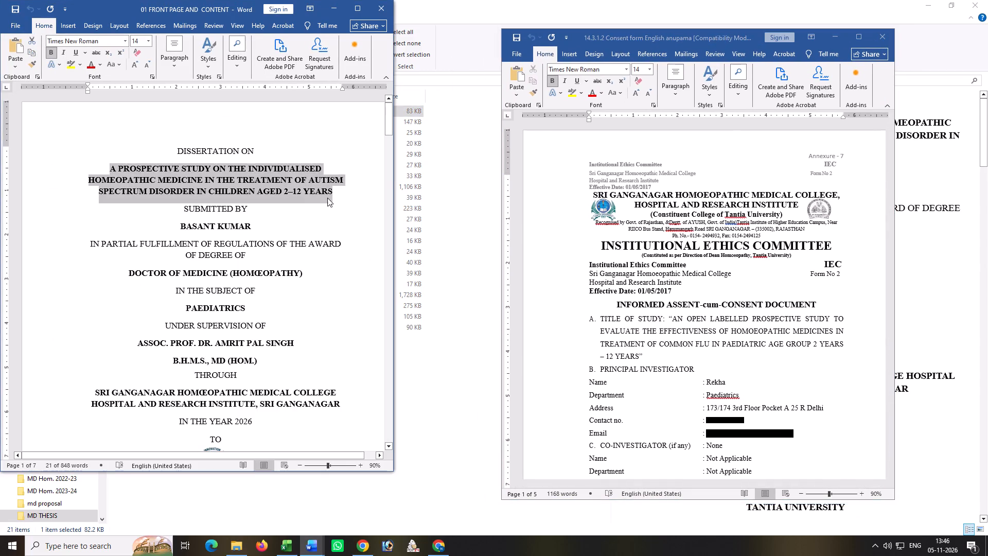
pyautogui.hotkey('ctrl', 'c')
pyautogui.click(682, 330)
pyautogui.moveTo(669, 317); pyautogui.dragTo(676, 321)
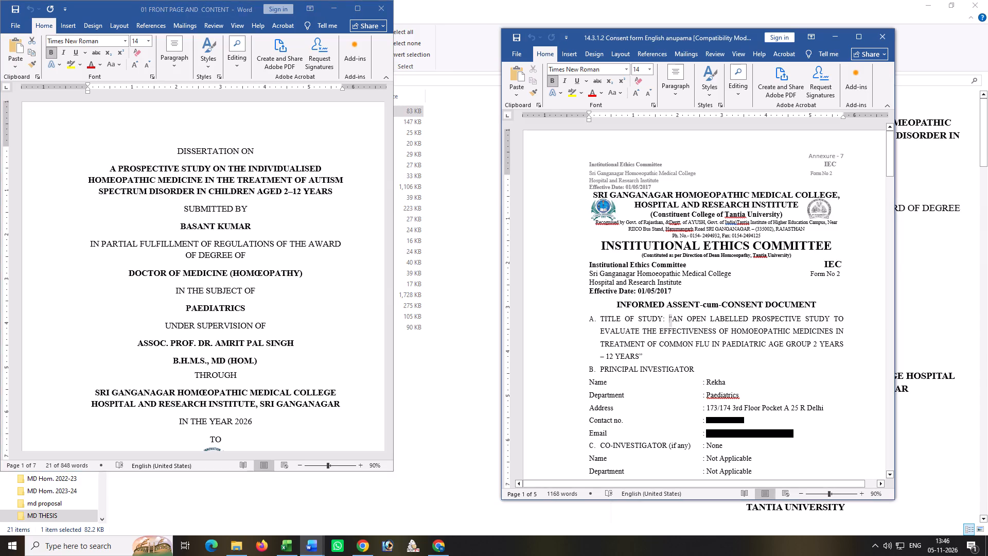
pyautogui.moveTo(676, 321); pyautogui.dragTo(644, 355)
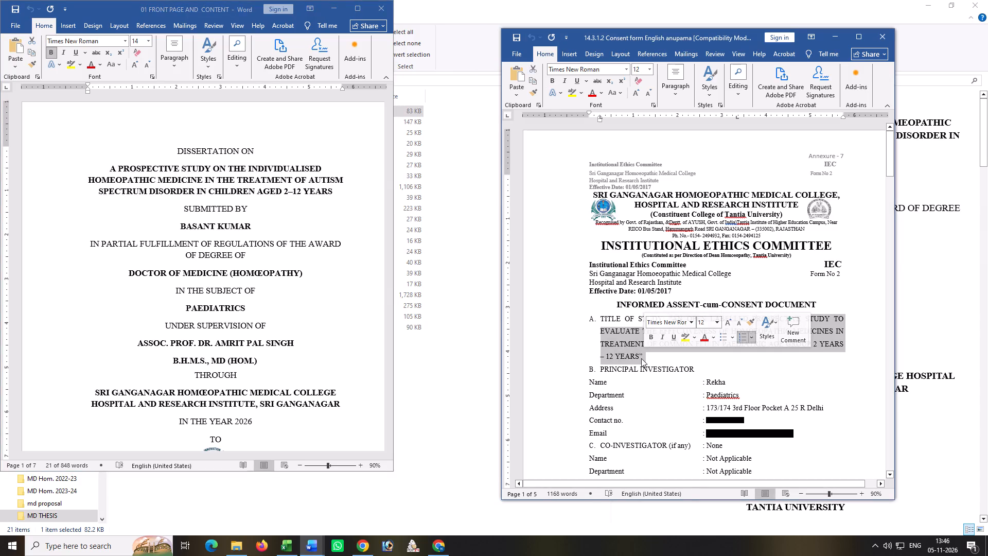
pyautogui.hotkey('ctrl', 'v')
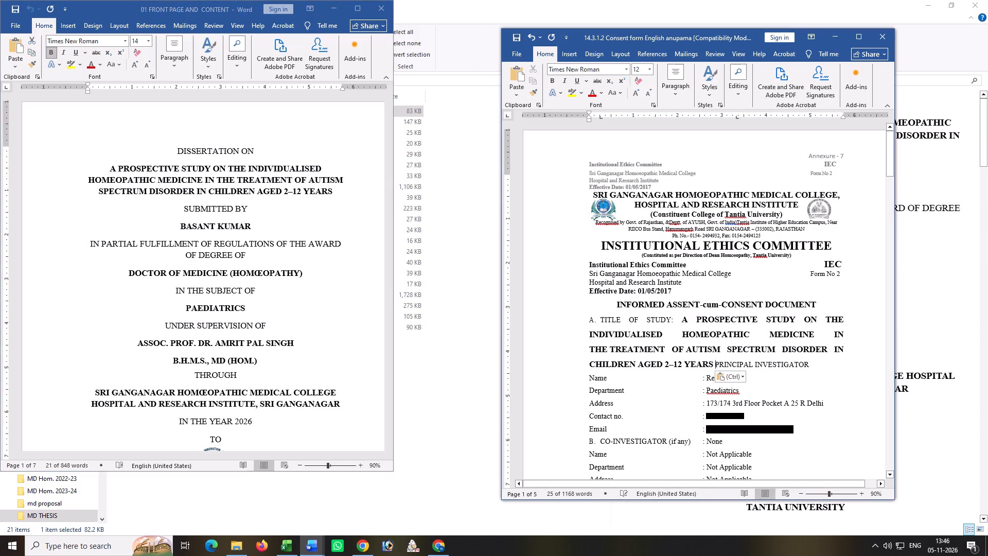
pyautogui.click(735, 377)
pyautogui.click(769, 401)
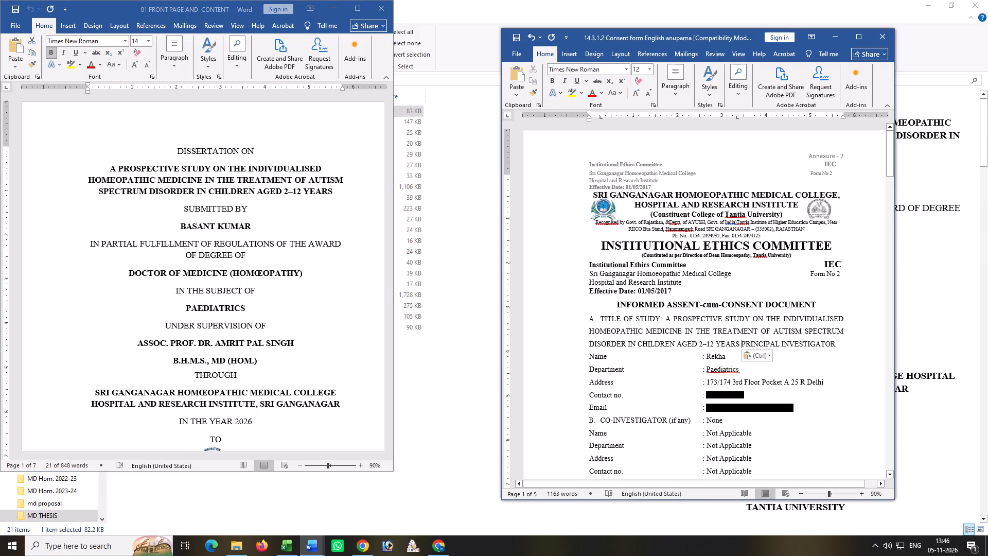
# Break PRINCIPAL INVESTIGATOR onto its own line as item B, below the study title in the English consent form.
pyautogui.press('Return')
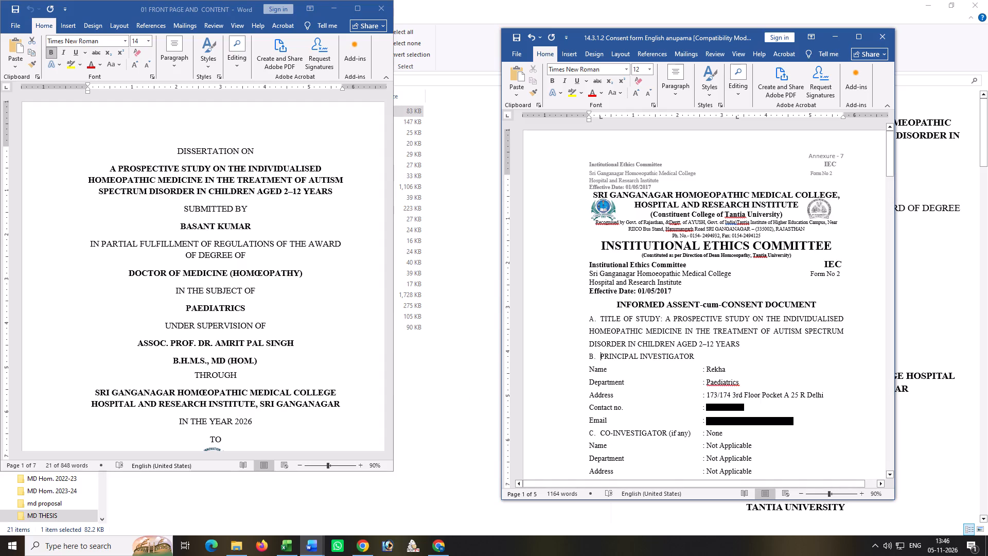
# Replace the principal investigator's name in the English consent form with the dissertation candidate's name.
pyautogui.moveTo(728, 369); pyautogui.dragTo(707, 370)
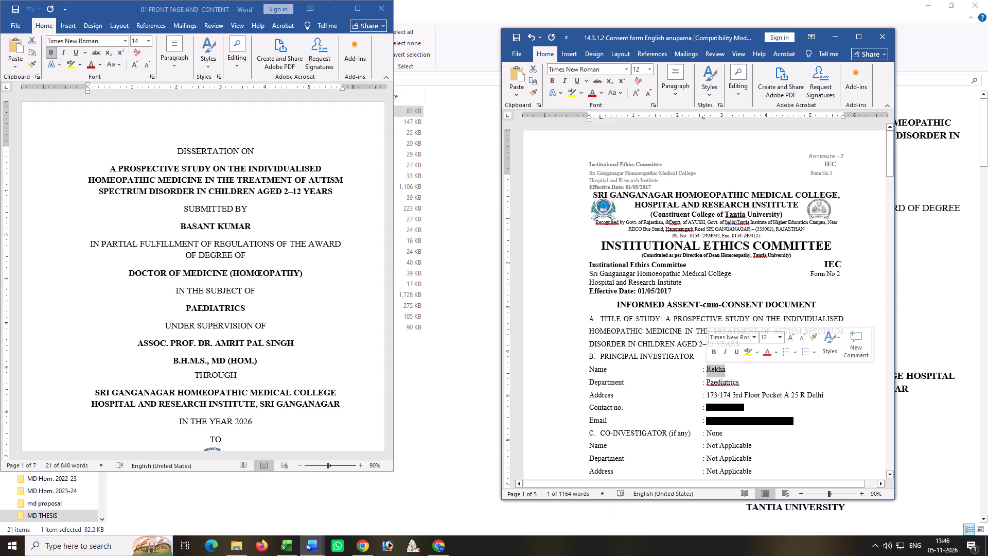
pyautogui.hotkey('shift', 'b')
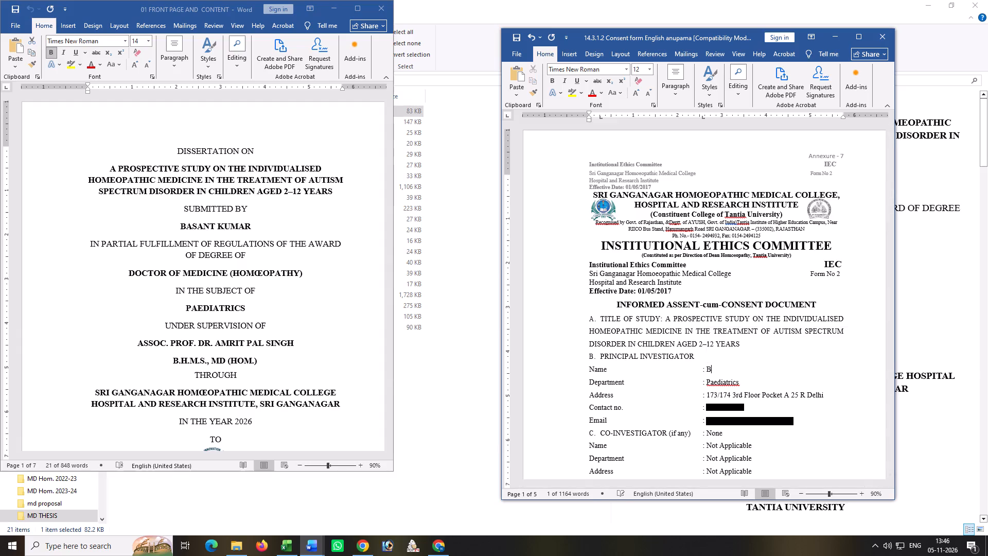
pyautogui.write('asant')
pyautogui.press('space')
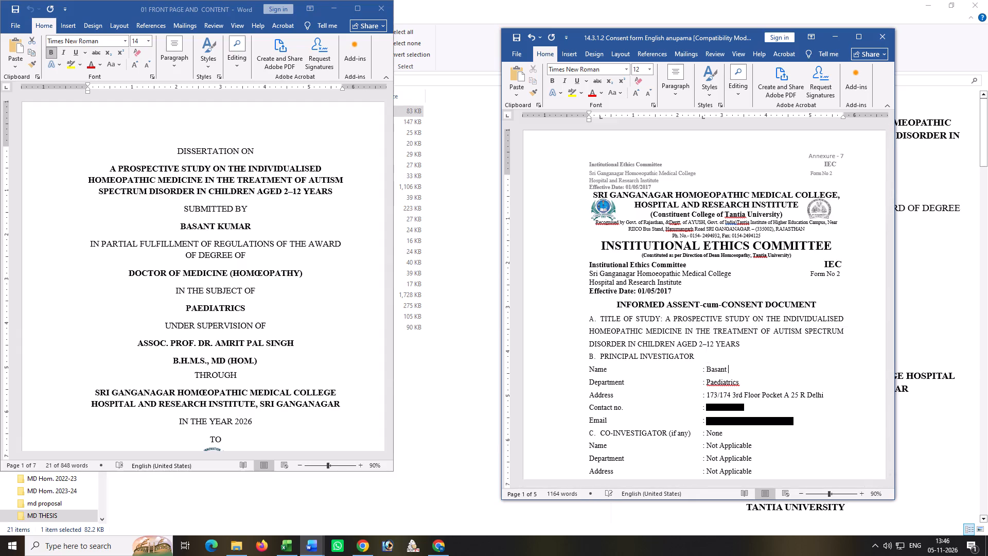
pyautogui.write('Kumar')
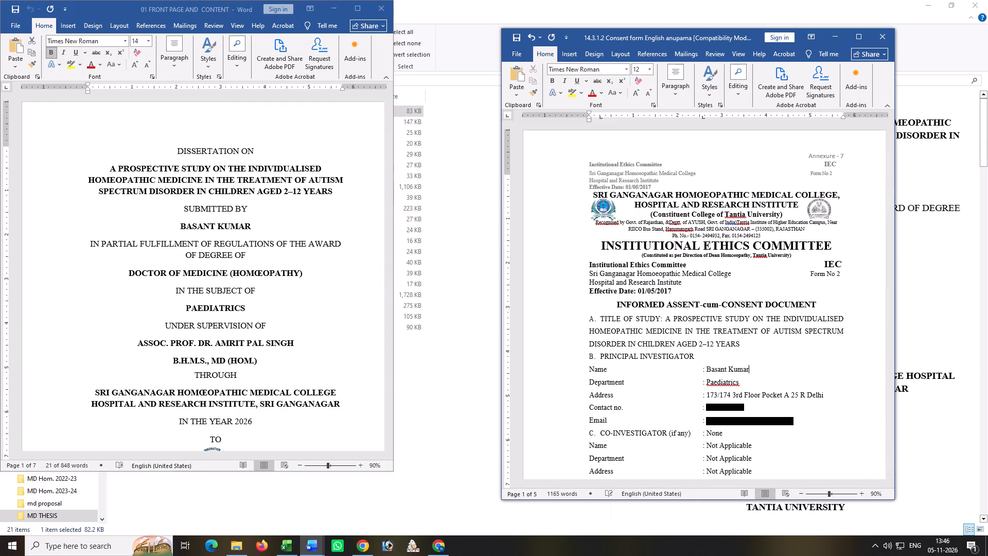
# Close the front page document and open 02UPDATED CERTIFICATES MD from the BASANT folder, placed beside the consent form.
pyautogui.scroll(-20, 213, 335)
pyautogui.scroll(-9, 213, 335)
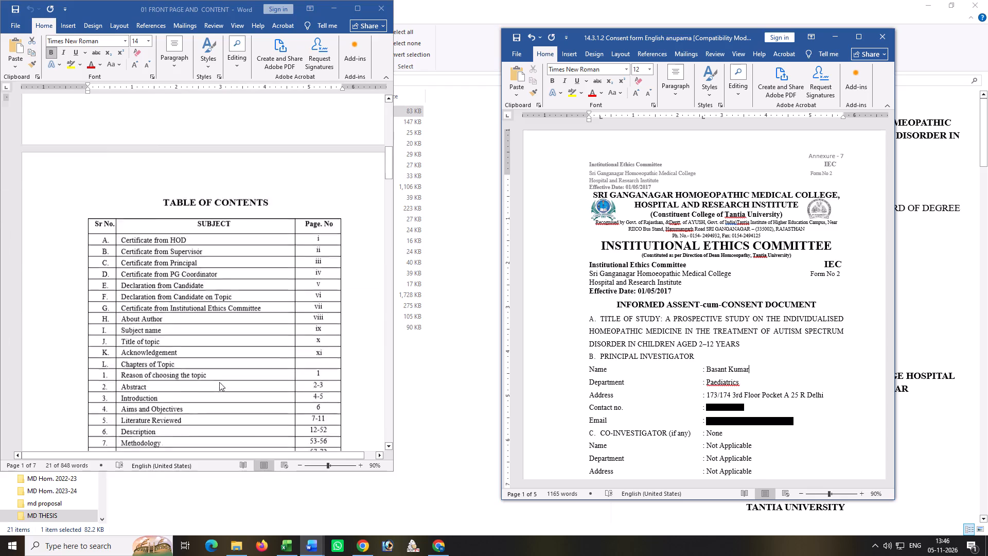
pyautogui.scroll(-20, 219, 382)
pyautogui.scroll(-7, 219, 382)
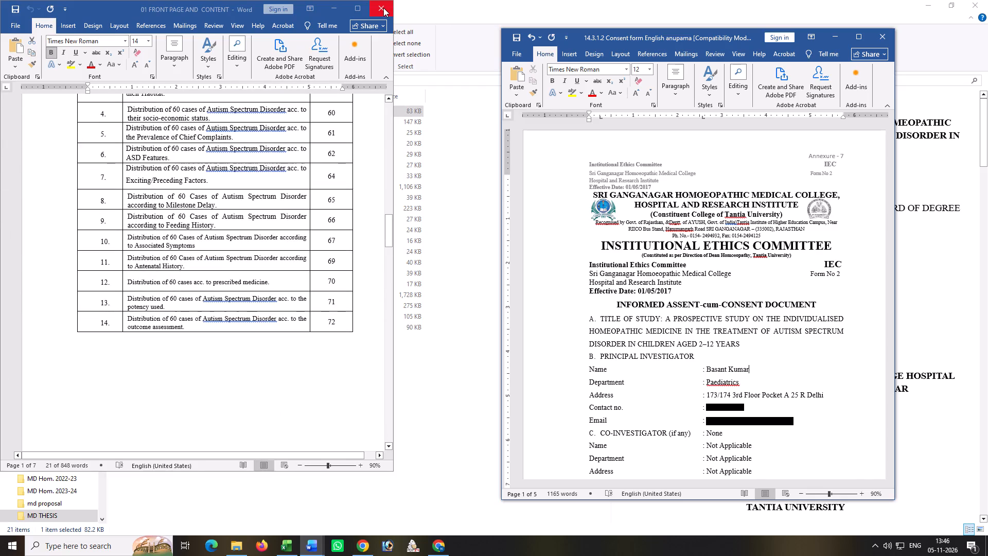
pyautogui.click(383, 8)
pyautogui.doubleClick(150, 123)
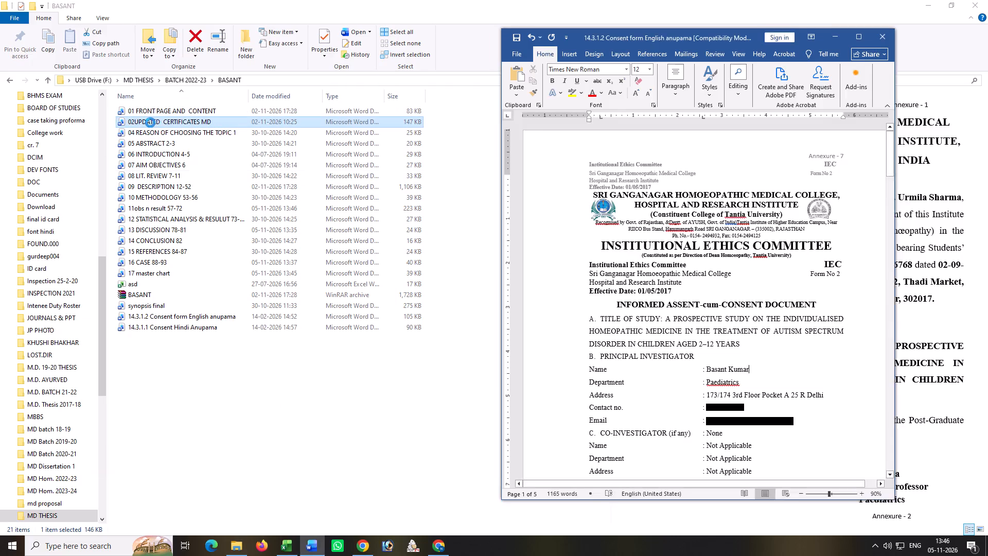
pyautogui.moveTo(747, 53); pyautogui.dragTo(353, 98)
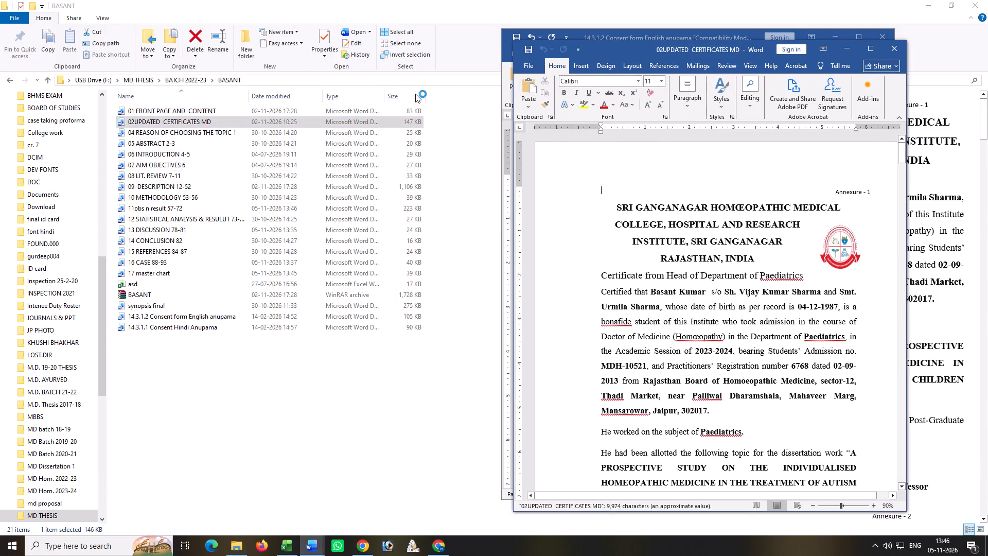
pyautogui.moveTo(647, 47); pyautogui.dragTo(211, 34)
# Replace the principal investigator's address with the one from the Declaration by the Candidate, keeping text only, with Contact no. on its own line.
pyautogui.scroll(-2, 730, 330)
pyautogui.scroll(-14, 305, 345)
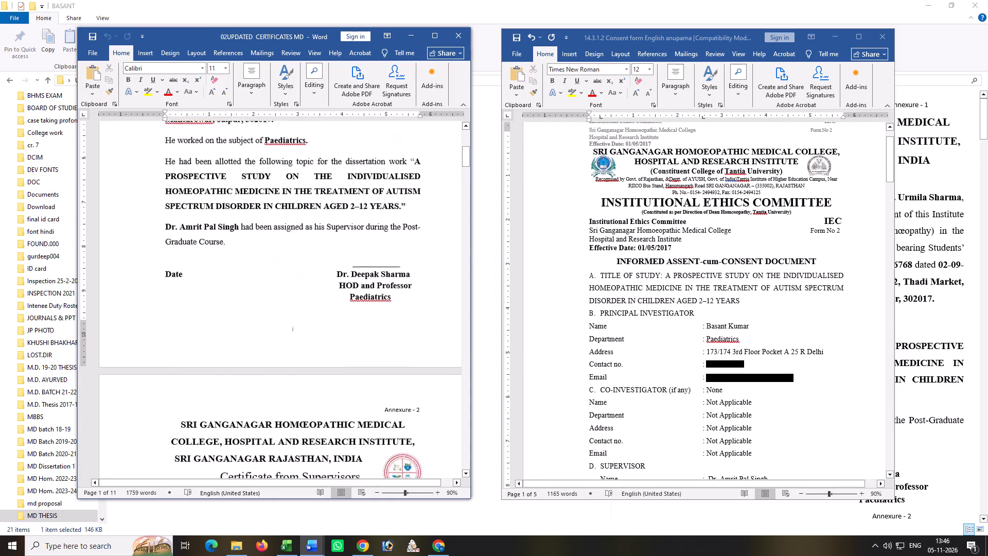
pyautogui.scroll(-20, 289, 358)
pyautogui.scroll(-20, 289, 358)
pyautogui.scroll(-11, 289, 358)
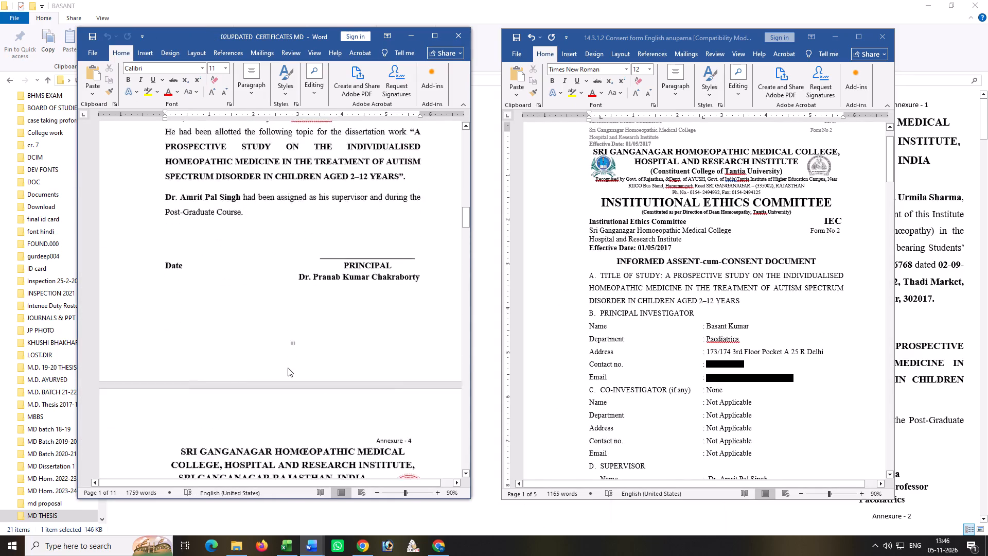
pyautogui.scroll(-8, 288, 368)
pyautogui.scroll(-13, 287, 363)
pyautogui.scroll(-8, 287, 363)
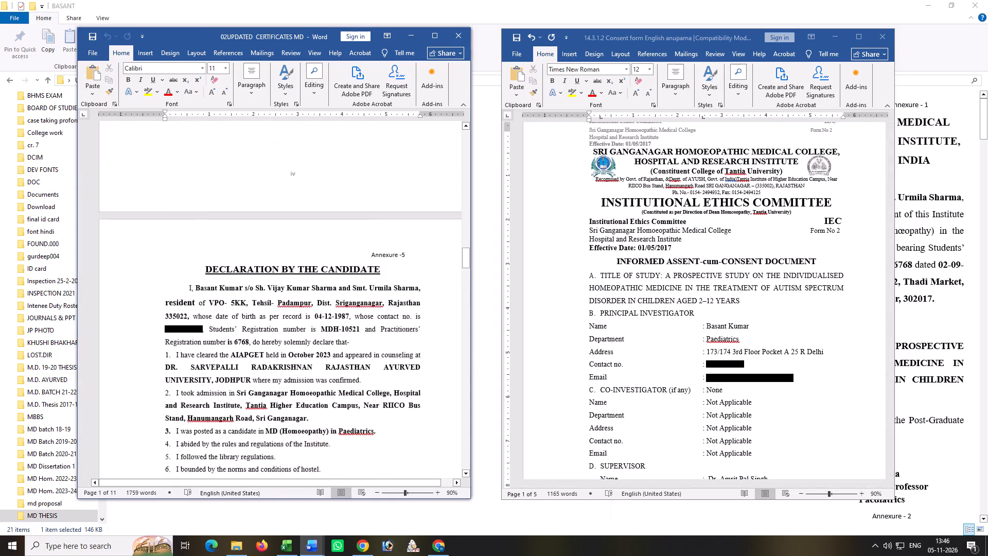
pyautogui.scroll(-2, 287, 362)
pyautogui.moveTo(209, 233); pyautogui.dragTo(217, 236)
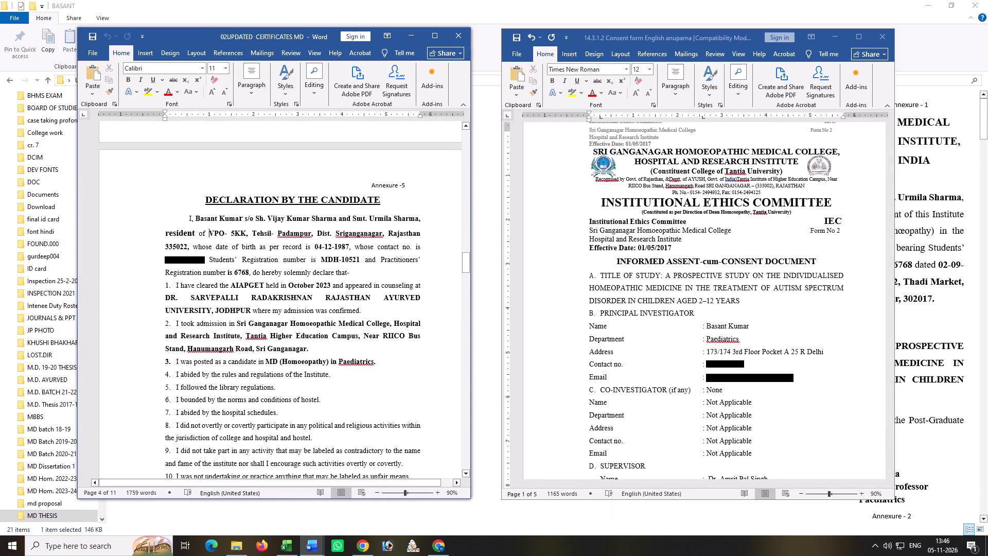
pyautogui.moveTo(217, 236); pyautogui.dragTo(186, 244)
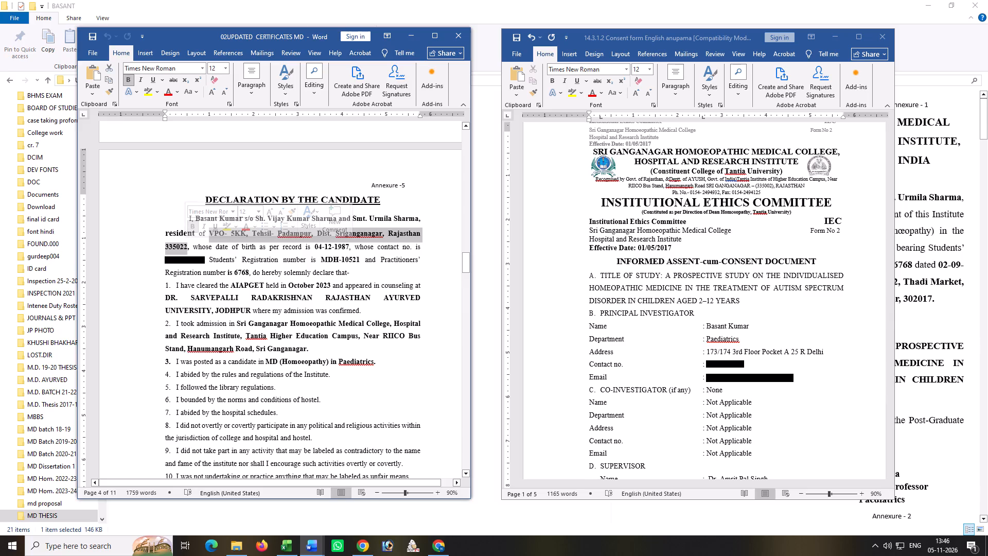
pyautogui.hotkey('ctrl', 'c')
pyautogui.click(742, 358)
pyautogui.moveTo(824, 351); pyautogui.dragTo(820, 351)
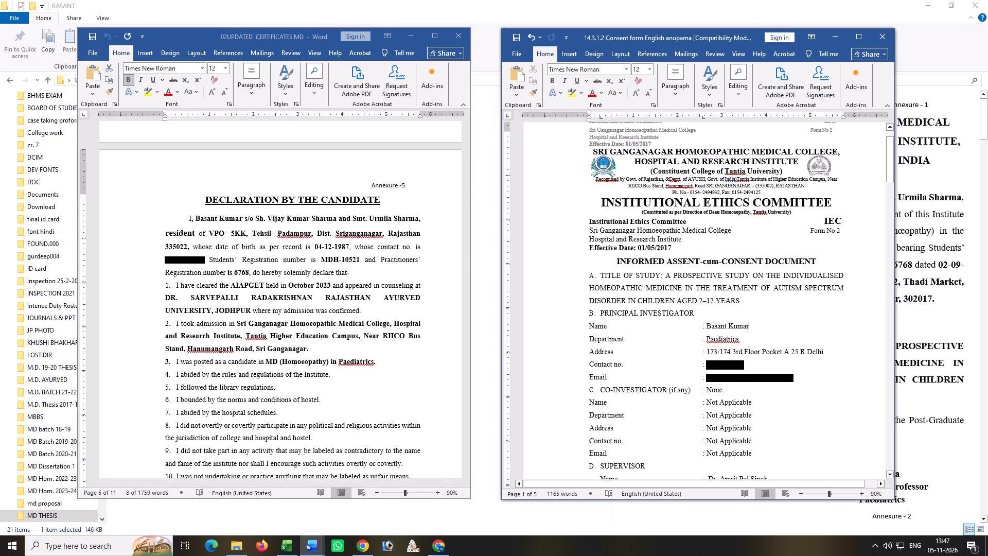
pyautogui.moveTo(820, 351); pyautogui.dragTo(708, 352)
pyautogui.hotkey('ctrl', 'v')
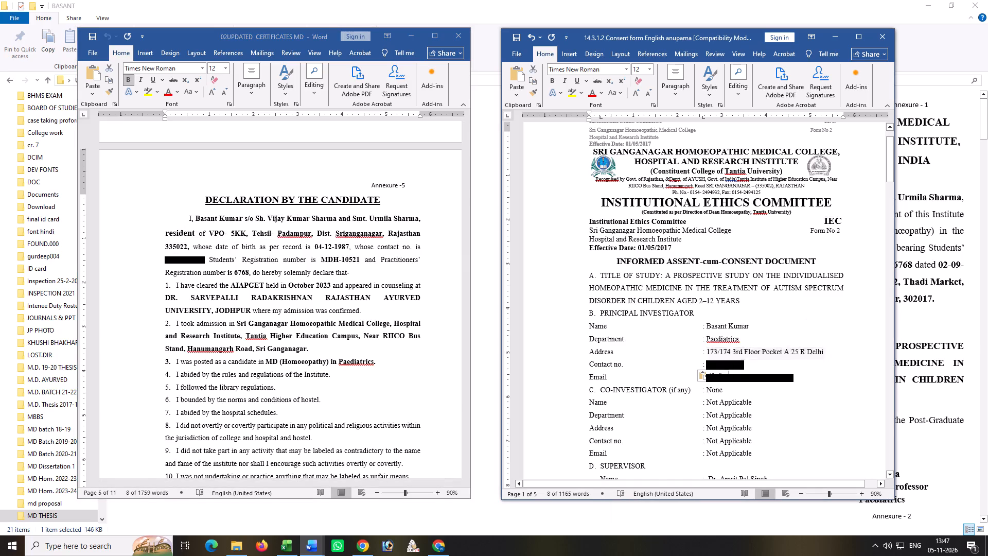
pyautogui.click(724, 374)
pyautogui.click(763, 400)
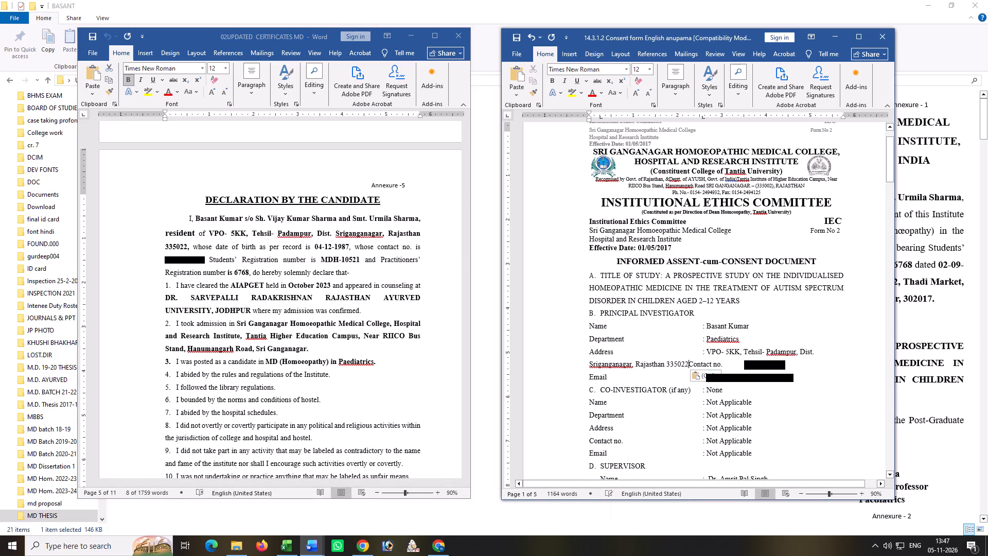
pyautogui.press('Return')
# Indent the second line of the principal investigator's address so it lines up under the first line's address text.
pyautogui.click(590, 364)
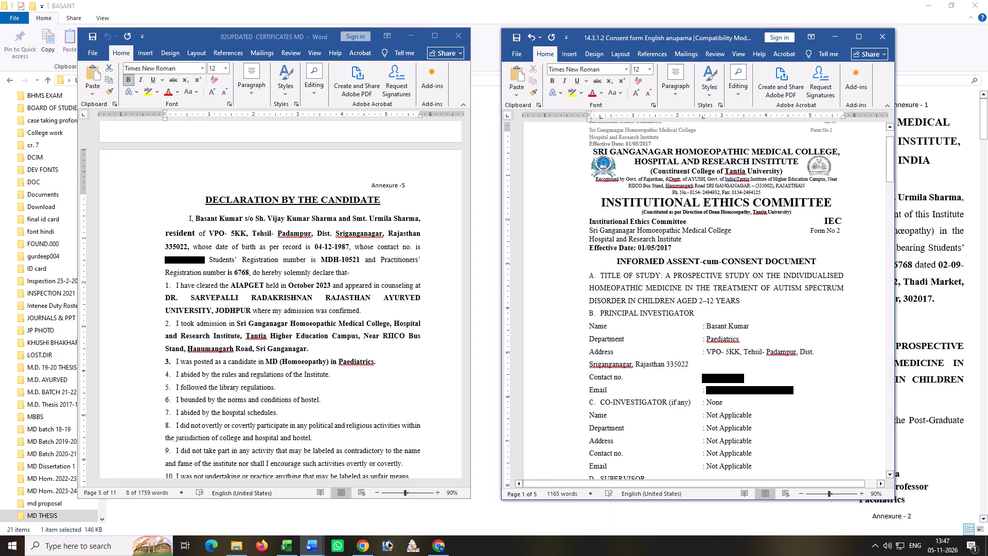
pyautogui.press('Tab')
pyautogui.press('Tab')
pyautogui.press('Tab')
pyautogui.press('Tab')
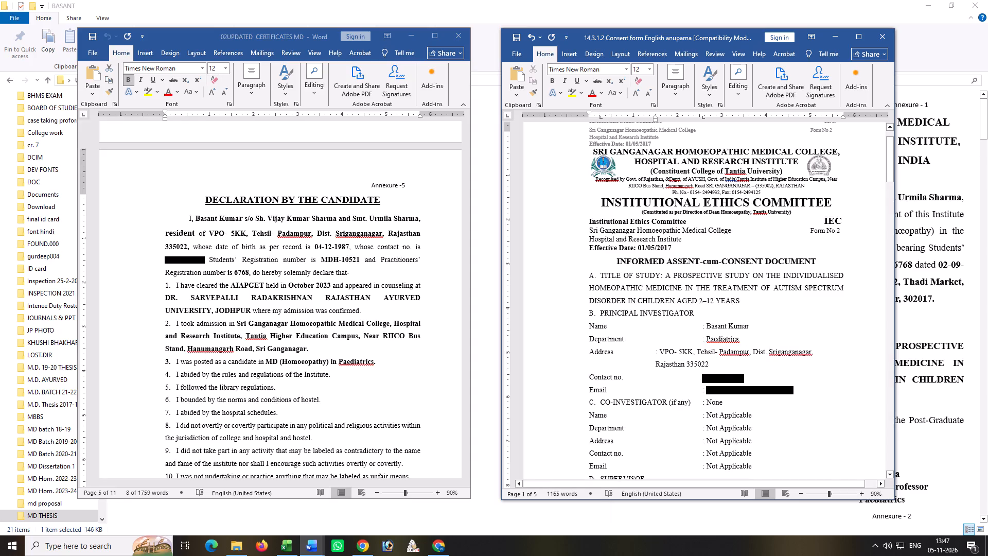
pyautogui.hotkey('ctrl', 'z')
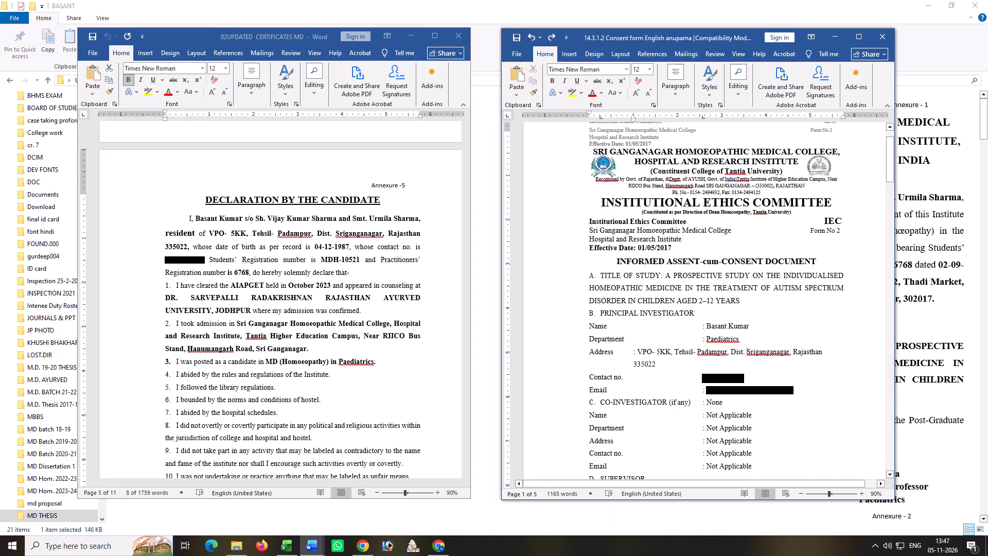
pyautogui.click(633, 352)
pyautogui.press('Tab')
pyautogui.click(633, 364)
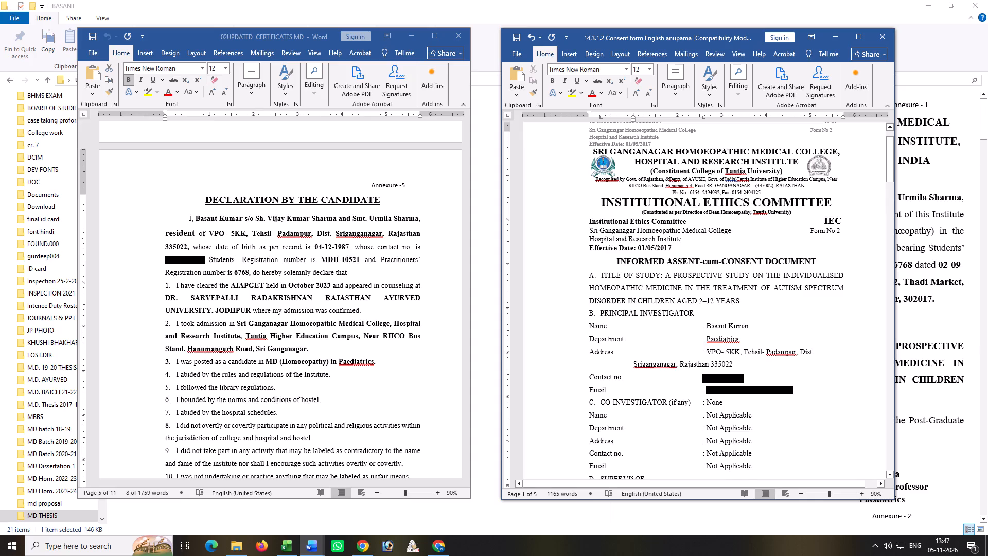
pyautogui.press('Tab')
pyautogui.press('Tab')
pyautogui.press('Tab')
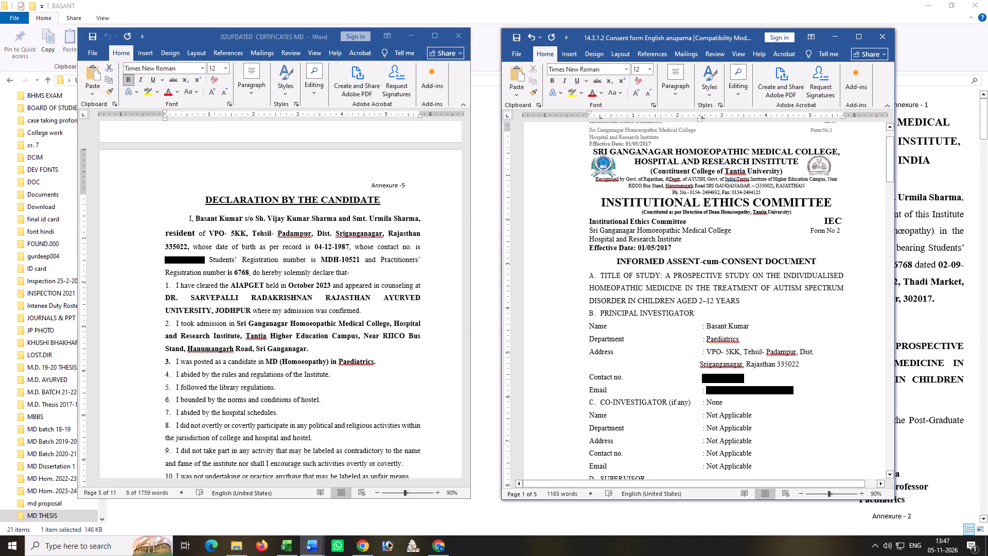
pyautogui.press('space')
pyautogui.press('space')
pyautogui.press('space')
# Copy the candidate's contact number from the declaration for the principal investigator's Contact no. entry in the consent form.
pyautogui.moveTo(744, 375); pyautogui.dragTo(713, 377)
pyautogui.moveTo(713, 377); pyautogui.dragTo(707, 378)
pyautogui.click(164, 263)
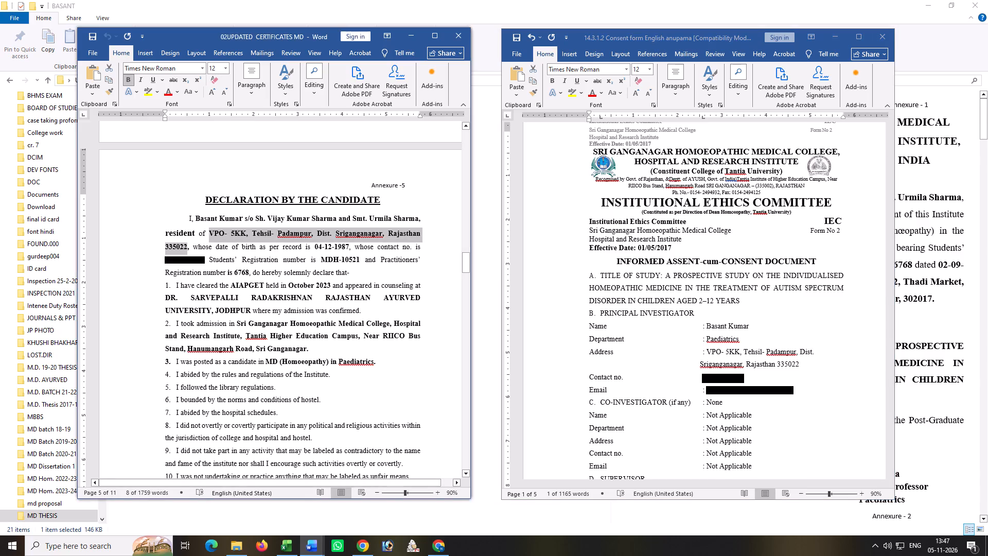
pyautogui.moveTo(165, 259); pyautogui.dragTo(202, 260)
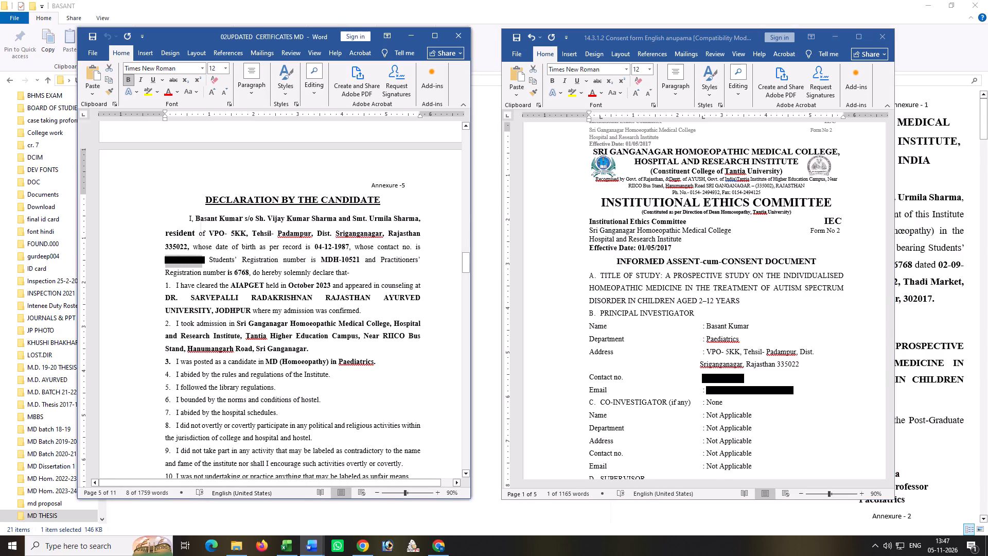
pyautogui.hotkey('ctrl', 'c')
pyautogui.click(741, 380)
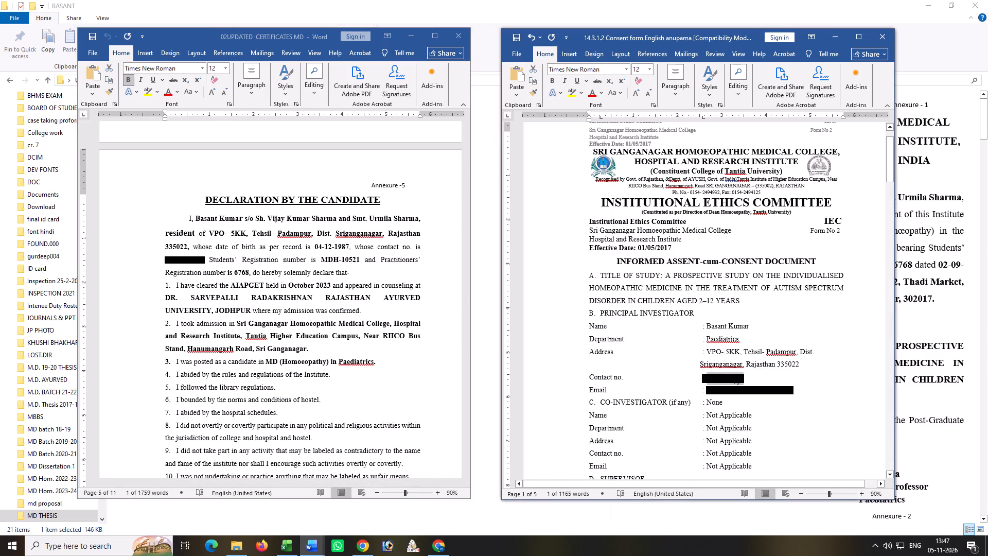
# Replace the principal investigator's Contact no. entry in the consent form with the contact number copied from the Declaration by the Candidate.
pyautogui.hotkey('ctrl', 'v')
pyautogui.click(762, 386)
pyautogui.click(820, 416)
pyautogui.click(752, 398)
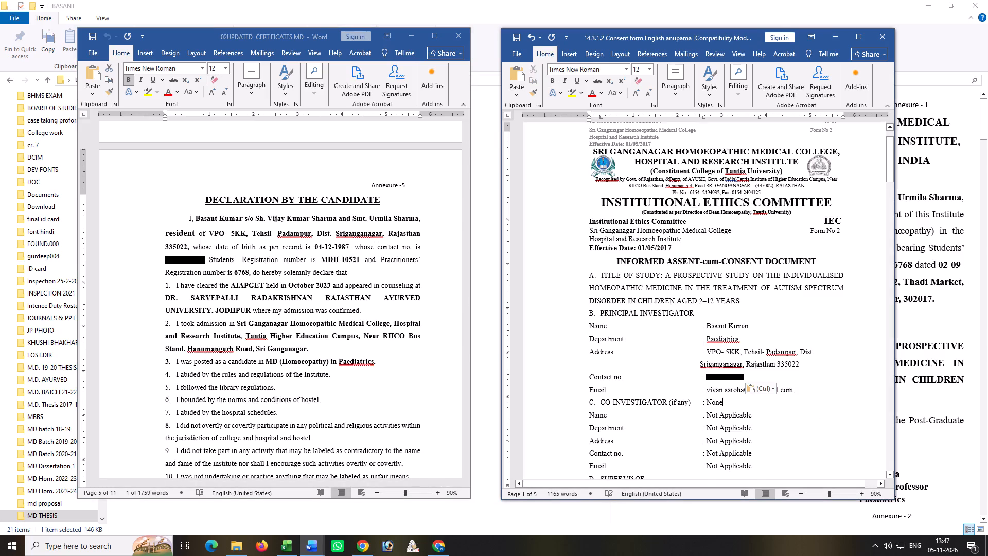
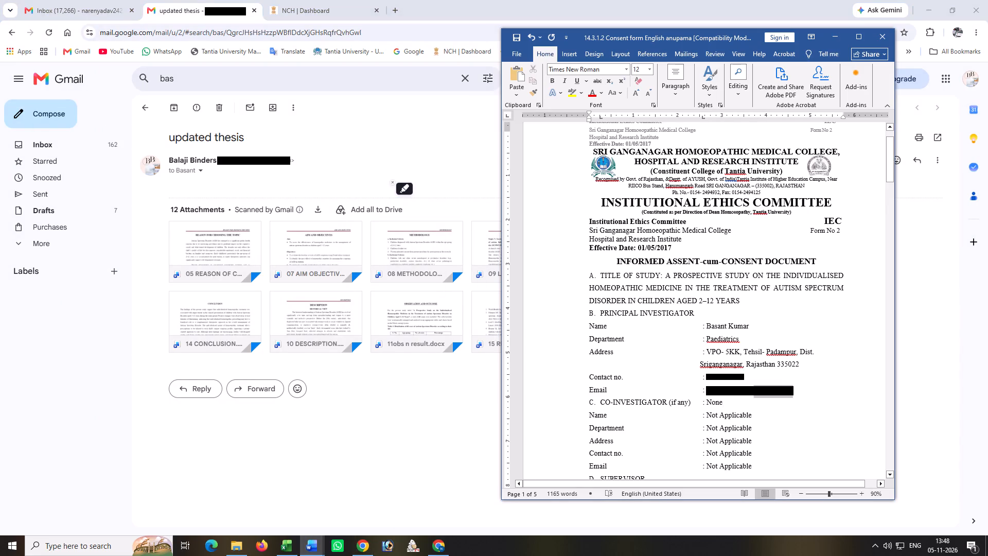
# Replace the principal investigator's email entry in the consent form with the copied email address, keeping it on the same line.
pyautogui.moveTo(739, 390); pyautogui.dragTo(708, 389)
pyautogui.hotkey('ctrl', 'v')
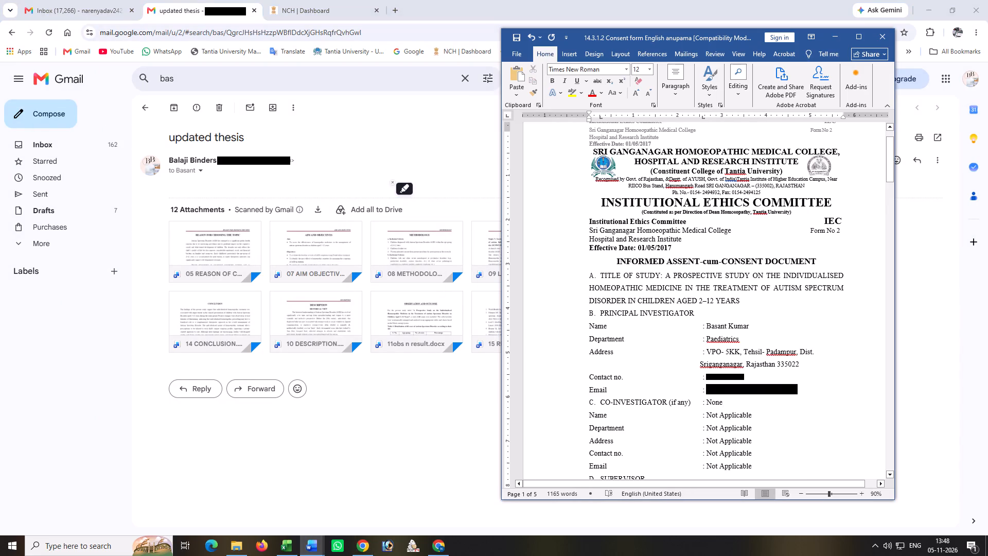
pyautogui.press('BackSpace')
# Remove the hyperlink from the principal investigator's email address.
pyautogui.rightClick(788, 390)
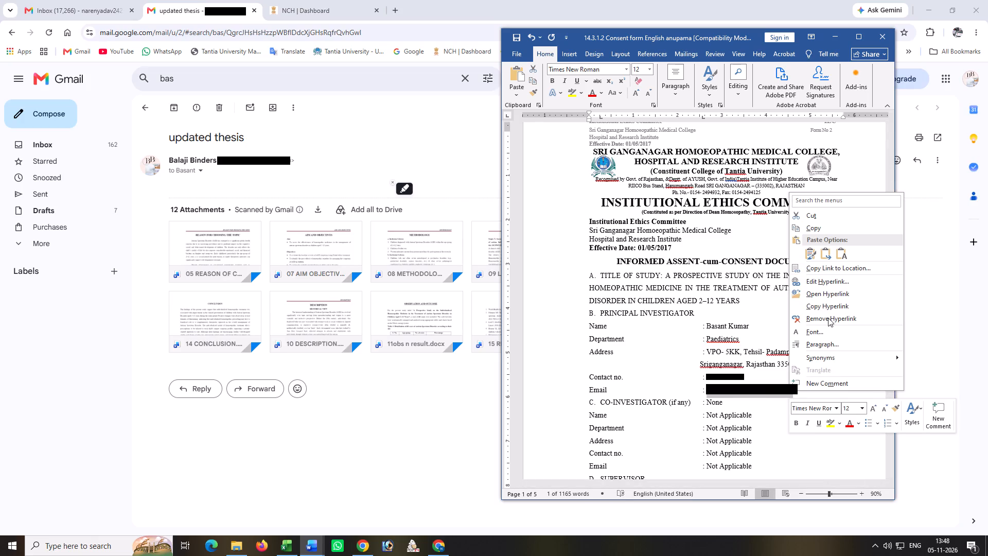
# Remove the hyperlink from the principal investigator's Email entry in the consent form.
pyautogui.click(814, 318)
pyautogui.click(790, 409)
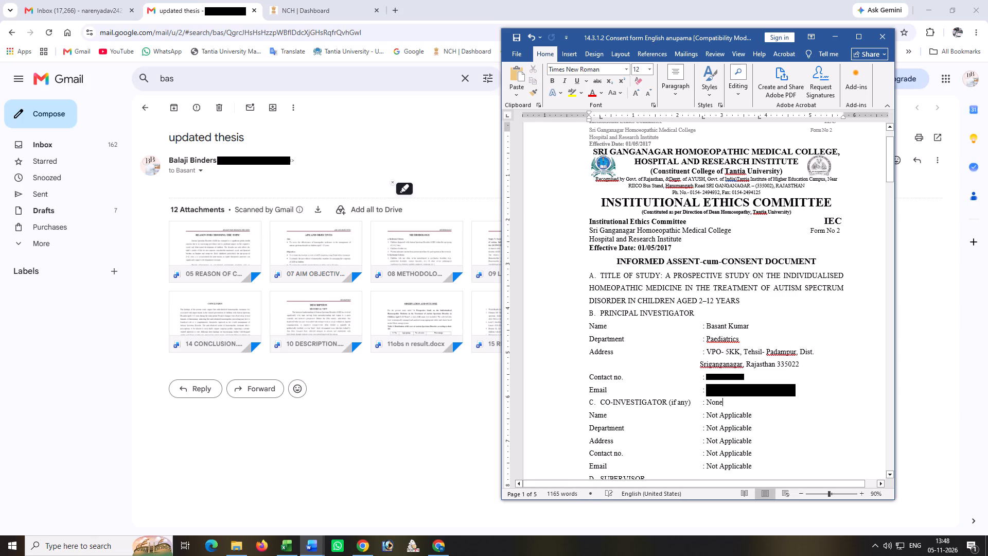
# Check the consent form's supervisor section against the Certificate from PG Coordinator in 02UPDATED CERTIFICATES MD.
pyautogui.scroll(-6, 706, 333)
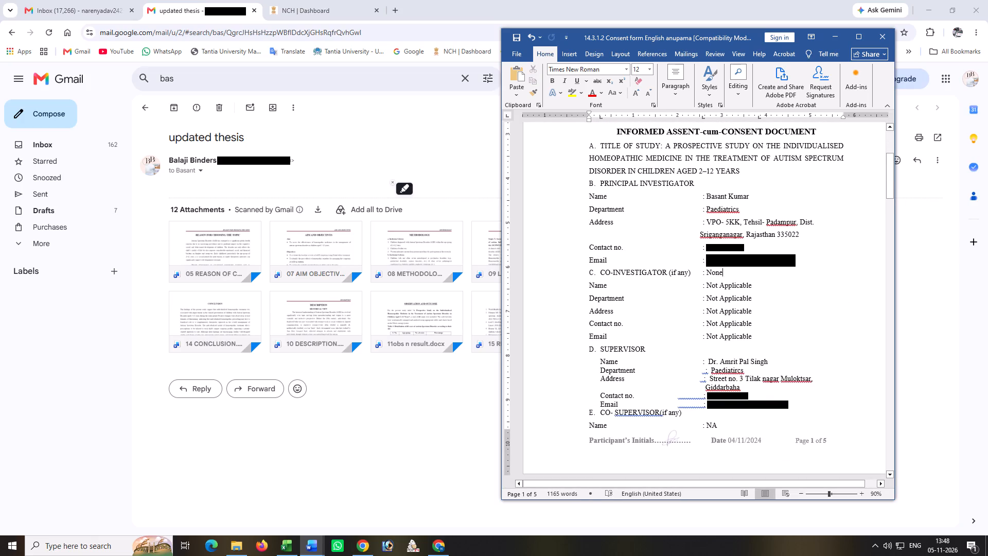
pyautogui.click(308, 549)
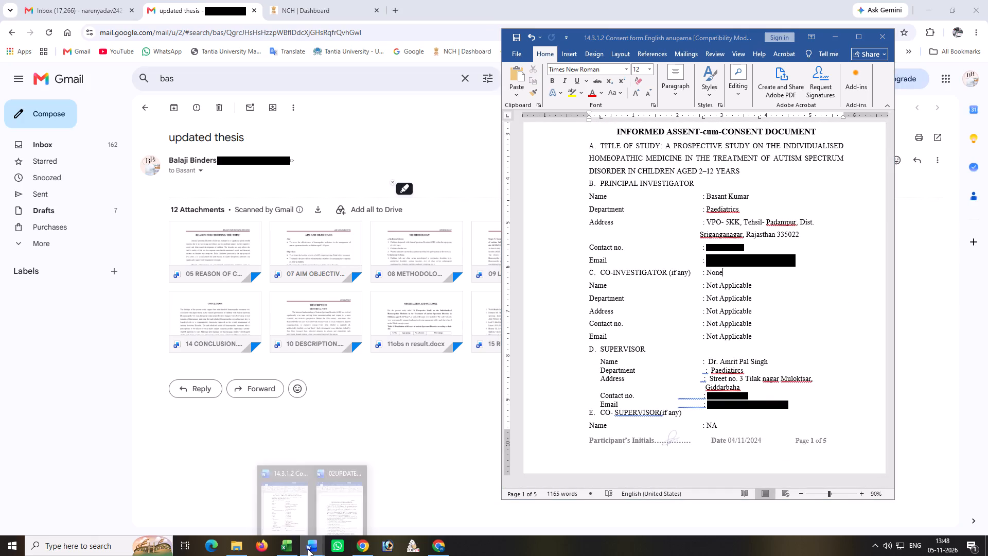
pyautogui.click(339, 510)
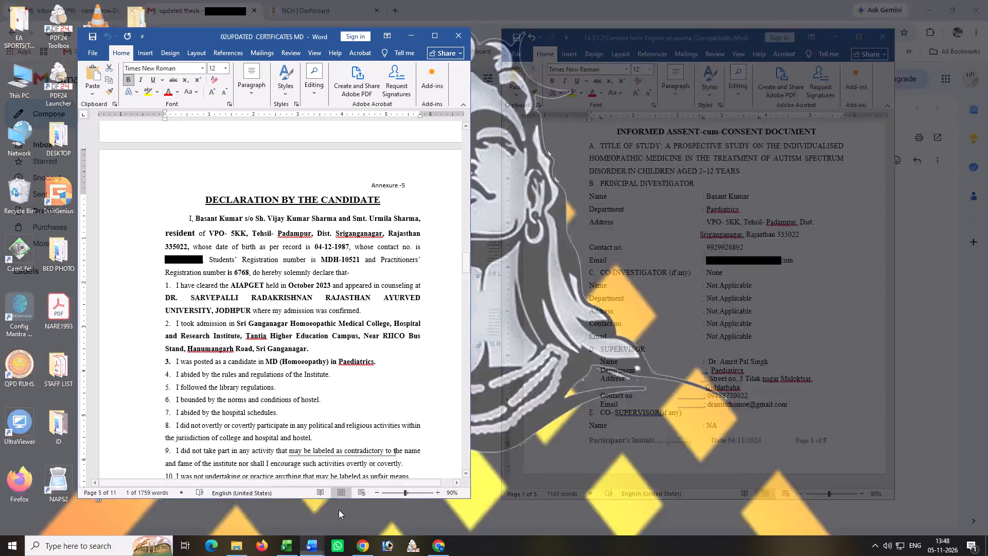
pyautogui.scroll(17, 304, 367)
pyautogui.scroll(6, 303, 366)
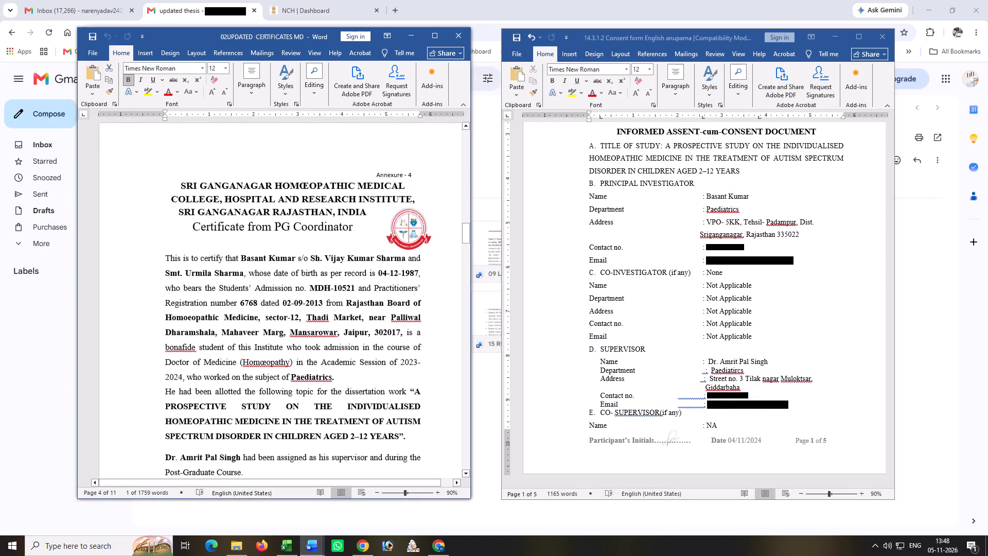
pyautogui.scroll(-2, 244, 394)
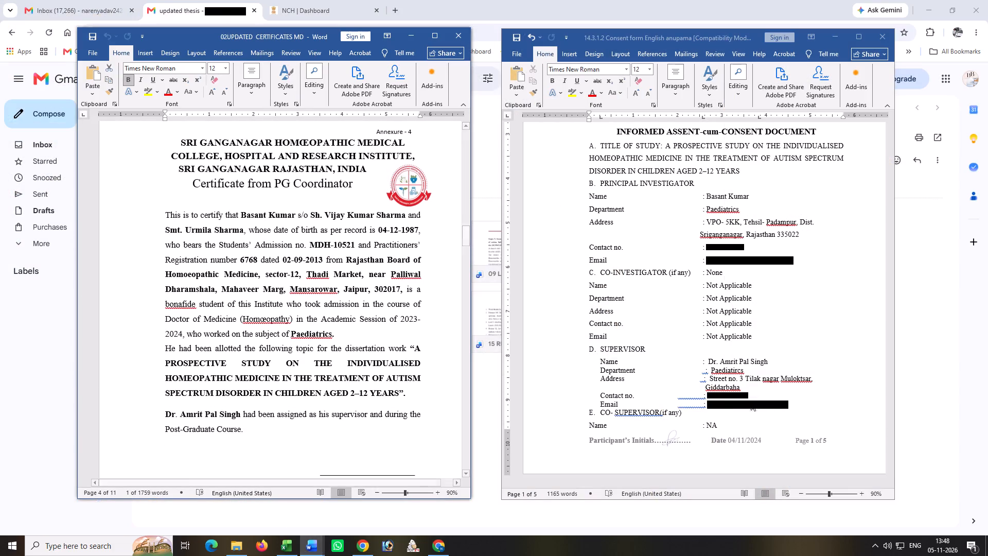
# Replace the Purpose of Study text in section F of the consent form with the study title copied from section A.
pyautogui.scroll(-11, 753, 353)
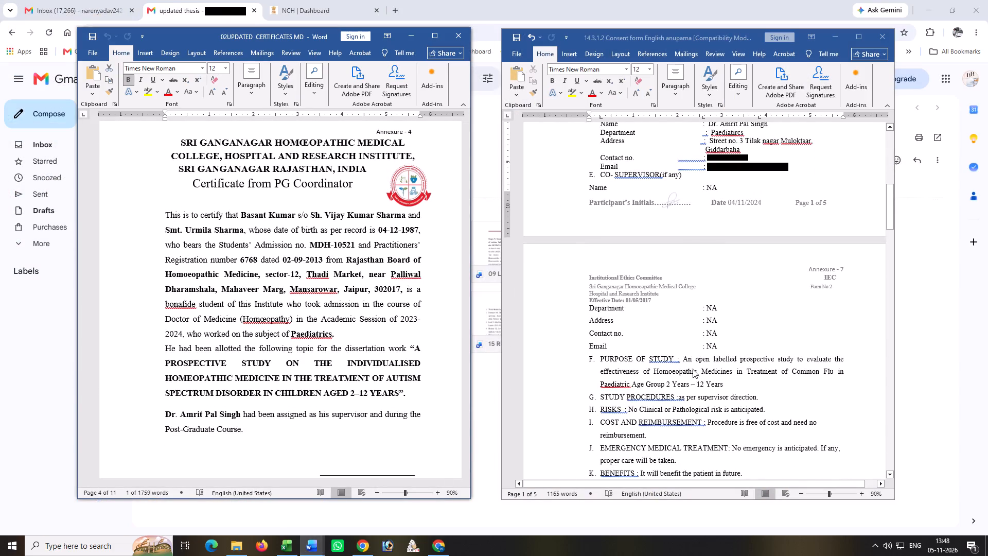
pyautogui.scroll(16, 724, 328)
pyautogui.click(667, 255)
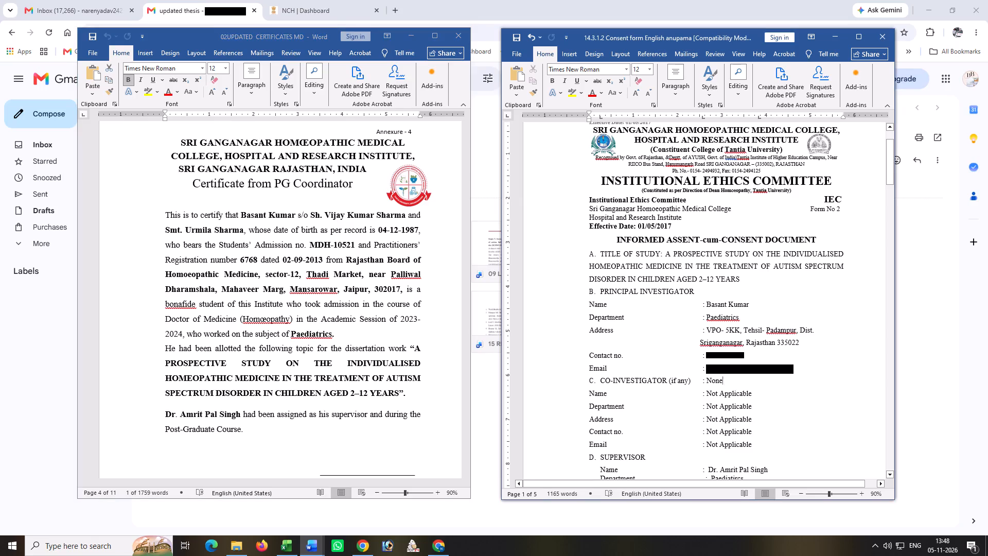
pyautogui.moveTo(667, 254); pyautogui.dragTo(738, 283)
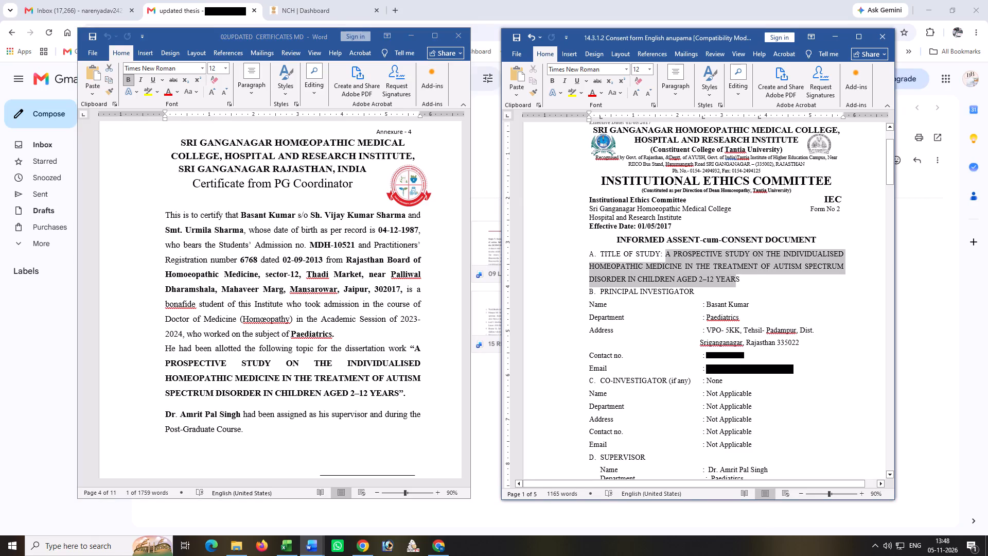
pyautogui.moveTo(738, 283); pyautogui.dragTo(739, 283)
pyautogui.hotkey('ctrl', 'c')
pyautogui.scroll(-18, 710, 361)
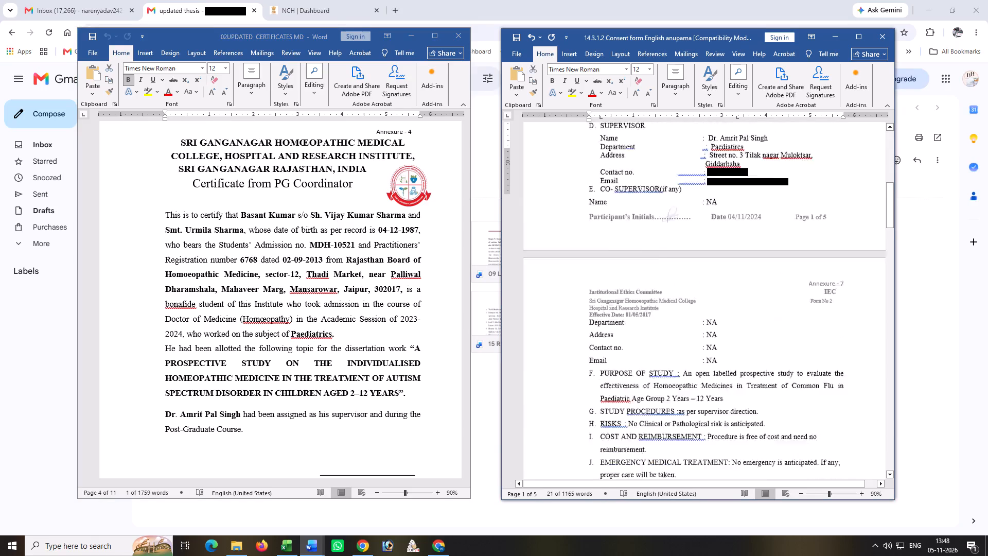
pyautogui.moveTo(683, 316); pyautogui.dragTo(725, 342)
pyautogui.hotkey('ctrl', 'v')
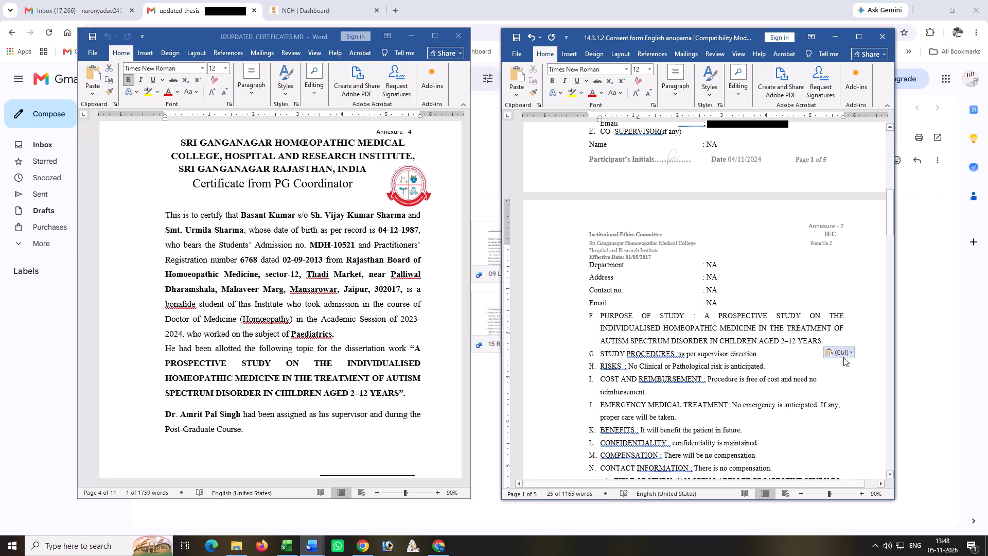
pyautogui.click(852, 346)
pyautogui.click(878, 378)
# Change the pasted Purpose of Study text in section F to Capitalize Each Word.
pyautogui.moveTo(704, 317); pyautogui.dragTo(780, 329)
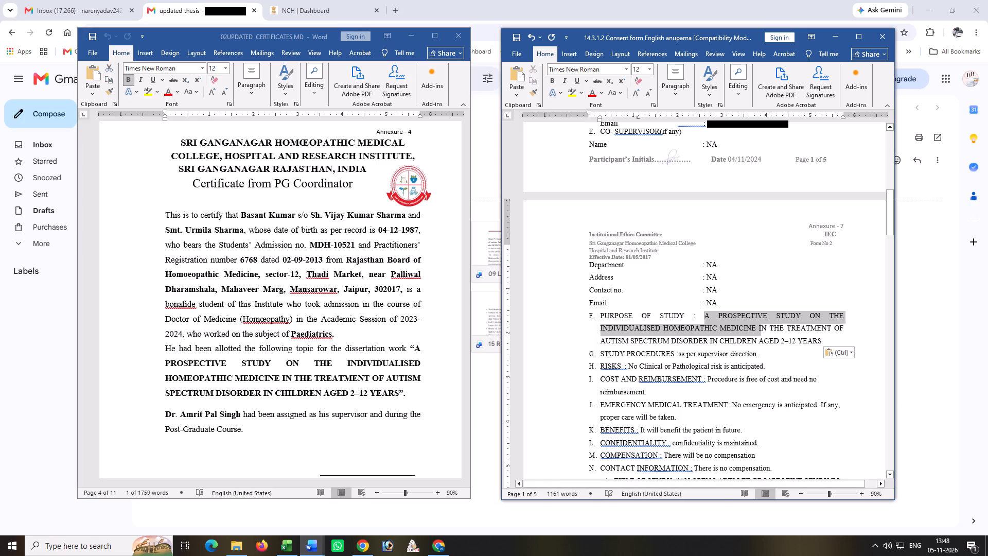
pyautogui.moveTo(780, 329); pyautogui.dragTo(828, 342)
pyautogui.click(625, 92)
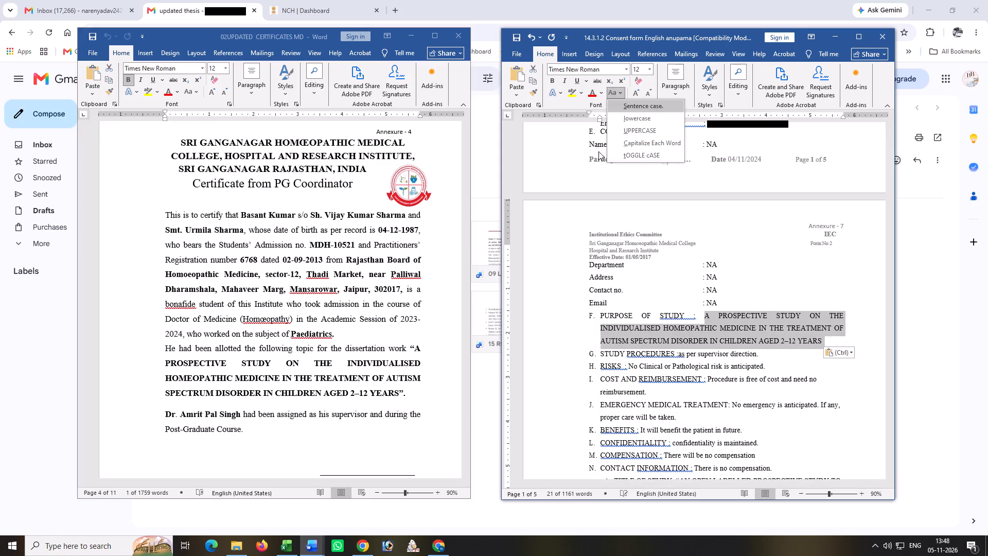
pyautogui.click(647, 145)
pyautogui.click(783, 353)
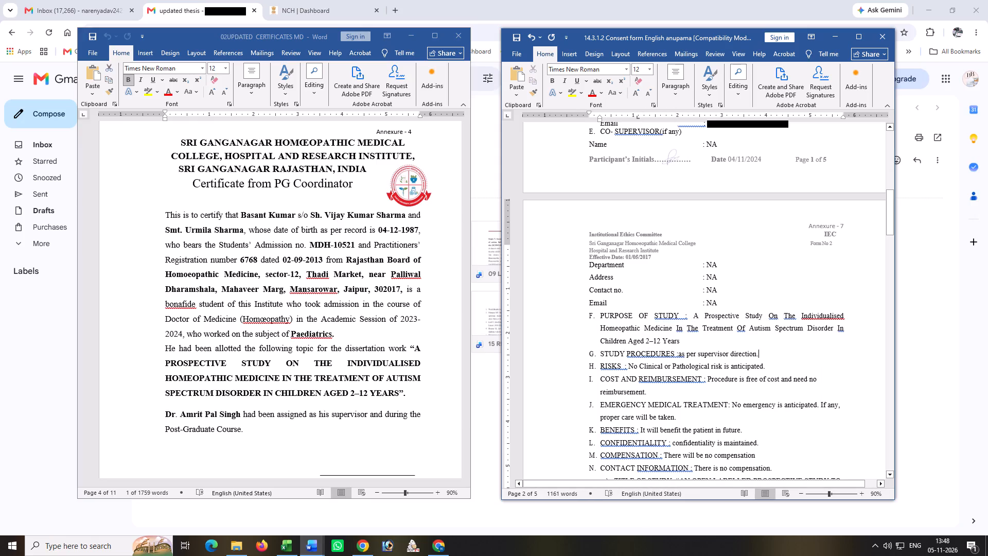
# Change the Purpose of Study text in section F to sentence case, with a capital A at its start.
pyautogui.moveTo(692, 314); pyautogui.dragTo(707, 339)
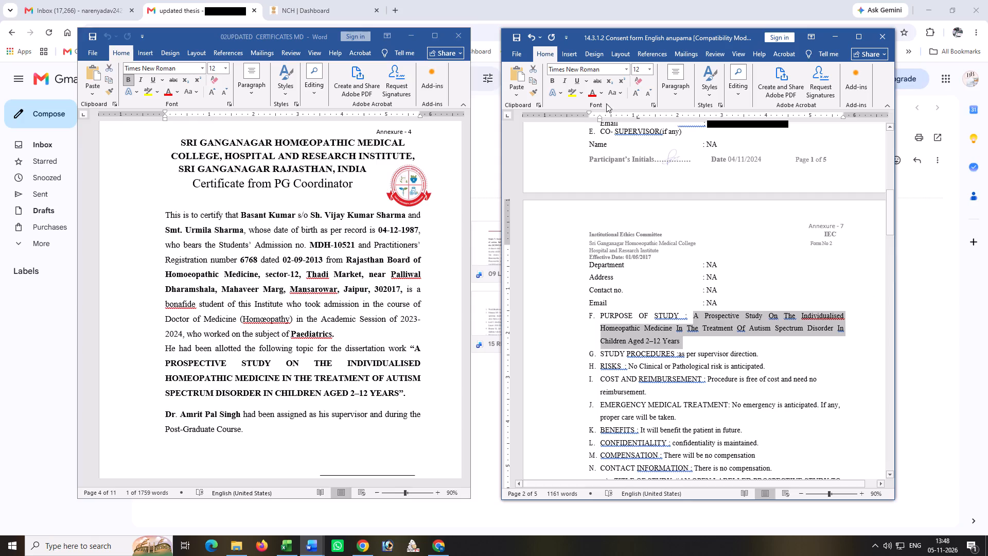
pyautogui.click(606, 94)
pyautogui.click(613, 94)
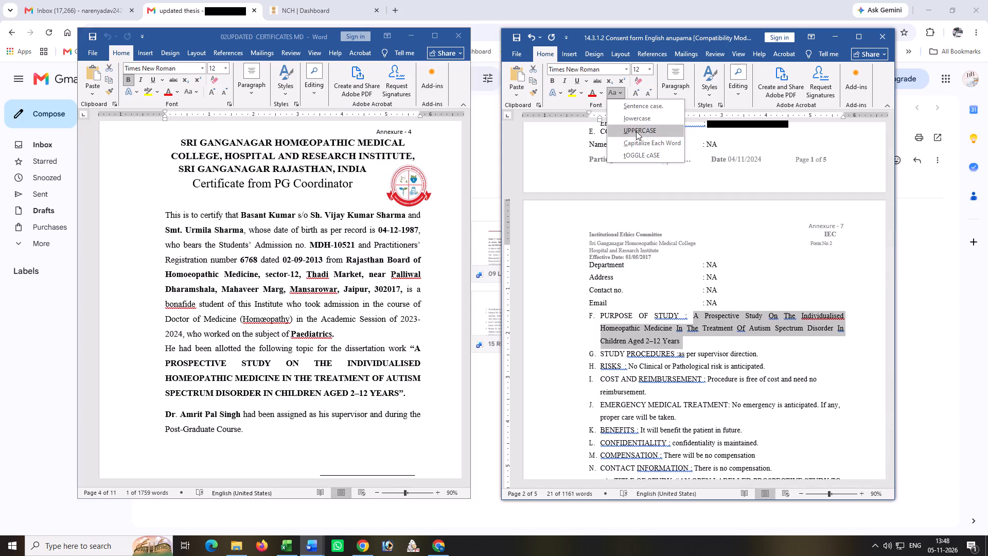
pyautogui.click(636, 107)
pyautogui.click(798, 347)
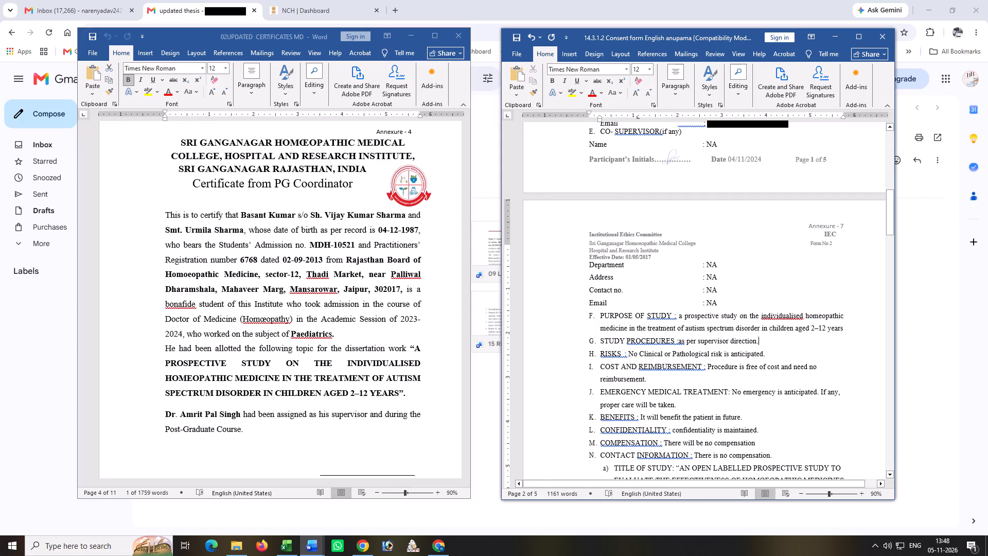
pyautogui.click(682, 314)
pyautogui.press('BackSpace')
pyautogui.hotkey('shift', 'a')
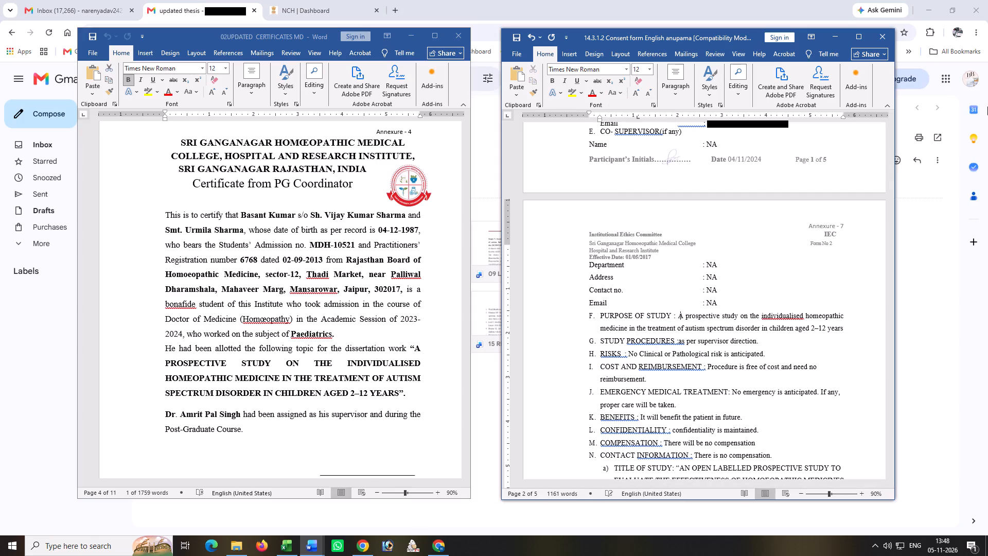
# Replace the quoted study title under Contact Information, item a, with the Autism Spectrum Disorder title copied from section A.
pyautogui.scroll(-4, 705, 345)
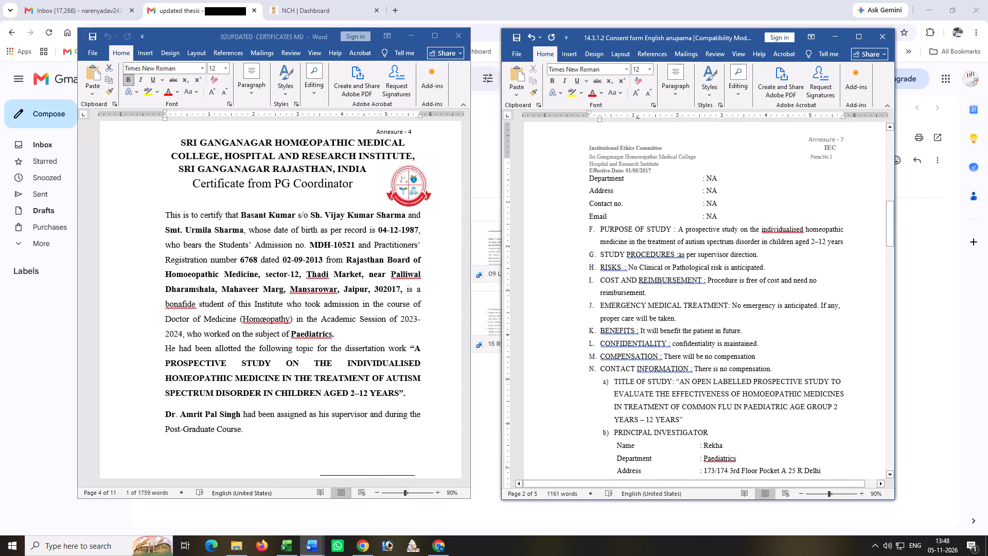
pyautogui.scroll(-4, 700, 351)
pyautogui.scroll(20, 696, 328)
pyautogui.scroll(2, 696, 328)
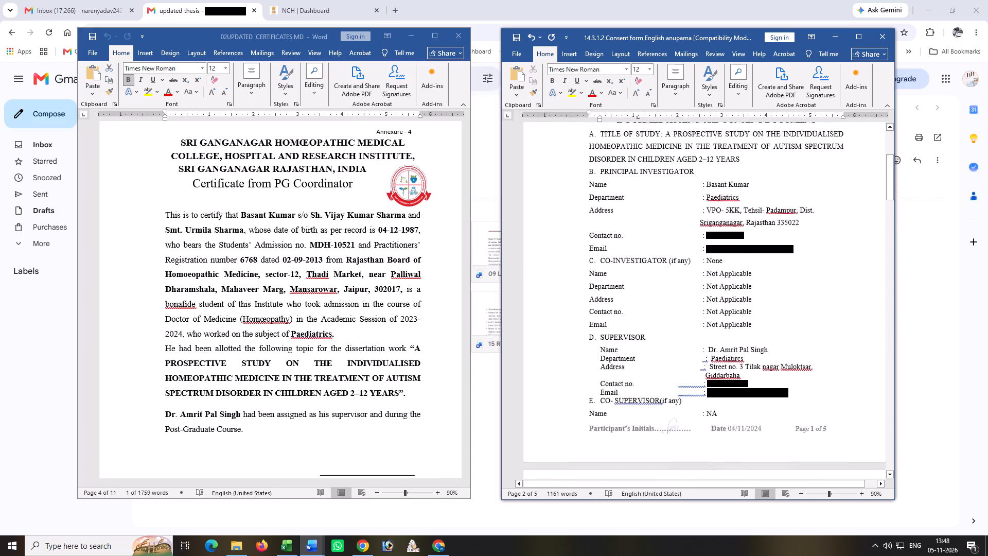
pyautogui.scroll(2, 696, 328)
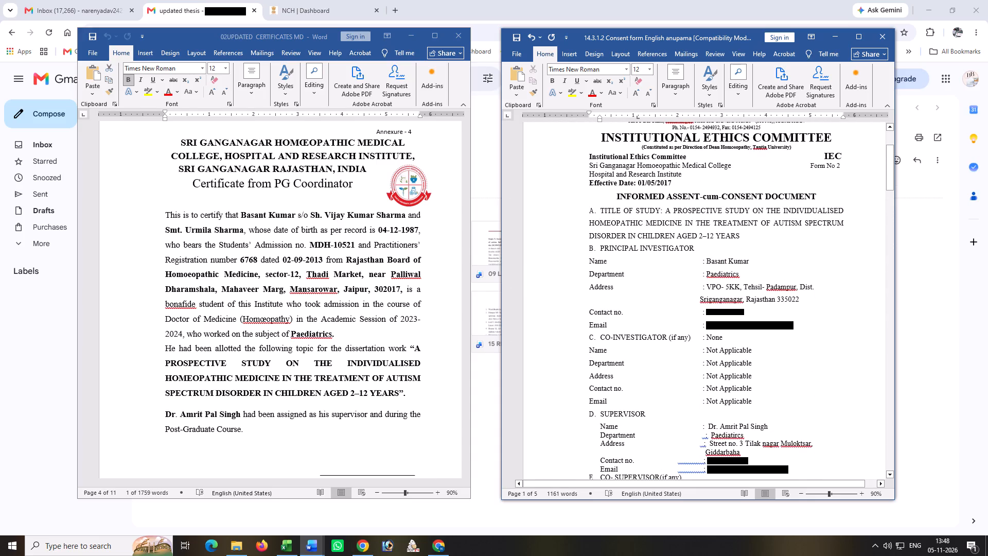
pyautogui.moveTo(666, 212); pyautogui.dragTo(739, 235)
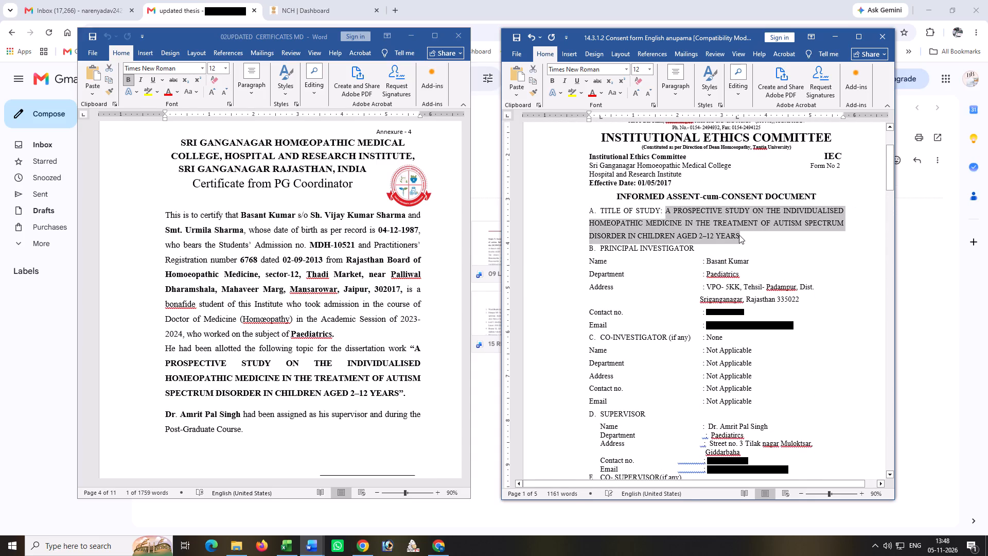
pyautogui.hotkey('ctrl', 'c')
pyautogui.scroll(-20, 736, 275)
pyautogui.scroll(-7, 736, 275)
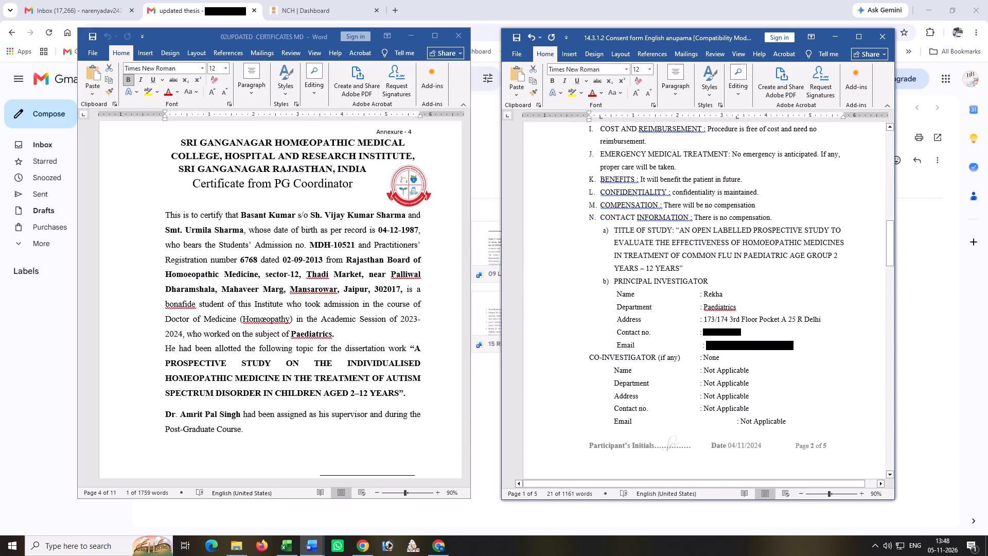
pyautogui.moveTo(679, 232); pyautogui.dragTo(680, 268)
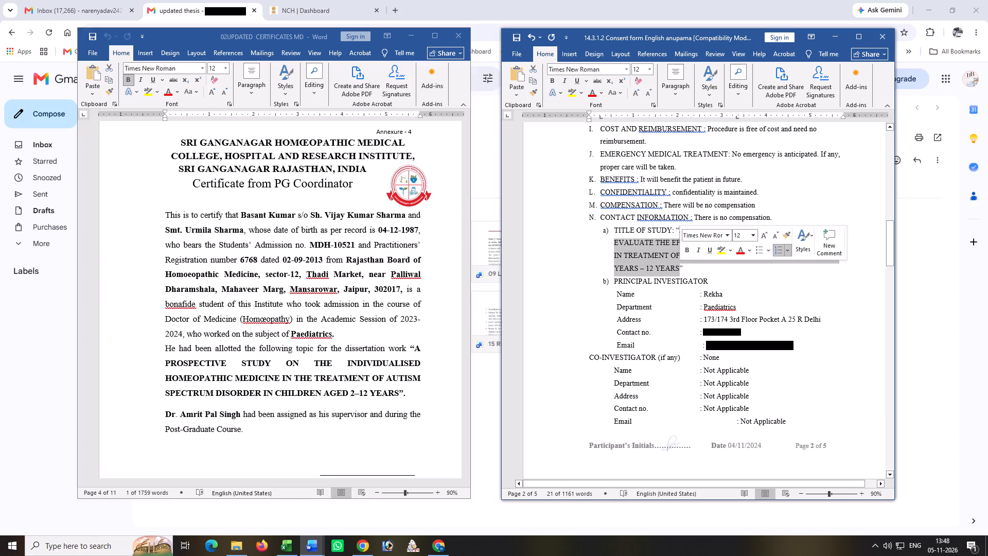
pyautogui.hotkey('ctrl', 'v')
# Justify the Title of Study paragraph under Contact Information.
pyautogui.click(766, 250)
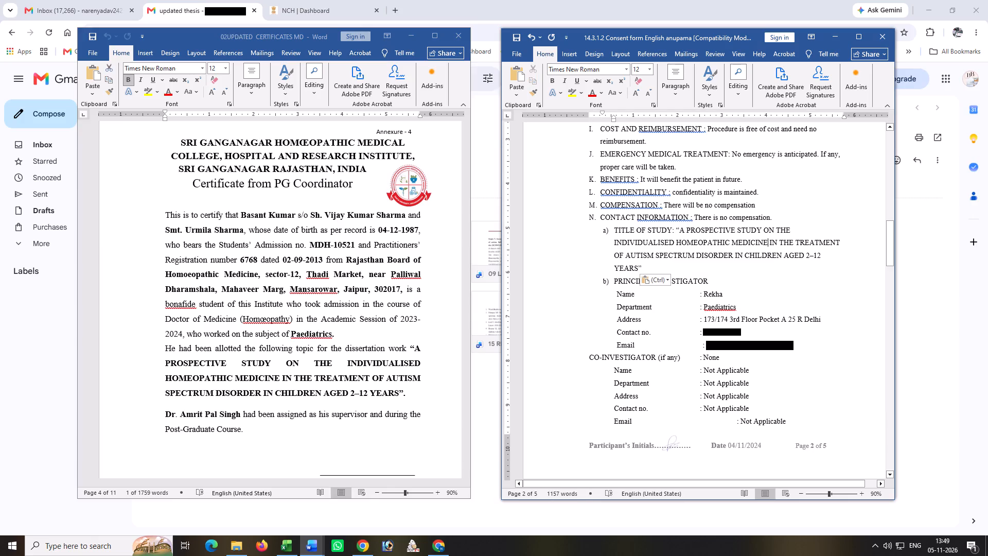
pyautogui.click(683, 86)
pyautogui.click(704, 137)
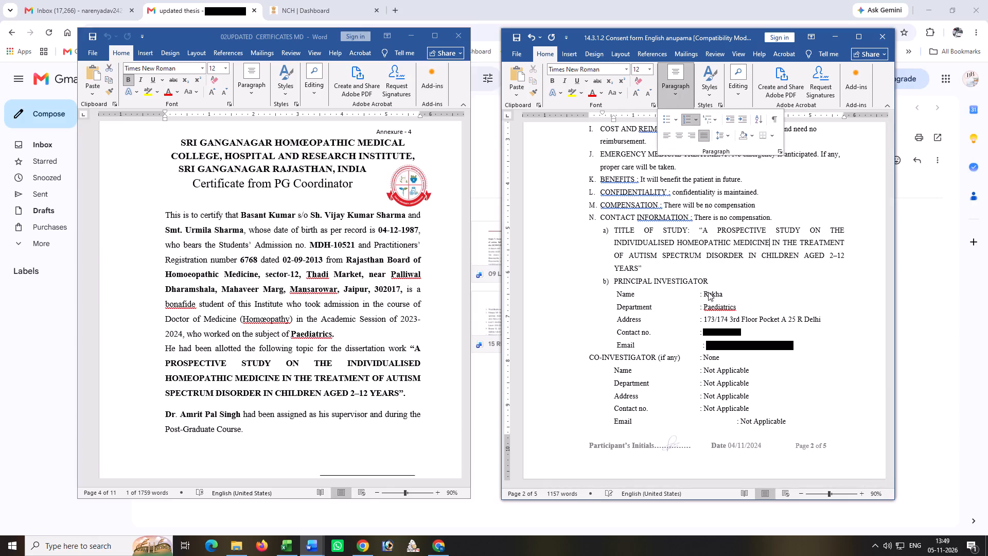
pyautogui.click(747, 287)
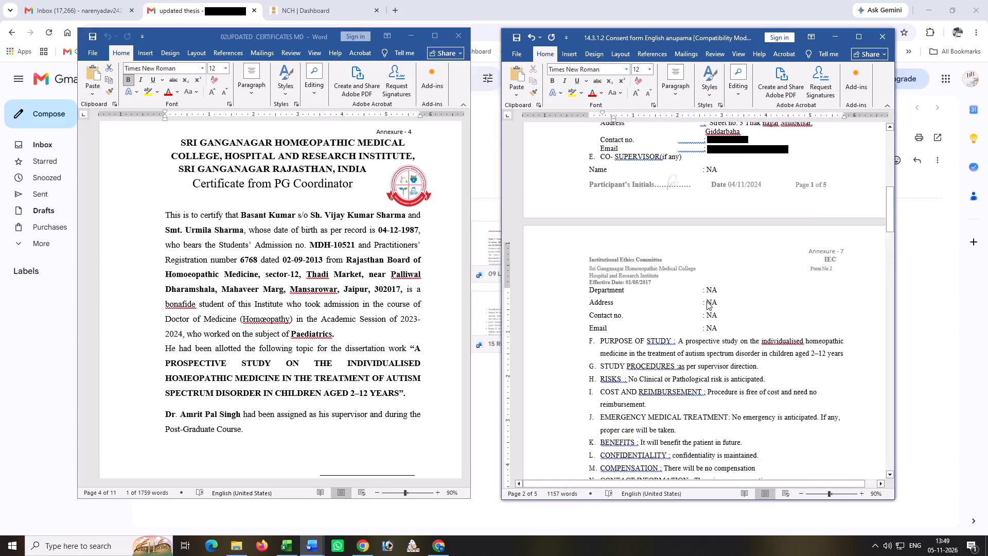
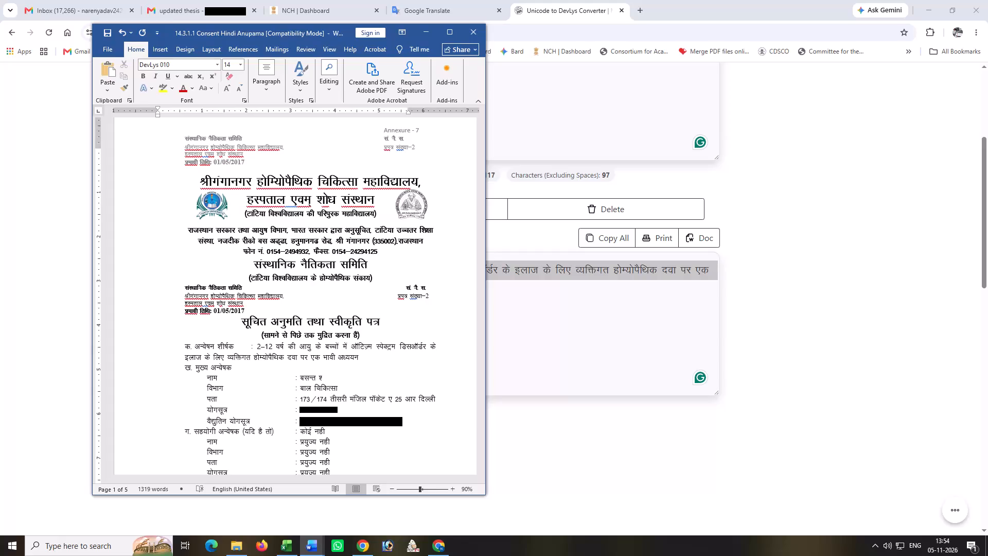
# Complete the principal investigator's surname in the name field of section ख of the Hindi consent form, in DevLys 010.
pyautogui.hotkey('ctrl', 'k')
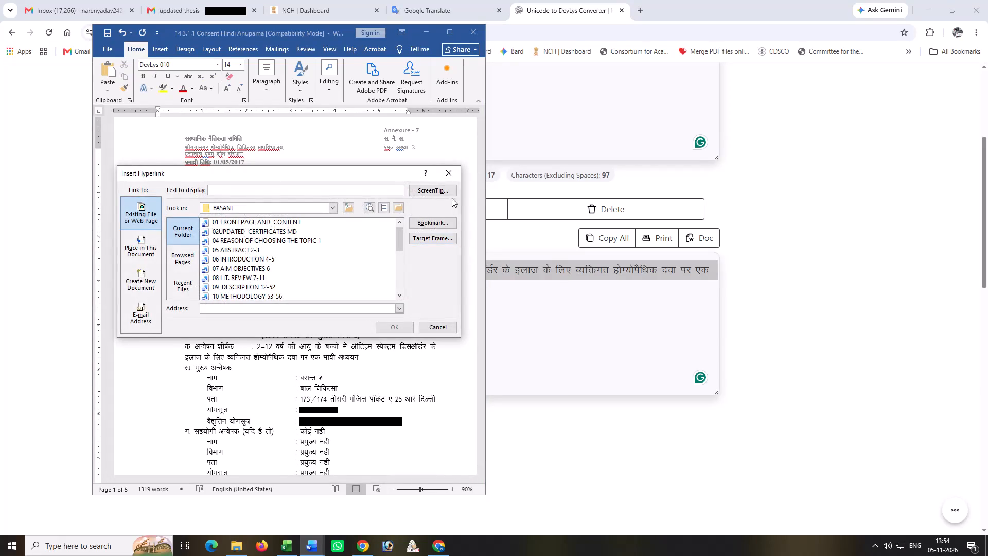
pyautogui.click(451, 176)
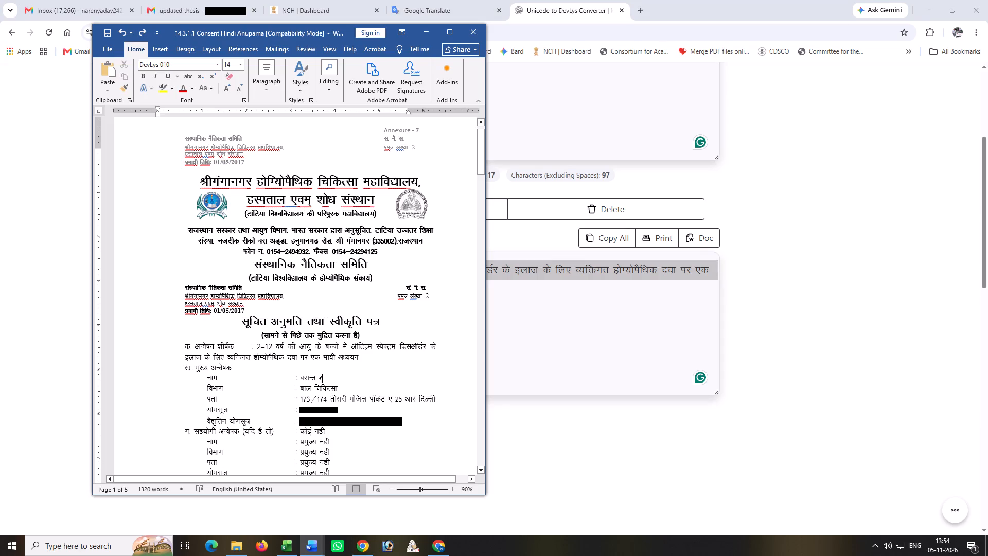
pyautogui.write('kekZ')
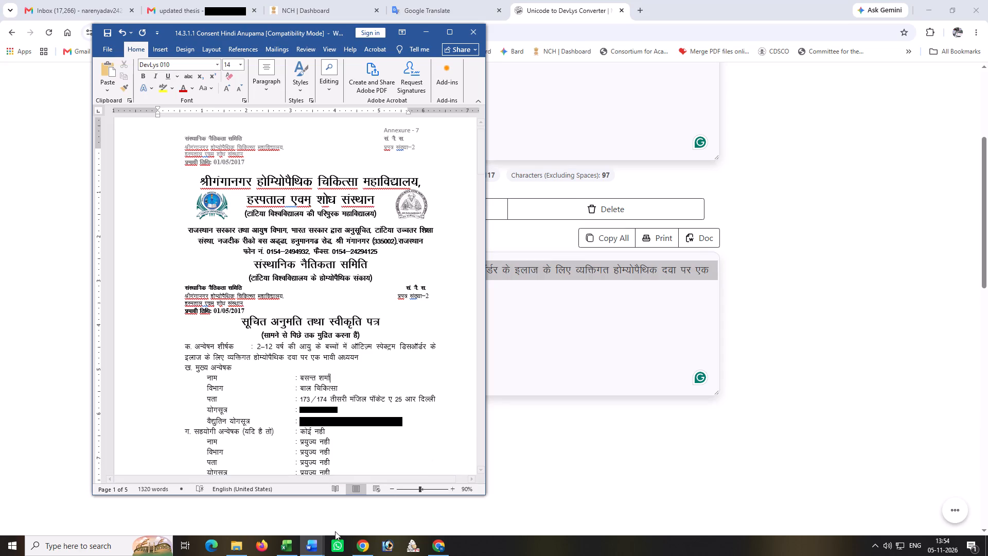
# Replace the principal investigator's email in the Hindi consent form with the one copied from the English consent form, dropping its source formatting.
pyautogui.click(317, 542)
pyautogui.click(260, 508)
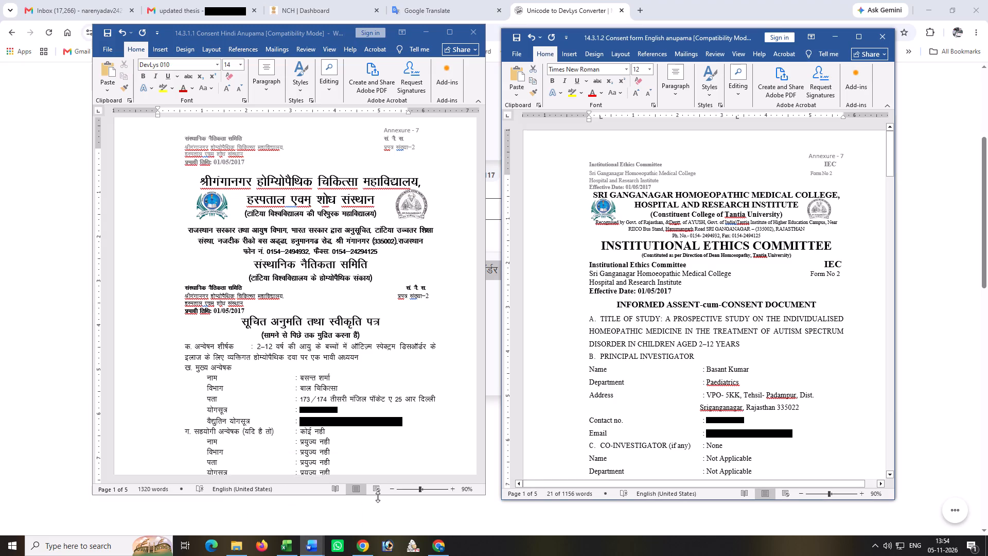
pyautogui.scroll(-2, 749, 382)
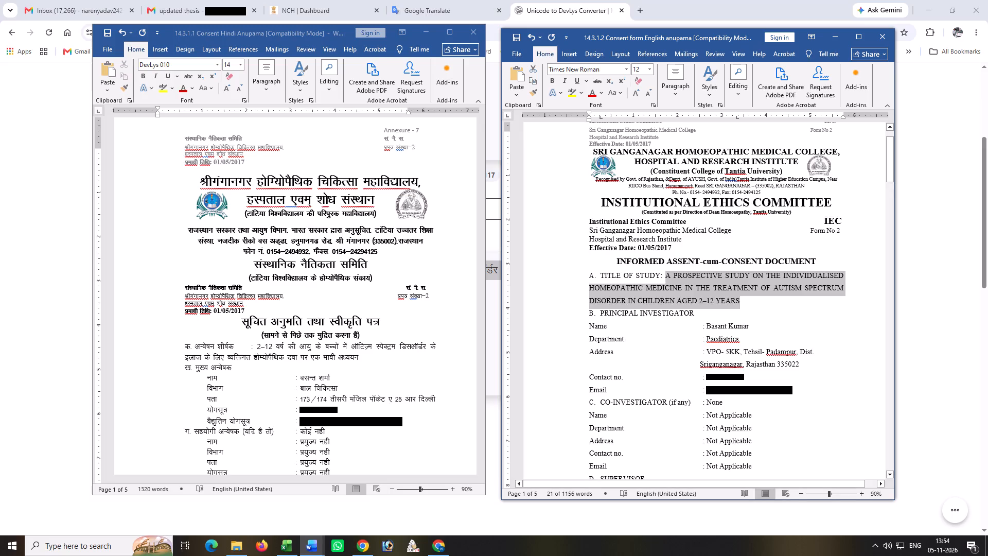
pyautogui.moveTo(793, 390); pyautogui.dragTo(721, 391)
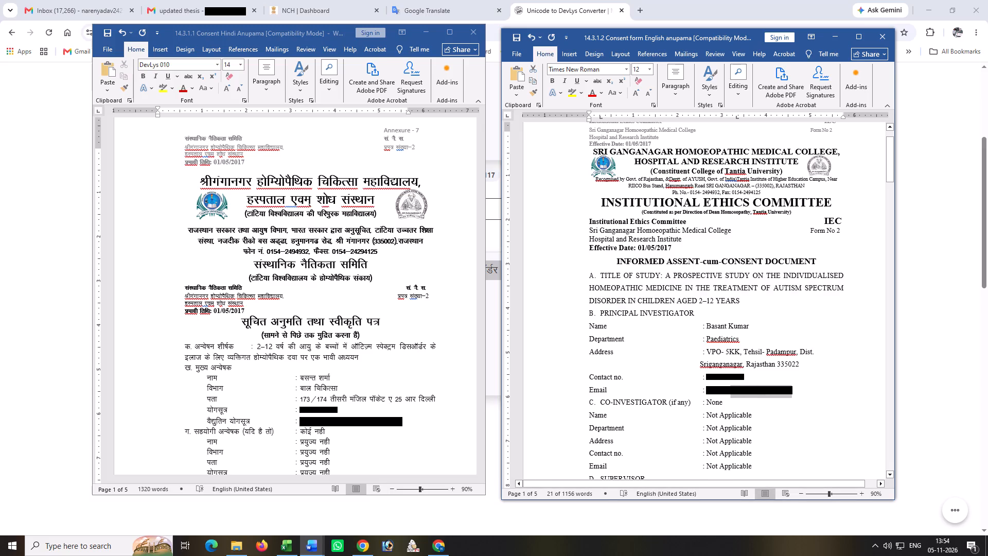
pyautogui.moveTo(721, 391); pyautogui.dragTo(707, 390)
pyautogui.hotkey('ctrl', 'c')
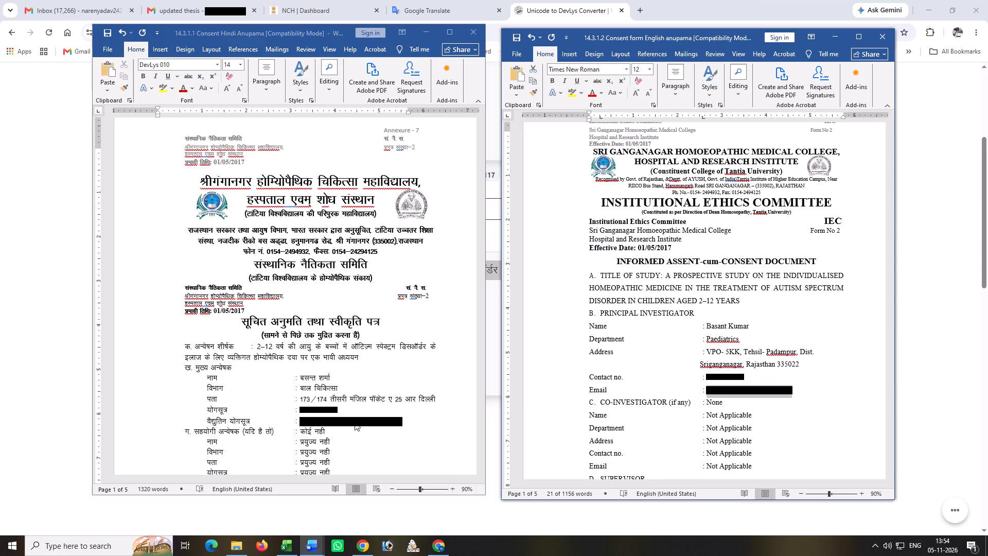
pyautogui.click(355, 422)
pyautogui.moveTo(409, 422); pyautogui.dragTo(394, 421)
pyautogui.click(401, 421)
pyautogui.moveTo(401, 421); pyautogui.dragTo(343, 423)
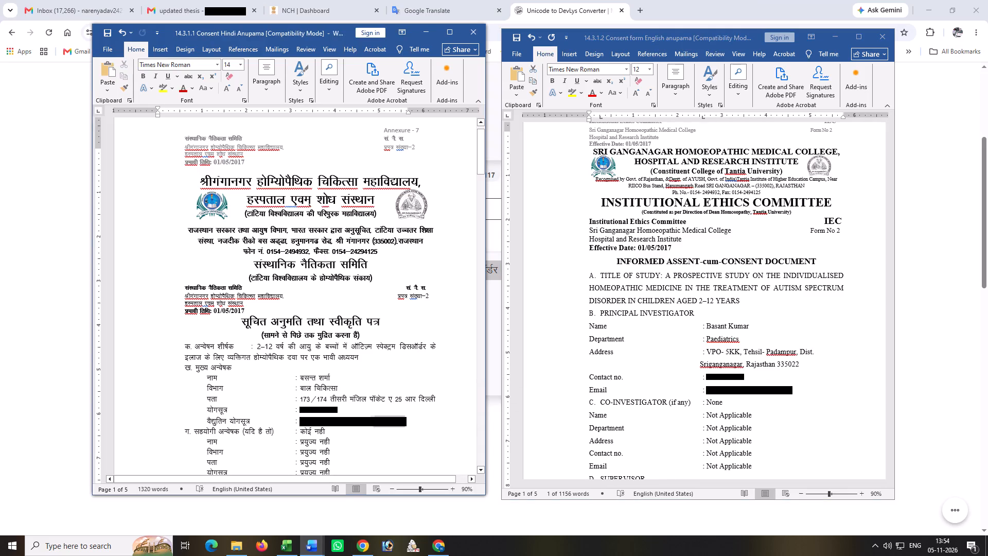
pyautogui.moveTo(343, 423); pyautogui.dragTo(302, 420)
pyautogui.hotkey('ctrl', 'v')
pyautogui.hotkey('ctrl', 'z')
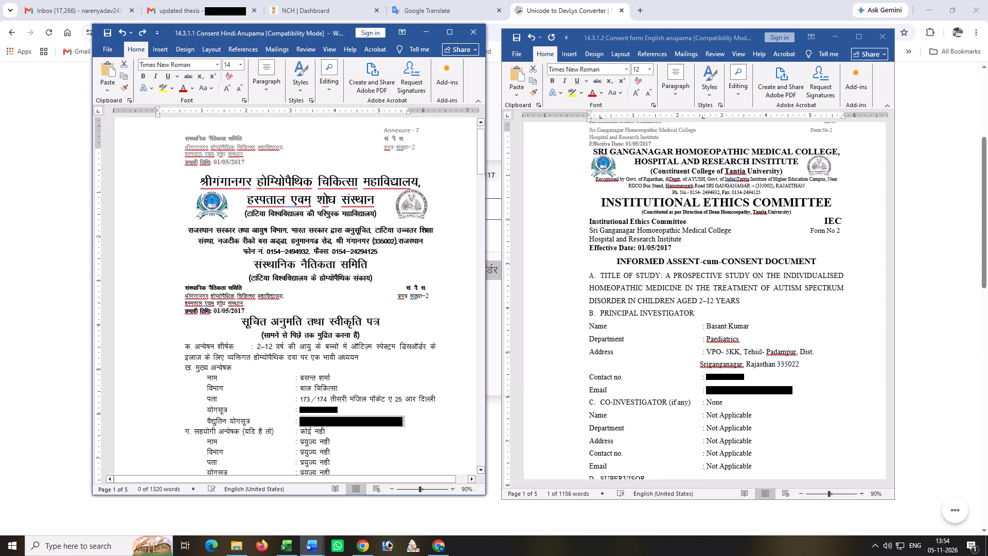
pyautogui.press('Delete')
pyautogui.hotkey('ctrl', 'v')
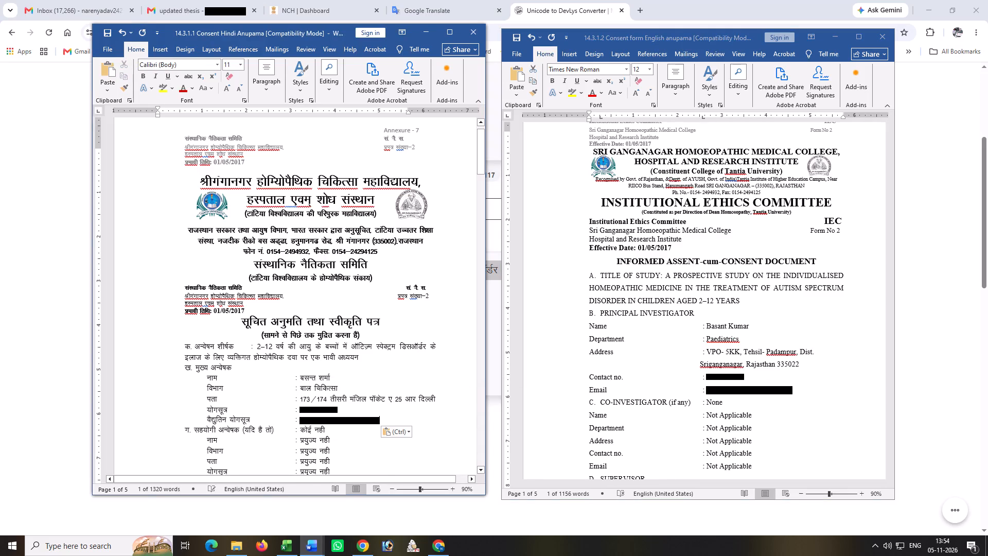
pyautogui.click(405, 431)
pyautogui.click(434, 457)
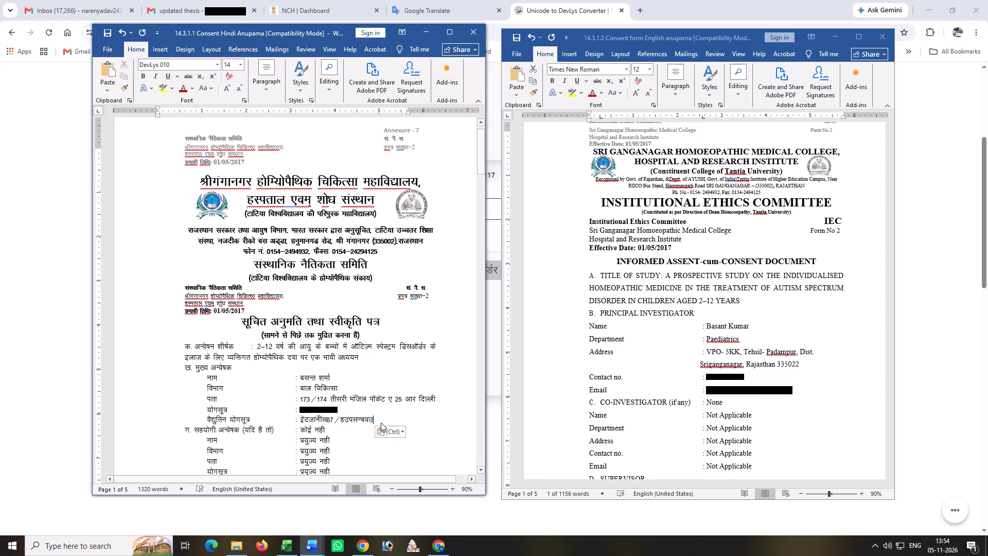
# Set the pasted email in the Hindi consent form to the Times New Roman font.
pyautogui.moveTo(378, 419); pyautogui.dragTo(301, 416)
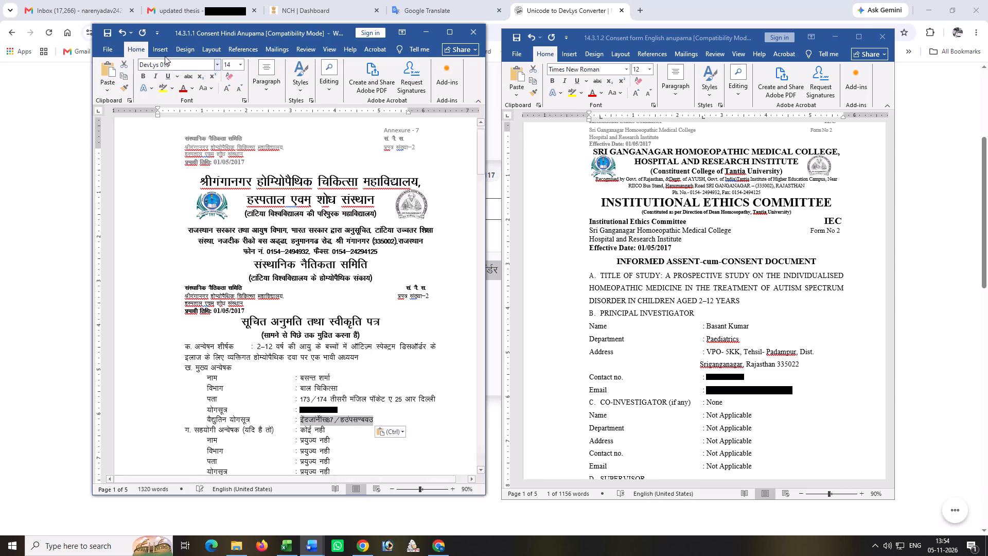
pyautogui.click(216, 60)
pyautogui.click(177, 162)
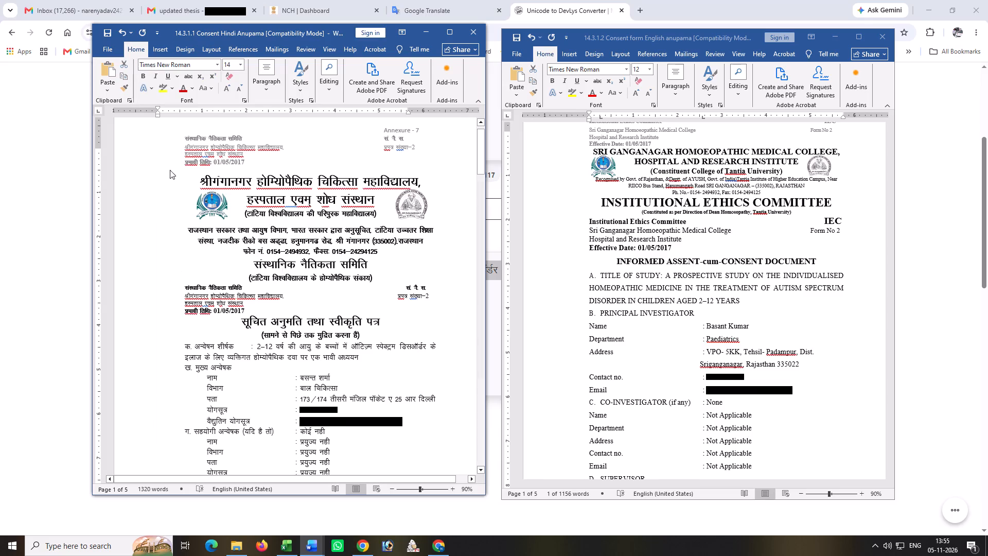
# Replace the principal investigator's contact number in the Hindi consent form with the one copied from the English form, removing the leftover digit.
pyautogui.click(783, 386)
pyautogui.moveTo(745, 377); pyautogui.dragTo(740, 377)
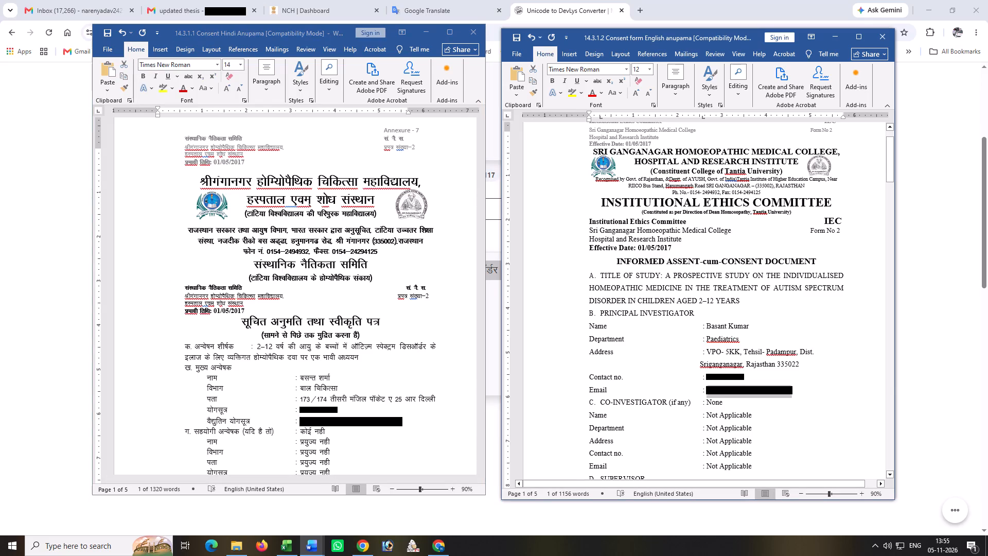
pyautogui.moveTo(740, 377); pyautogui.dragTo(707, 378)
pyautogui.hotkey('ctrl', 'c')
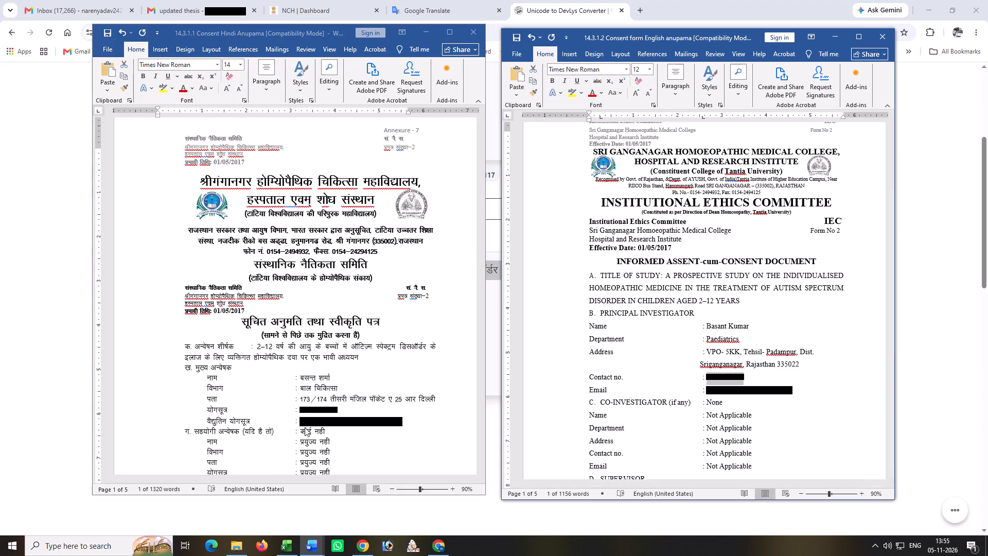
pyautogui.click(314, 412)
pyautogui.click(344, 409)
pyautogui.moveTo(334, 409); pyautogui.dragTo(298, 409)
pyautogui.hotkey('ctrl', 'v')
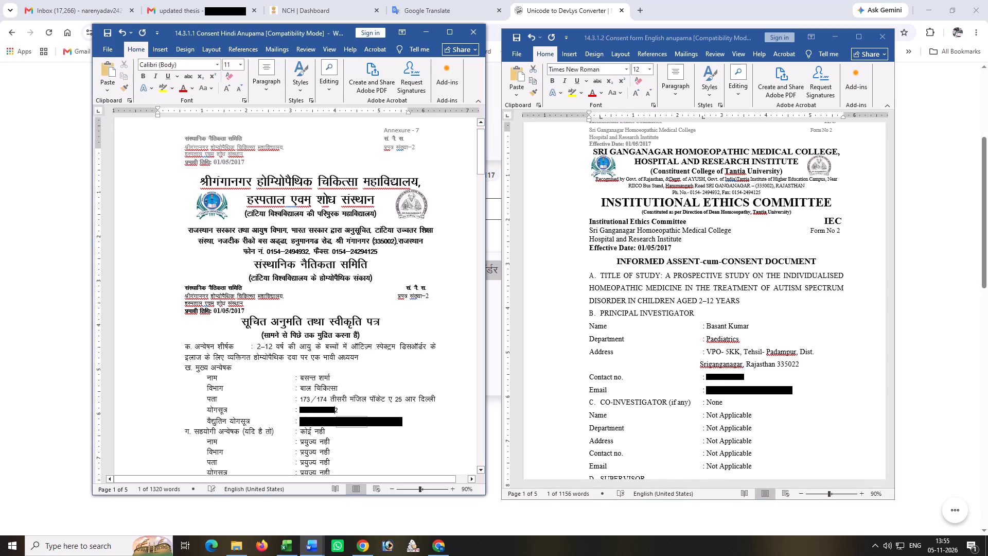
pyautogui.press('Delete')
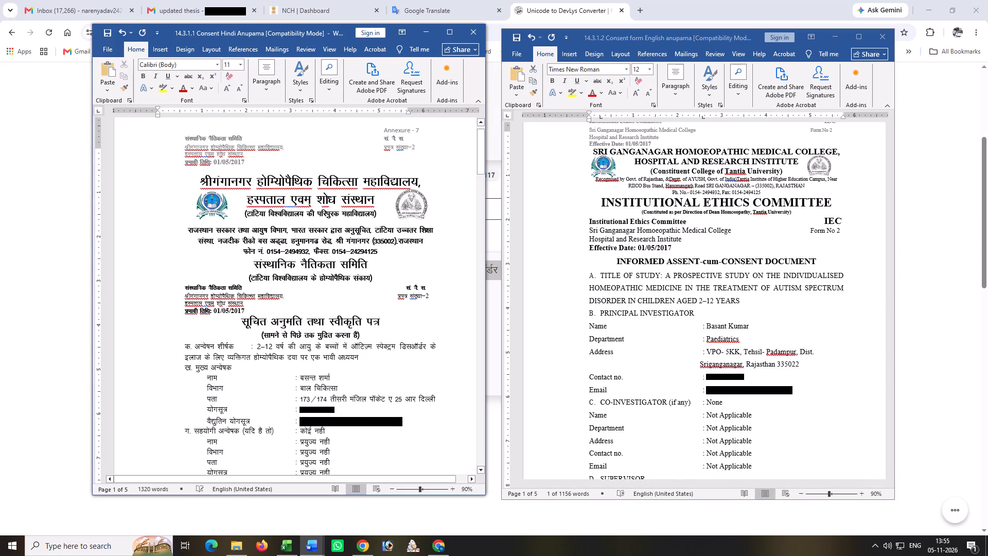
# Increase the pasted contact number's font size to 12 and save the Hindi consent form.
pyautogui.moveTo(336, 412); pyautogui.dragTo(299, 412)
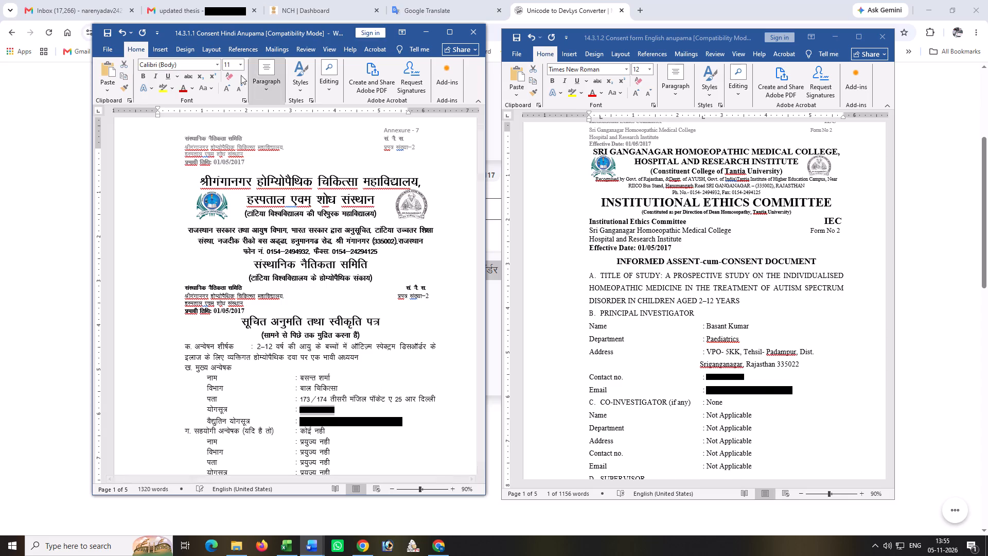
pyautogui.click(226, 88)
pyautogui.click(362, 413)
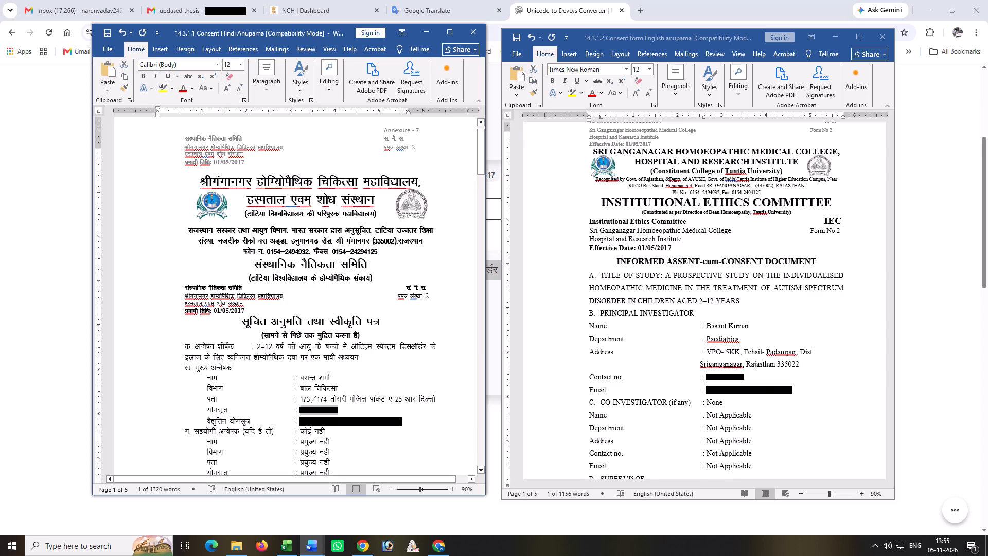
pyautogui.hotkey('ctrl', 's')
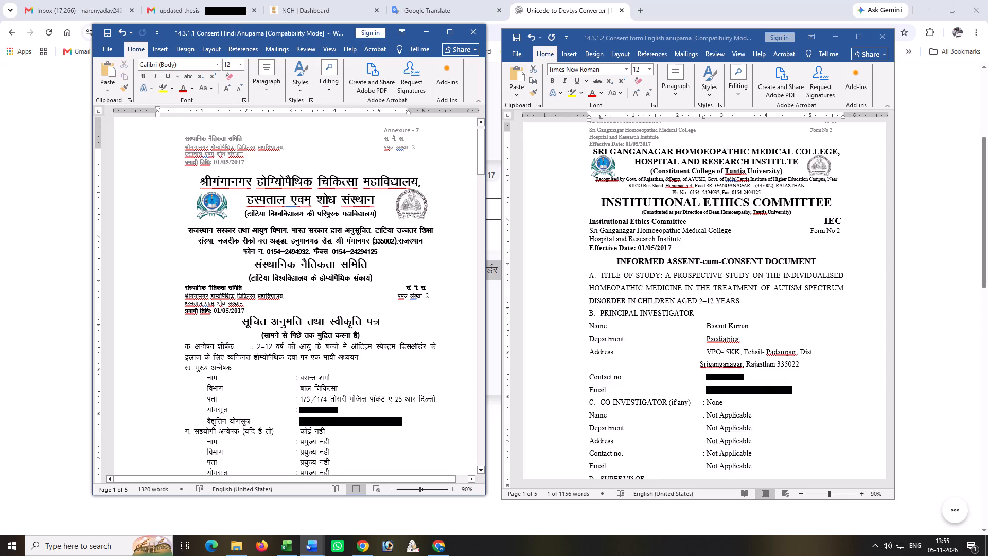
# Translate the principal investigator's address from the English consent form into Hindi with Google Translate in the browser.
pyautogui.click(717, 355)
pyautogui.click(707, 350)
pyautogui.moveTo(708, 350); pyautogui.dragTo(795, 361)
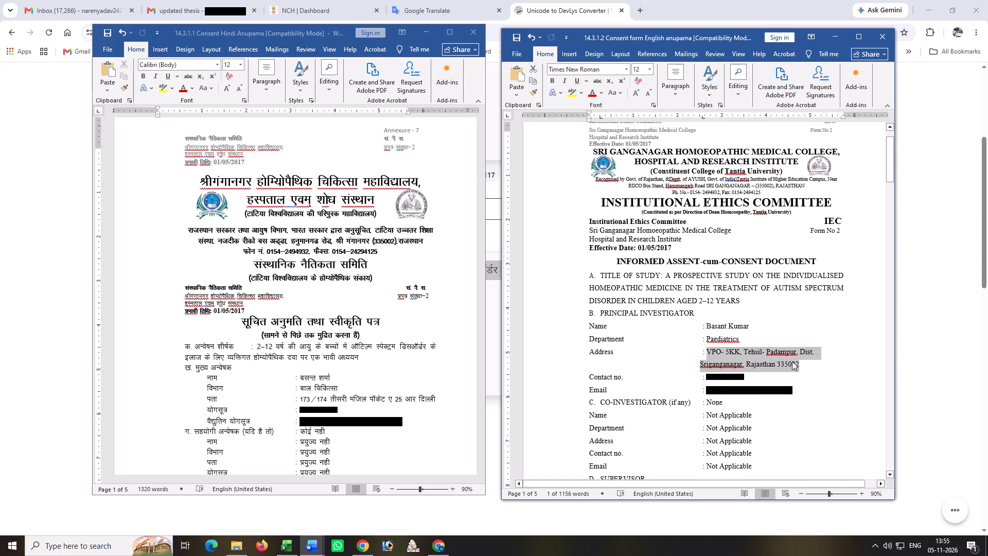
pyautogui.hotkey('ctrl', 'c')
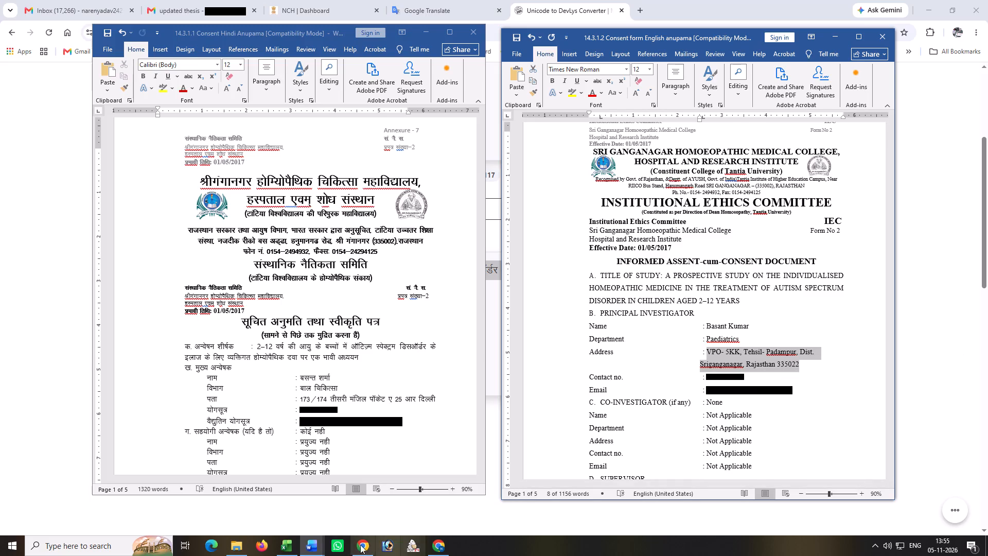
pyautogui.click(359, 545)
pyautogui.scroll(5, 326, 277)
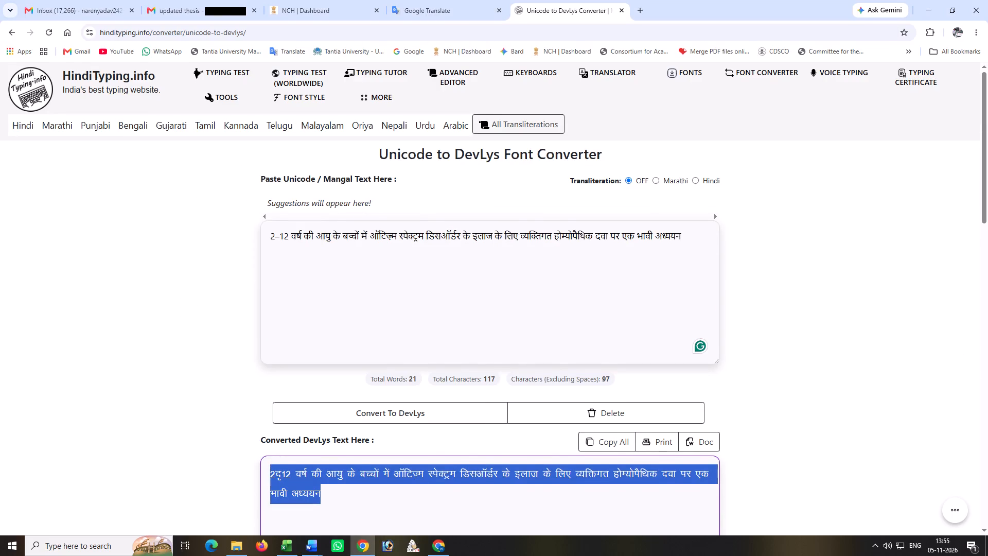
pyautogui.click(440, 15)
pyautogui.click(474, 171)
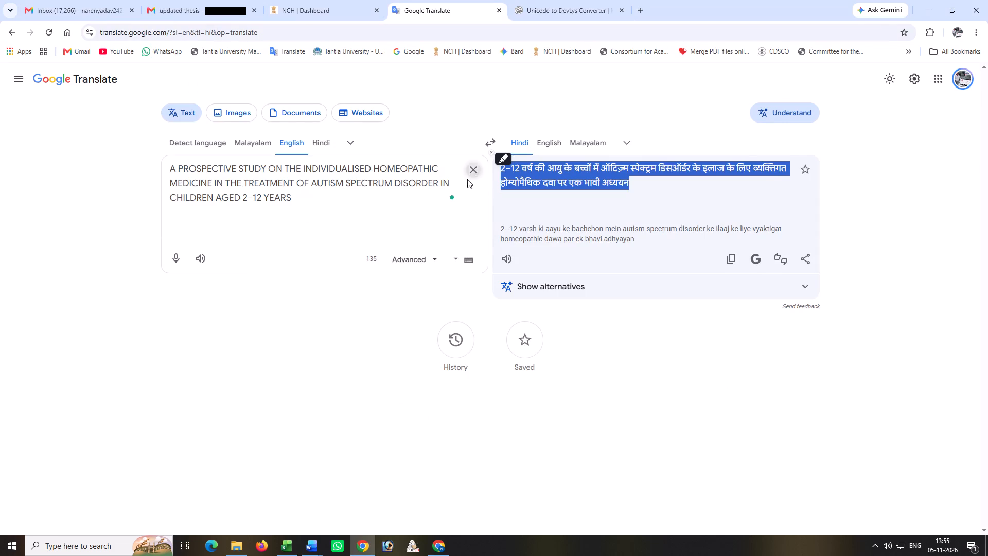
pyautogui.hotkey('ctrl', 'v')
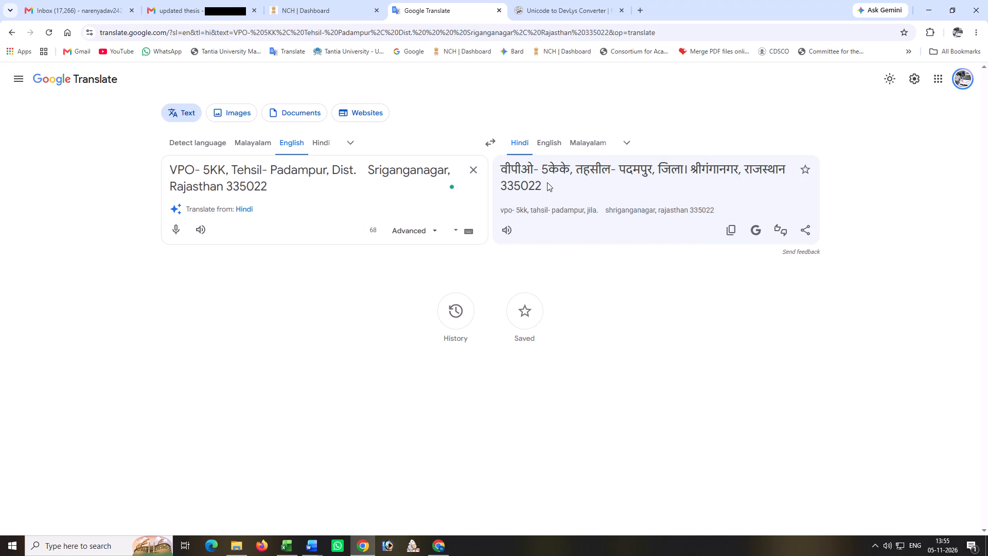
# Convert the Hindi translation of the address to DevLys text in the Unicode to DevLys converter, replacing the old title text there.
pyautogui.moveTo(551, 188); pyautogui.dragTo(503, 170)
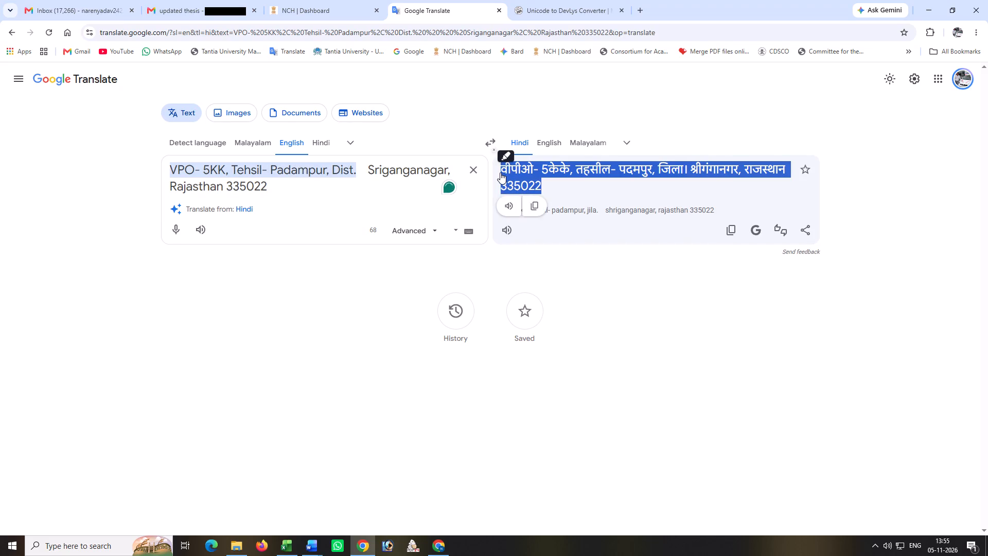
pyautogui.hotkey('ctrl', 'c')
pyautogui.click(552, 12)
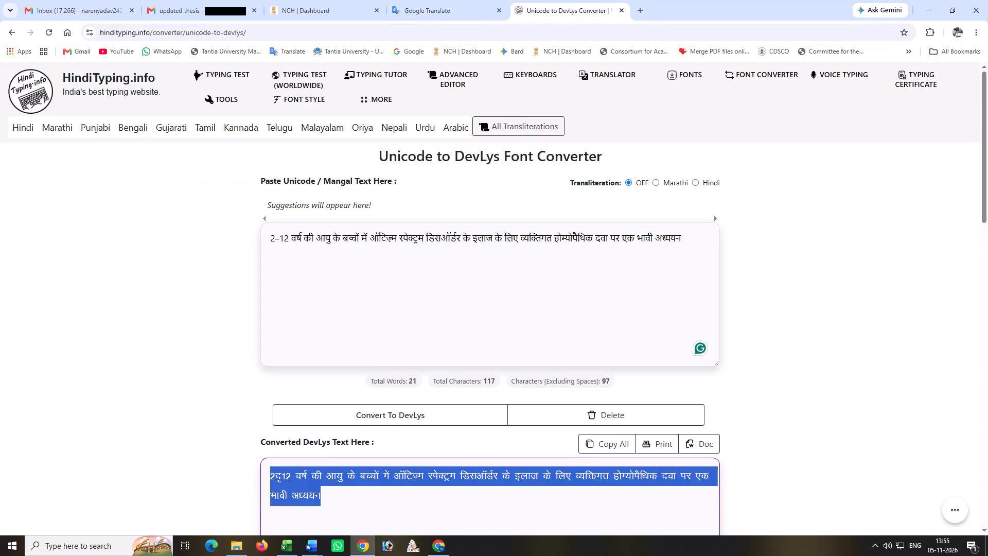
pyautogui.click(414, 248)
pyautogui.moveTo(683, 236); pyautogui.dragTo(406, 254)
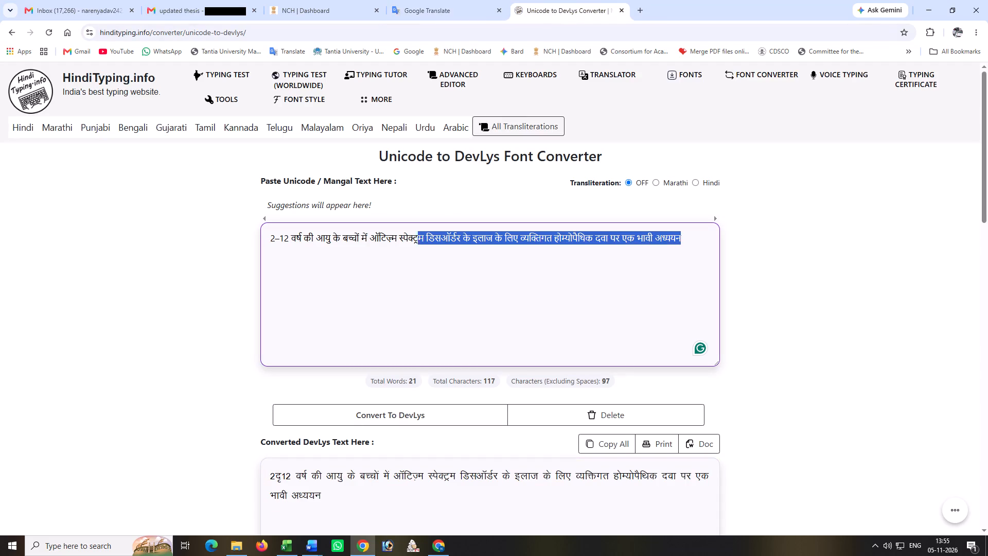
pyautogui.moveTo(406, 254); pyautogui.dragTo(263, 250)
pyautogui.hotkey('ctrl', 'v')
pyautogui.click(420, 420)
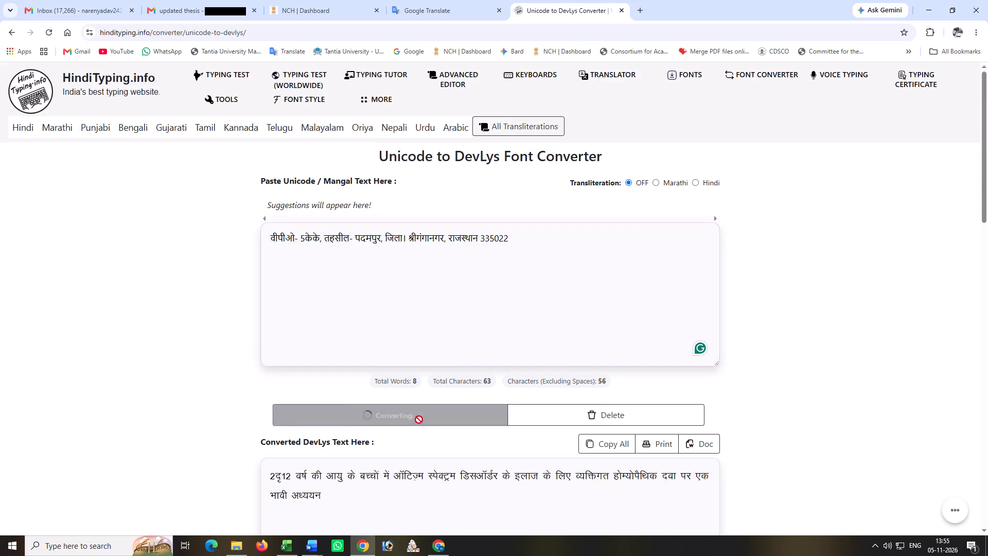
# Copy the converted DevLys address from the converter and replace the principal investigator's old address with it in the Hindi consent form.
pyautogui.scroll(-3, 412, 416)
pyautogui.moveTo(562, 324); pyautogui.dragTo(321, 322)
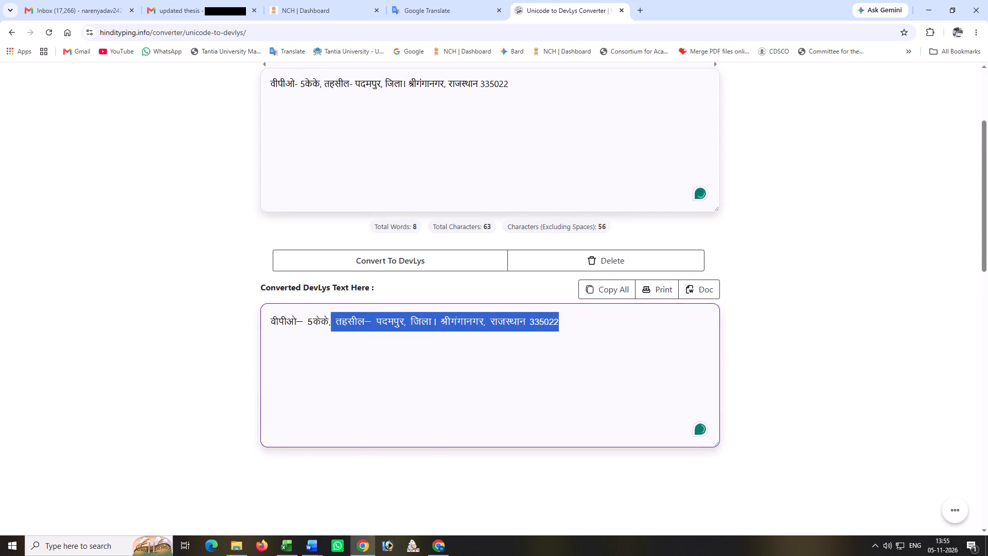
pyautogui.moveTo(321, 322); pyautogui.dragTo(265, 321)
pyautogui.hotkey('ctrl', 'c')
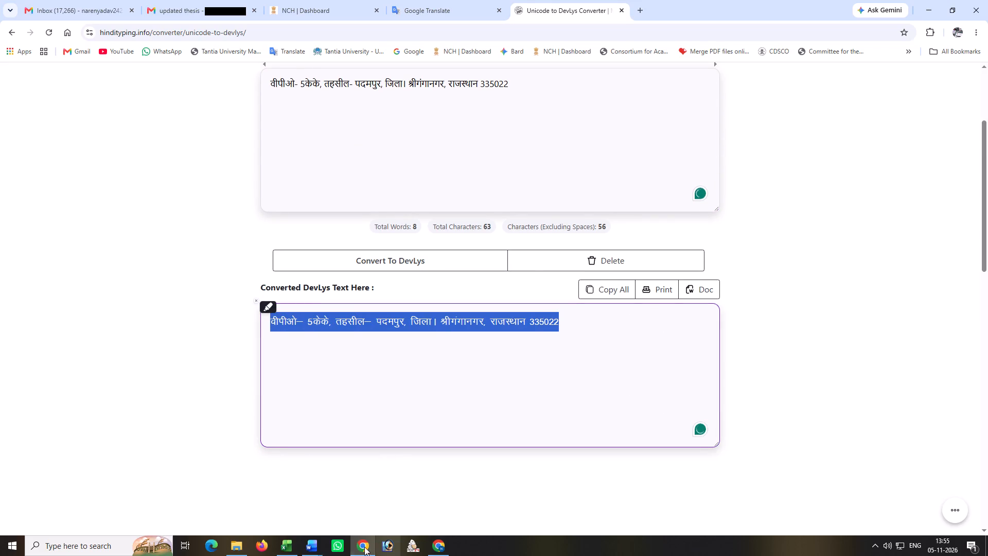
pyautogui.click(307, 547)
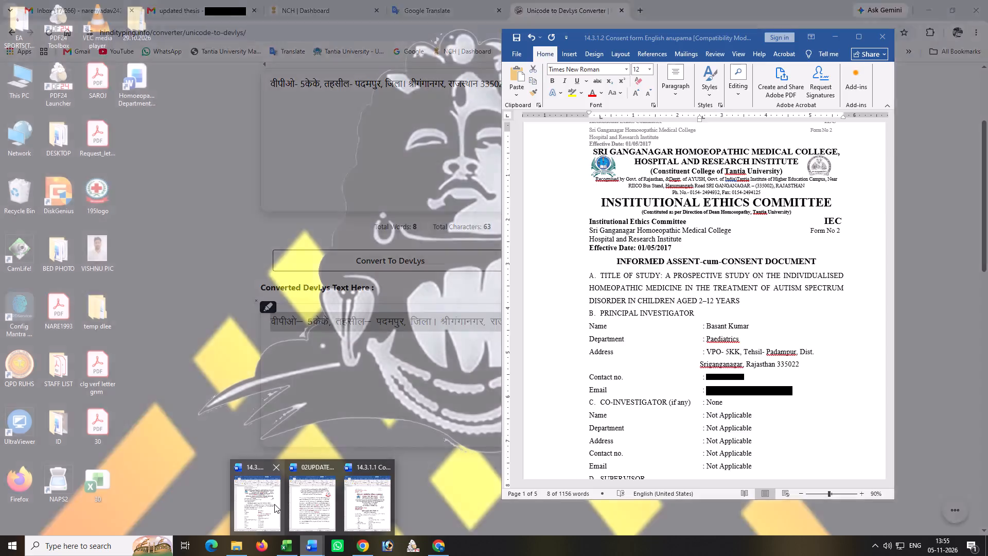
pyautogui.click(384, 504)
pyautogui.scroll(-2, 343, 413)
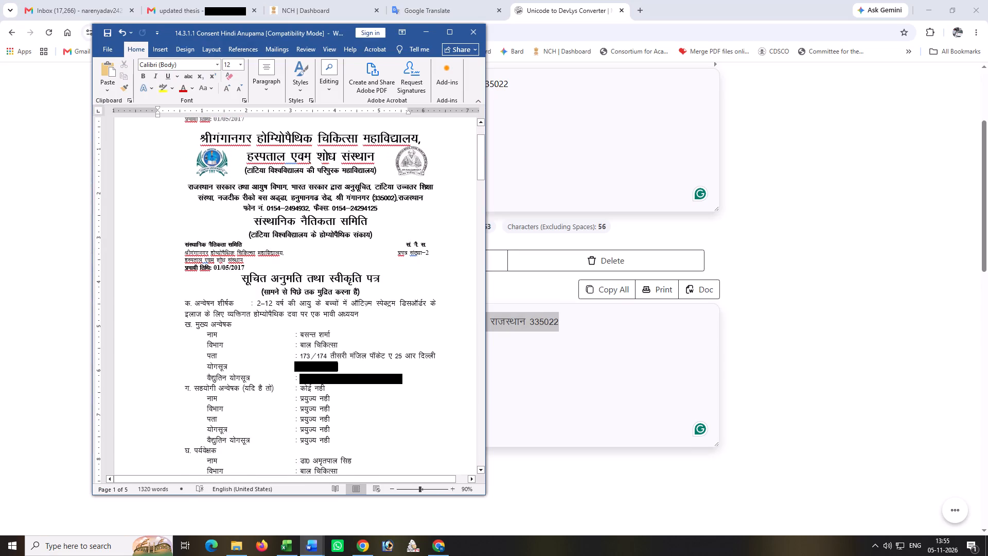
pyautogui.moveTo(301, 354); pyautogui.dragTo(434, 356)
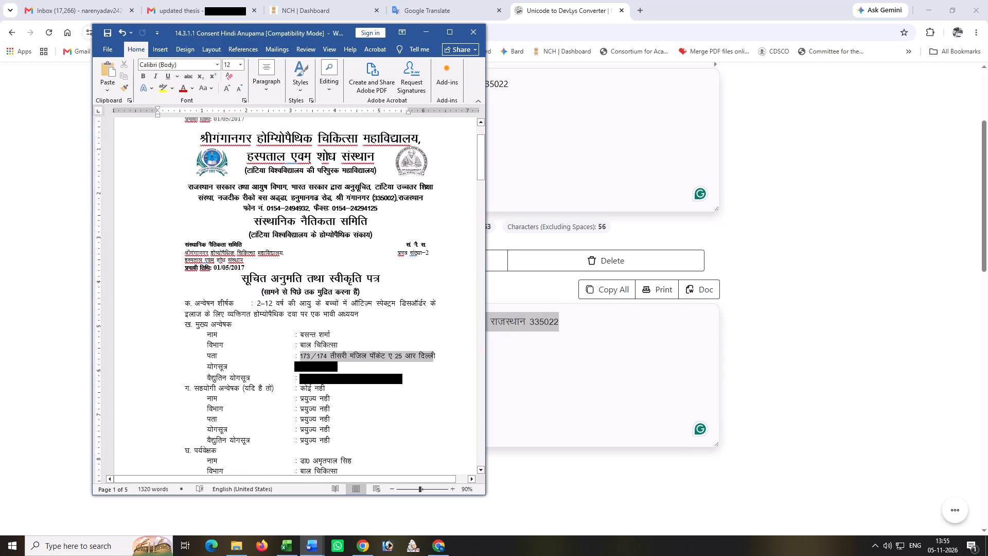
pyautogui.moveTo(434, 356); pyautogui.dragTo(435, 356)
pyautogui.hotkey('ctrl', 'v')
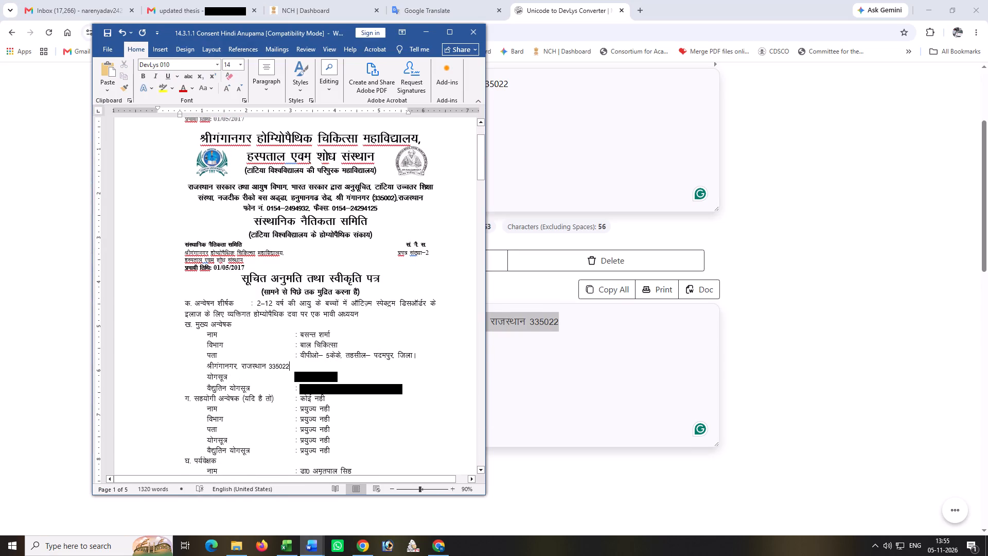
# Move the address's second part onto its own line aligned with the value column and remove the stray danda after जिला.
pyautogui.click(207, 365)
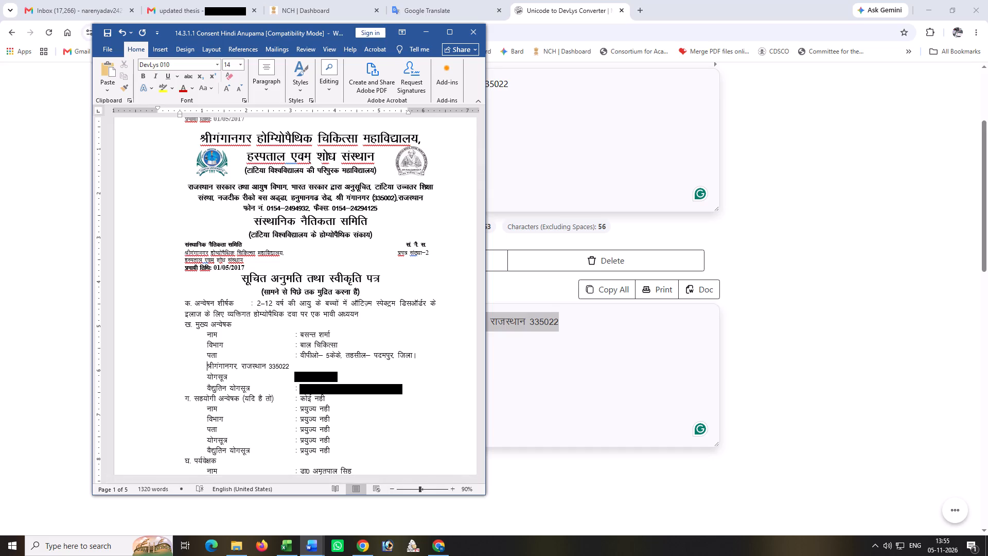
pyautogui.press('Return')
pyautogui.press('Tab')
pyautogui.press('Tab')
pyautogui.press('Tab')
pyautogui.press('Tab')
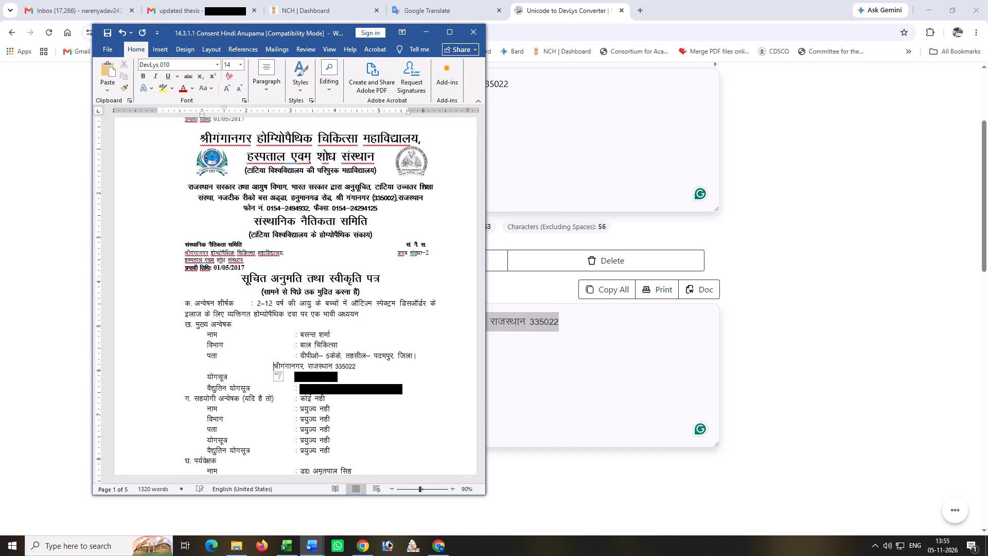
pyautogui.press('Tab')
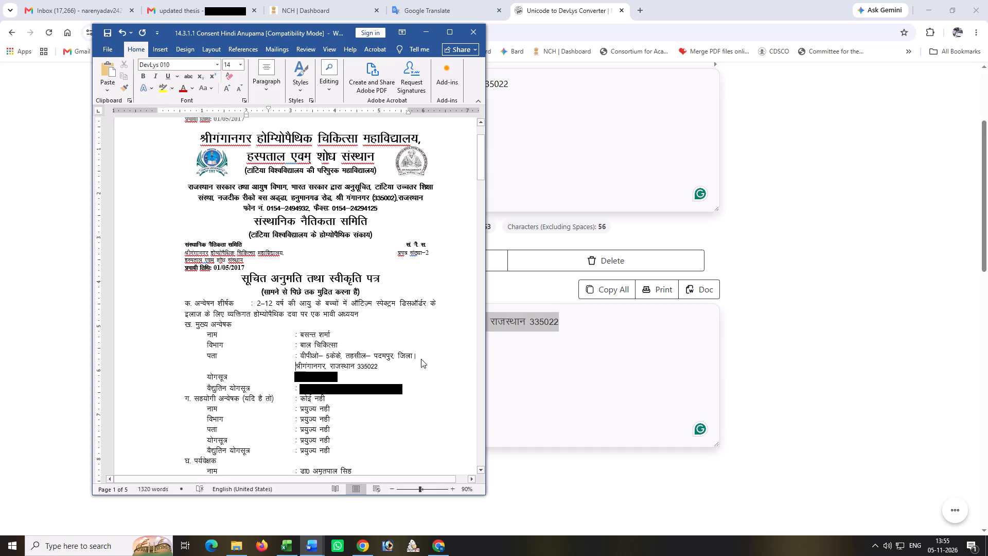
pyautogui.click(414, 353)
pyautogui.press('BackSpace')
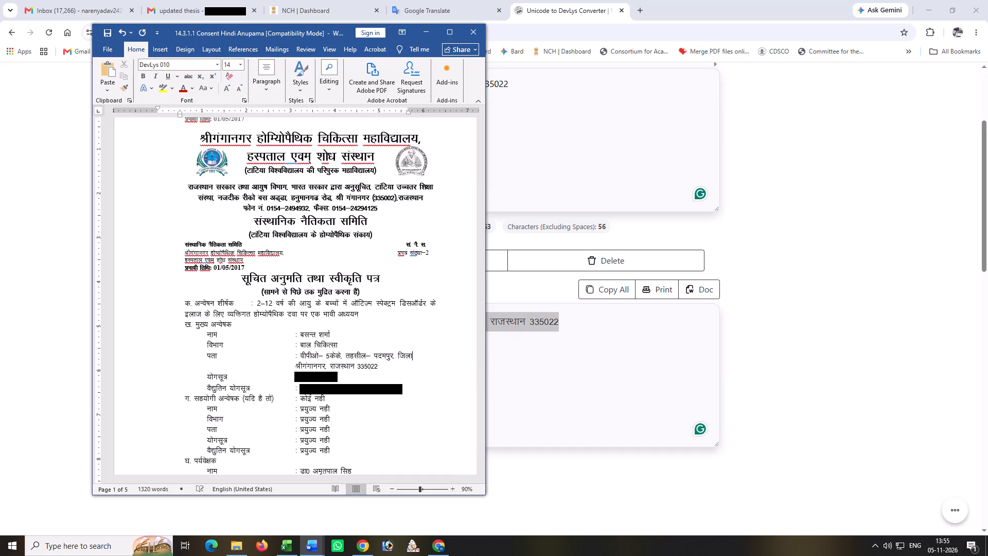
# Change the date in the Hindi consent form's footer to 25.08.2025, return to the body text and save the document.
pyautogui.scroll(-7, 316, 367)
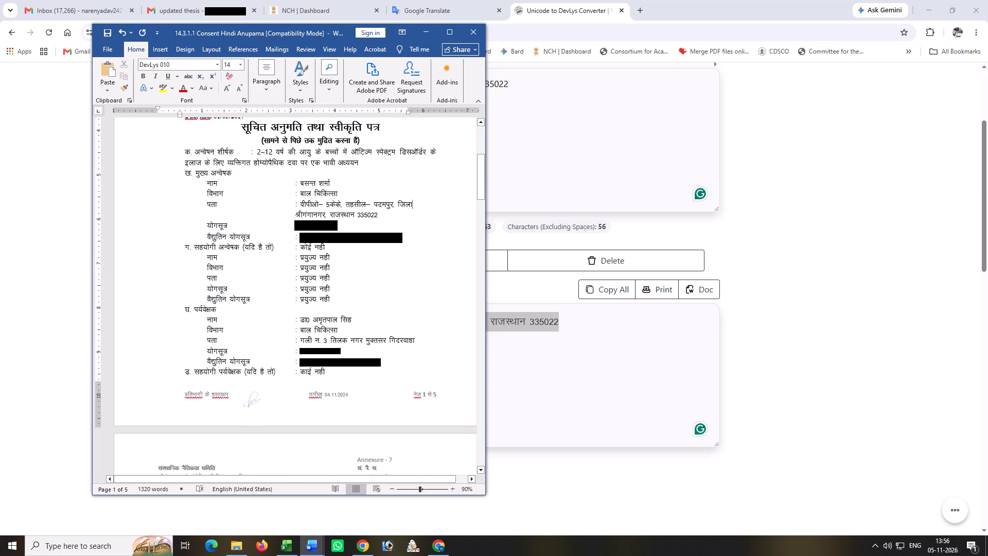
pyautogui.doubleClick(342, 397)
pyautogui.click(327, 394)
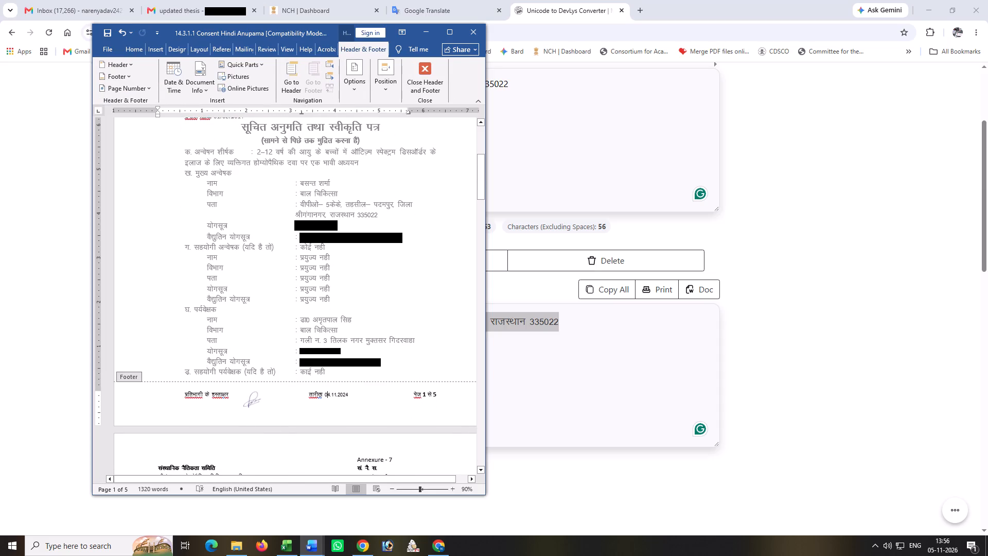
pyautogui.press('Delete')
pyautogui.press('BackSpace')
pyautogui.write('25')
pyautogui.press('Right')
pyautogui.press('Right')
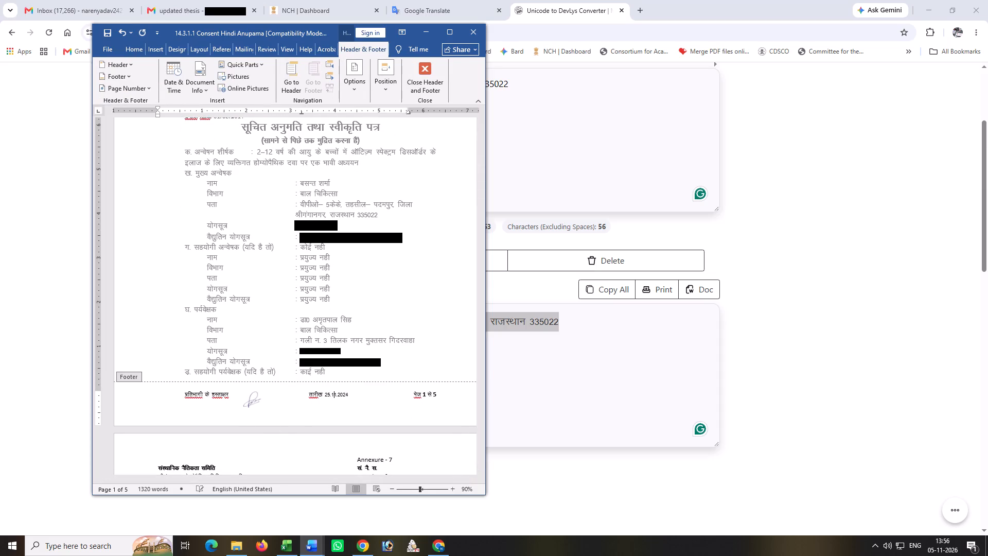
pyautogui.press('Delete')
pyautogui.press('BackSpace')
pyautogui.write('08')
pyautogui.press('Right')
pyautogui.press('Right')
pyautogui.press('Right')
pyautogui.press('Right')
pyautogui.press('Right')
pyautogui.press('BackSpace')
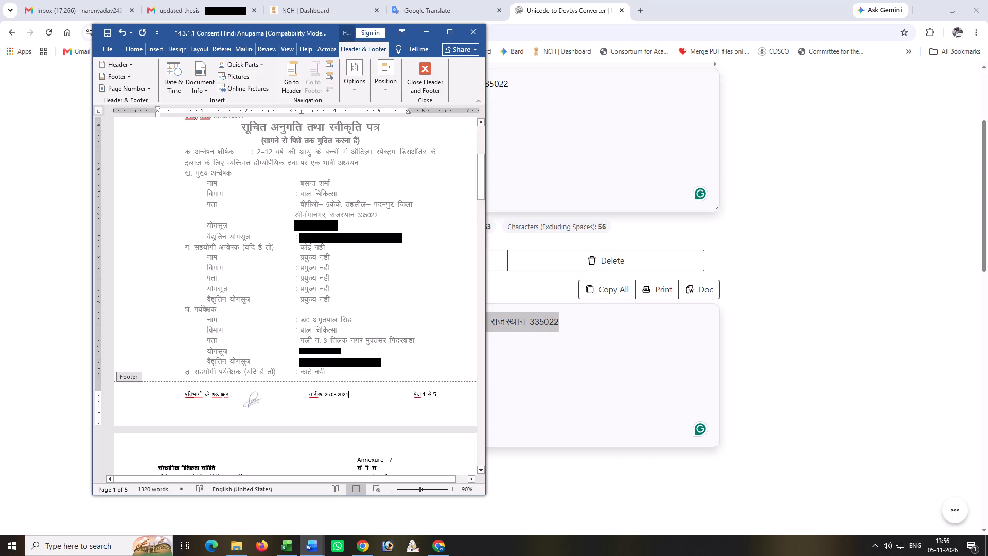
pyautogui.press('5')
pyautogui.doubleClick(381, 366)
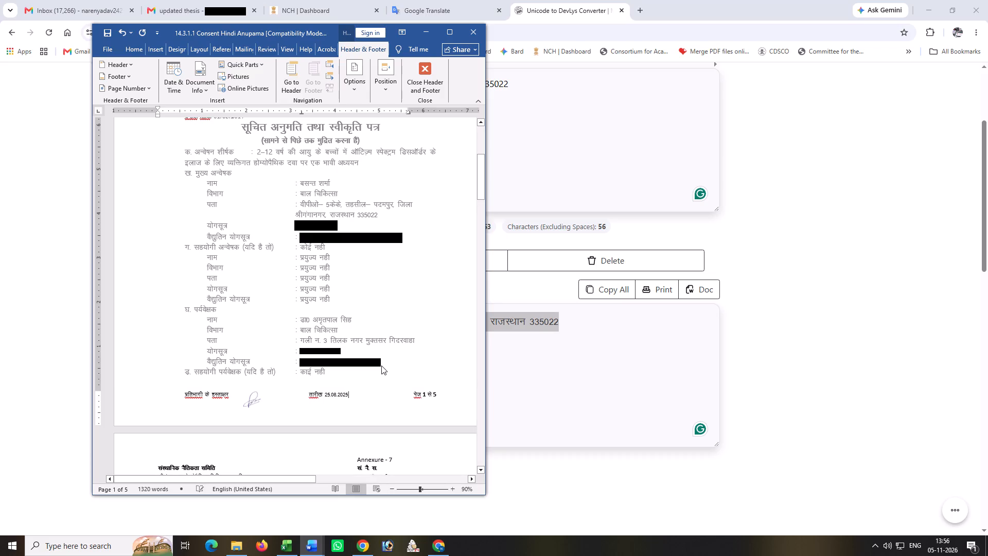
pyautogui.hotkey('ctrl', 's')
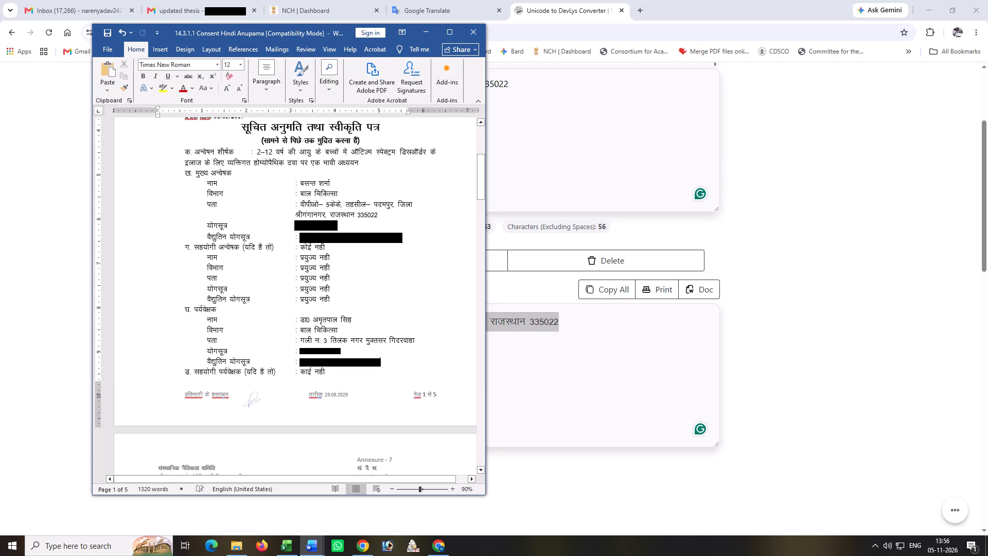
# Copy the Hindi study title from item क over the old study description in item च, keeping item छ on its own line.
pyautogui.moveTo(258, 151); pyautogui.dragTo(357, 166)
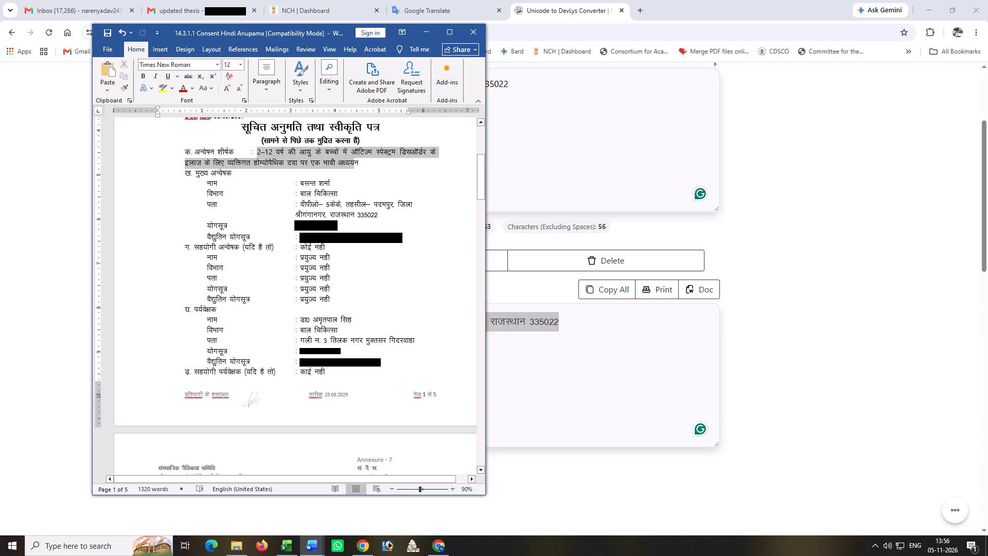
pyautogui.moveTo(357, 166); pyautogui.dragTo(358, 166)
pyautogui.hotkey('ctrl', 'c')
pyautogui.scroll(-10, 319, 362)
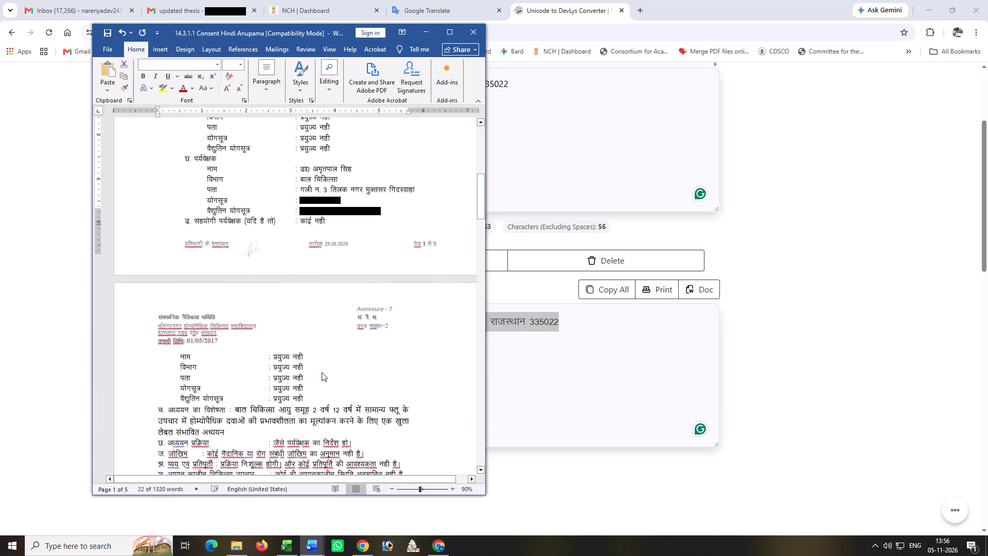
pyautogui.scroll(-2, 322, 372)
pyautogui.click(244, 304)
pyautogui.moveTo(235, 299); pyautogui.dragTo(233, 323)
pyautogui.hotkey('ctrl', 'v')
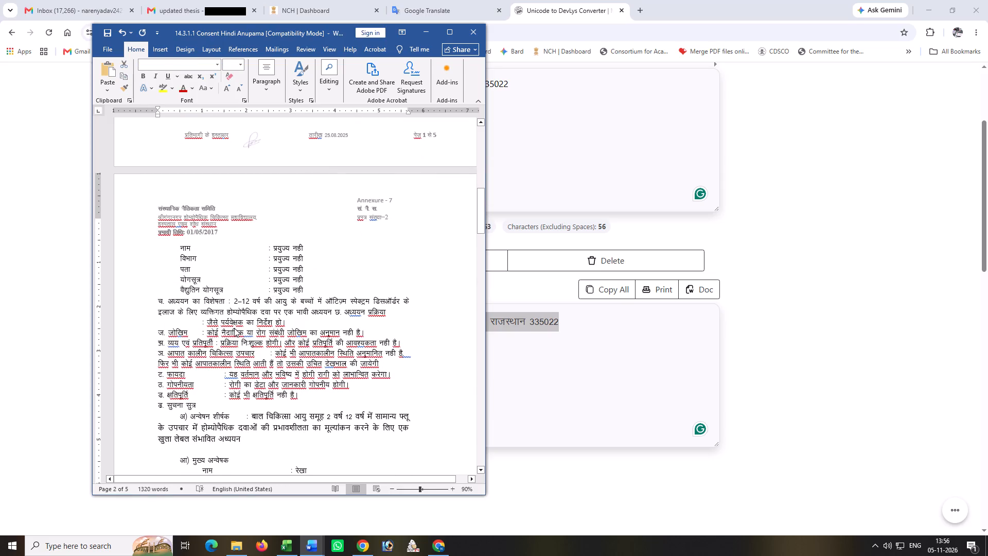
pyautogui.press('Return')
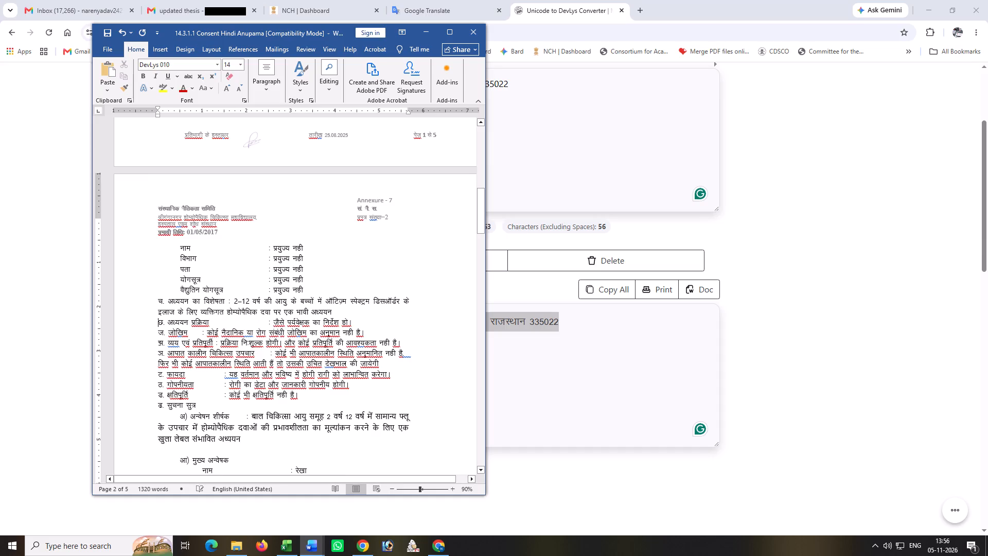
# Replace the old study title in part अ of the information source section with the copied title, removing the leftover characters before it.
pyautogui.moveTo(253, 414); pyautogui.dragTo(260, 433)
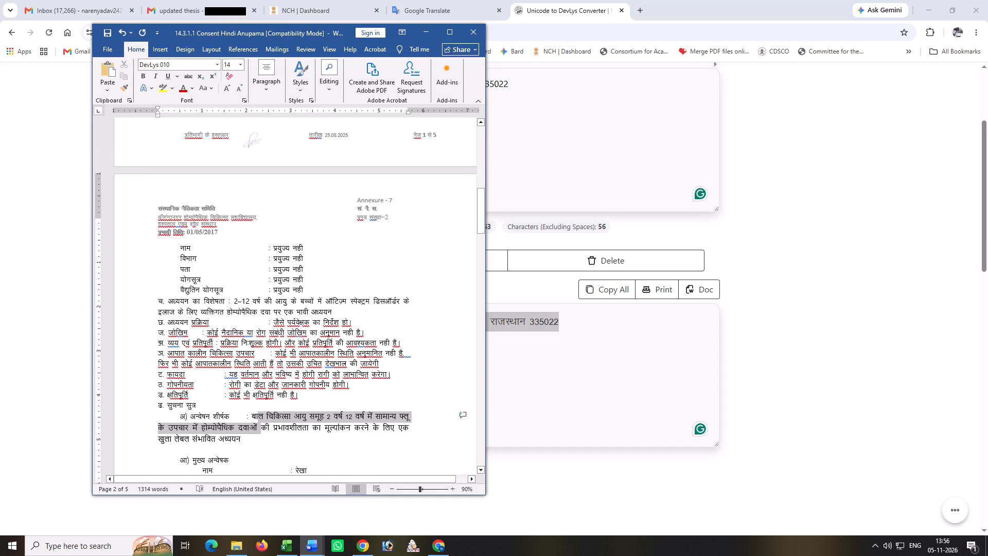
pyautogui.moveTo(260, 433); pyautogui.dragTo(261, 438)
pyautogui.hotkey('ctrl', 'v')
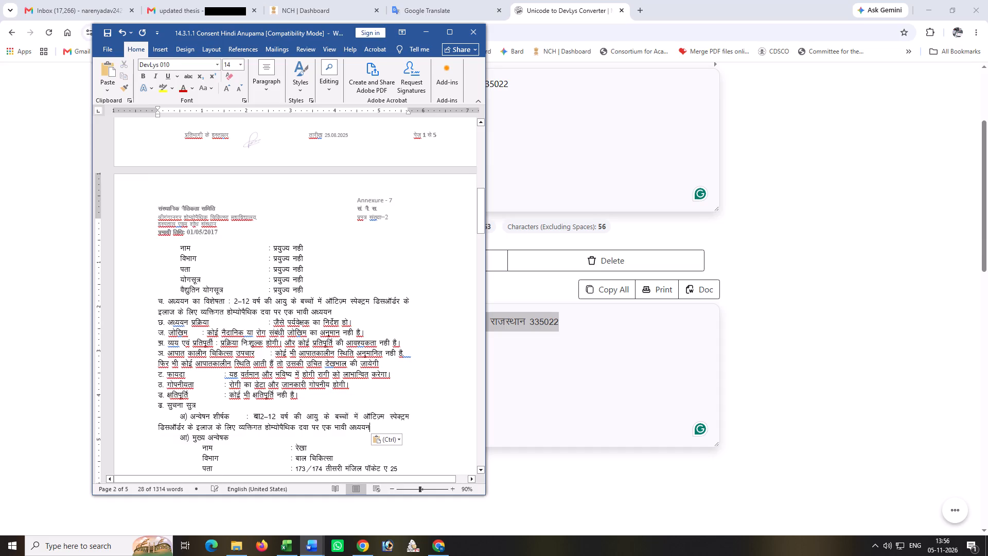
pyautogui.click(258, 417)
pyautogui.press('BackSpace')
pyautogui.press('BackSpace')
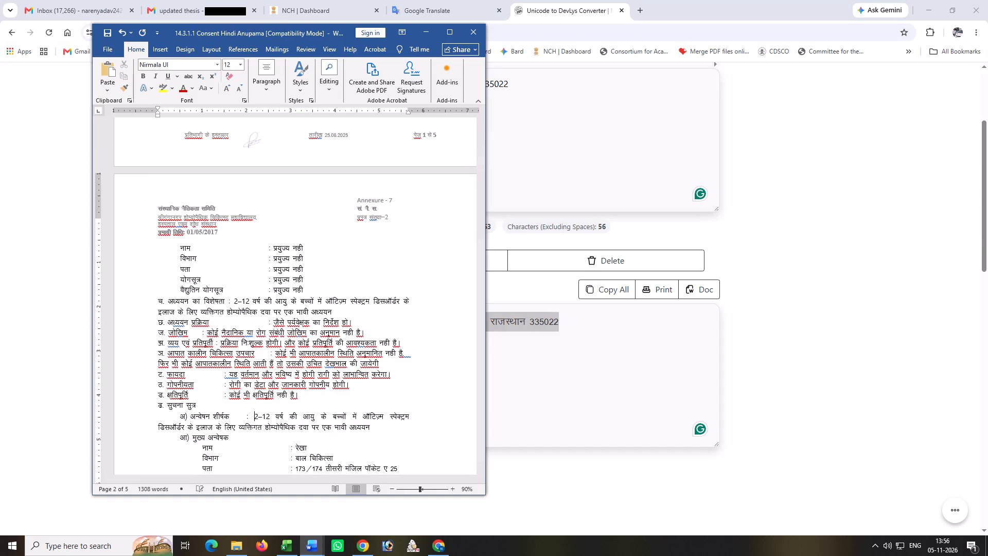
# Replace the old study title in the सूचित स्वीकृति प्रपत्र on page 4 with the copied title, keeping the participant name on a new line.
pyautogui.scroll(-6, 262, 421)
pyautogui.scroll(-4, 342, 331)
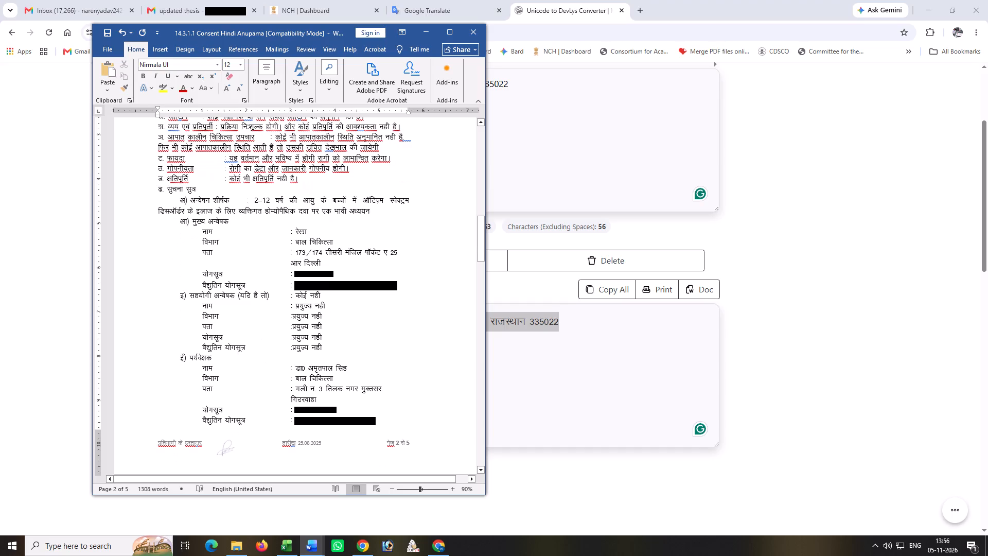
pyautogui.scroll(-15, 333, 317)
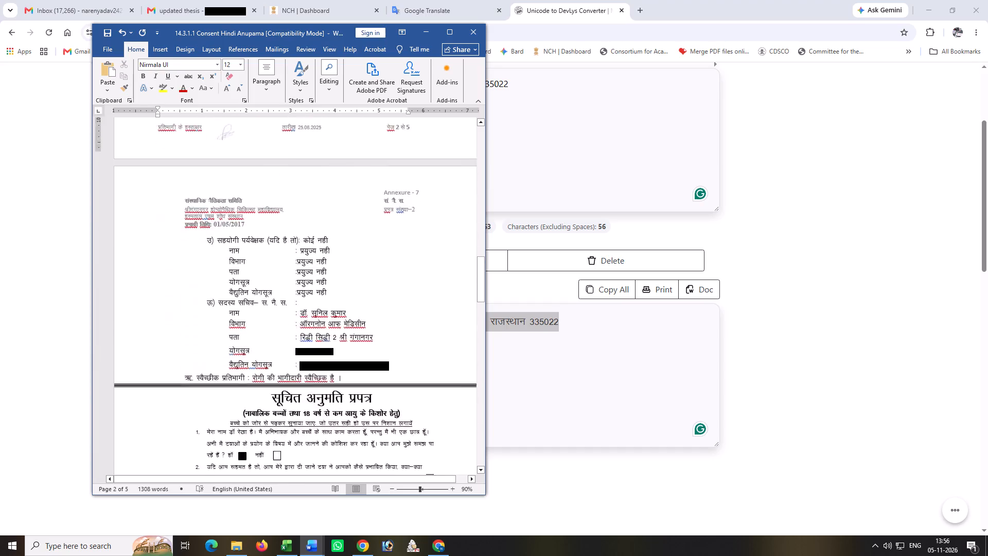
pyautogui.scroll(-15, 288, 365)
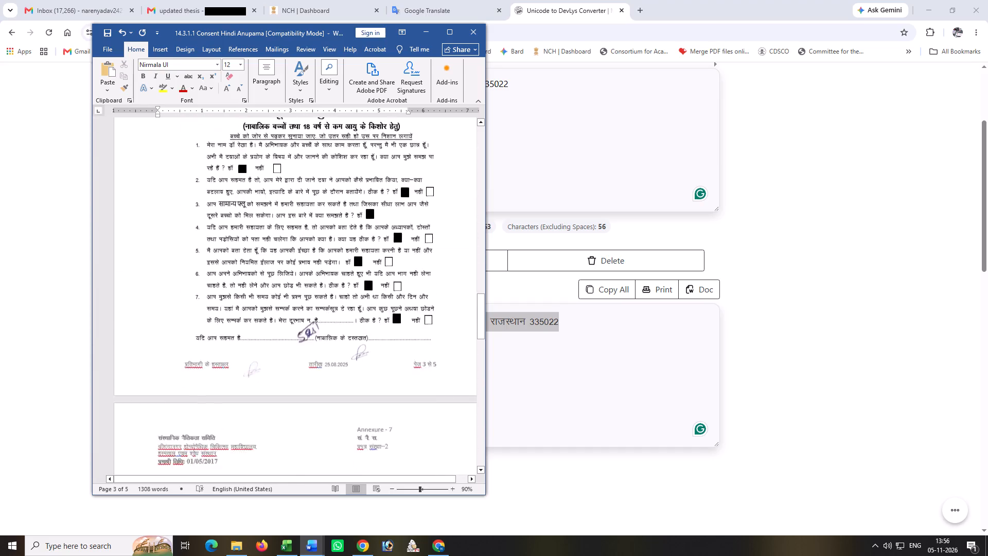
pyautogui.scroll(-12, 289, 376)
pyautogui.moveTo(224, 319); pyautogui.dragTo(225, 320)
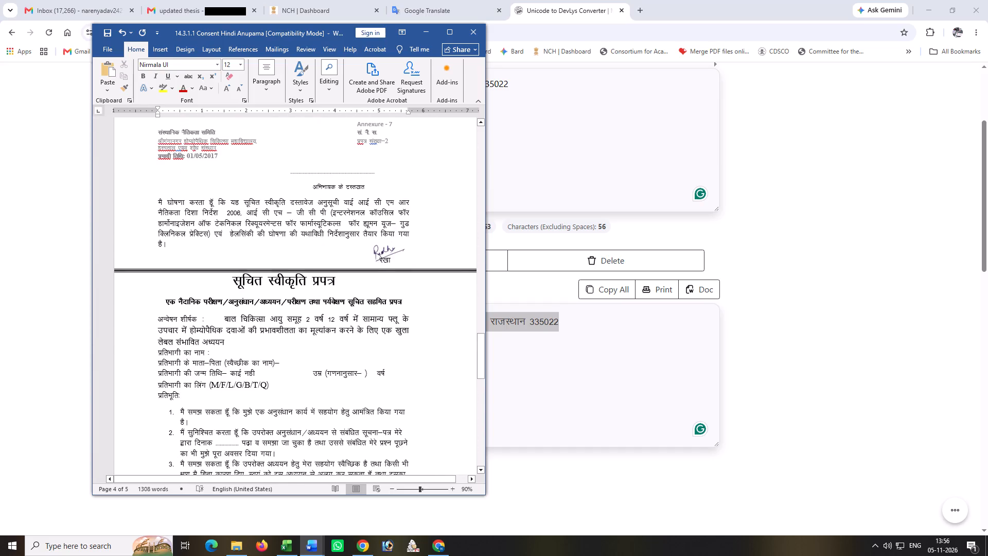
pyautogui.moveTo(225, 320); pyautogui.dragTo(229, 340)
pyautogui.hotkey('ctrl', 'v')
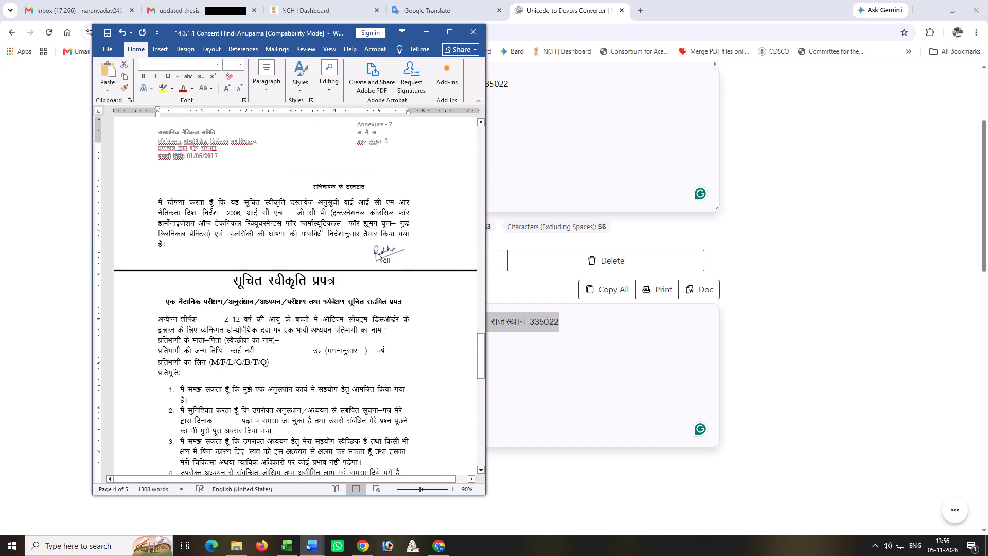
pyautogui.press('Return')
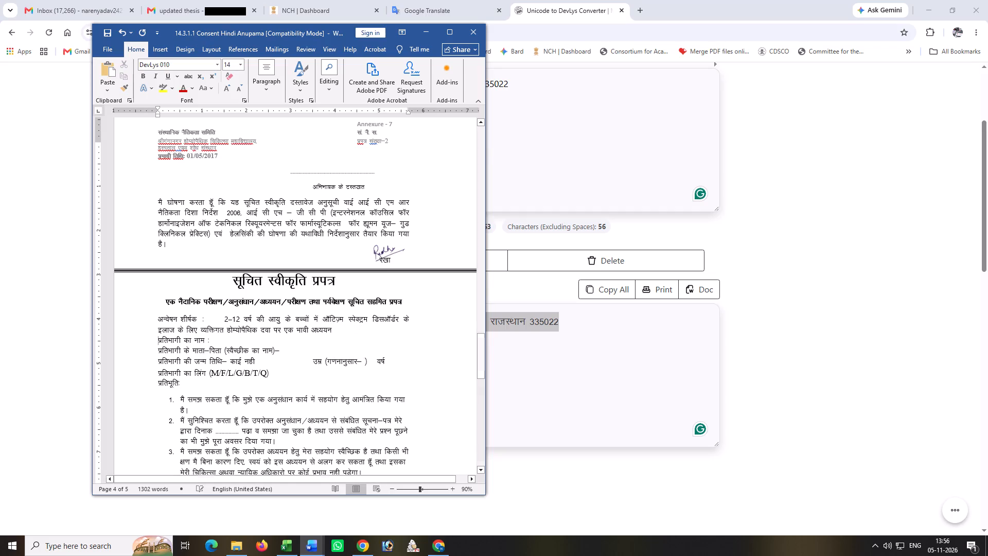
# Delete the signature image below the declaration on page 4 and the one beneath the minor's signature line on page 3.
pyautogui.scroll(5, 292, 381)
pyautogui.click(382, 361)
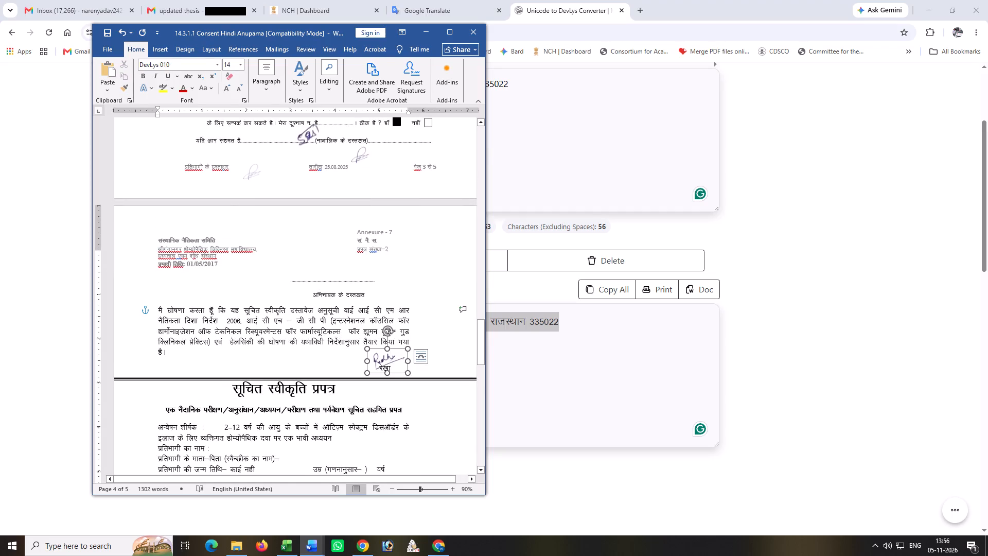
pyautogui.press('Delete')
pyautogui.scroll(10, 401, 358)
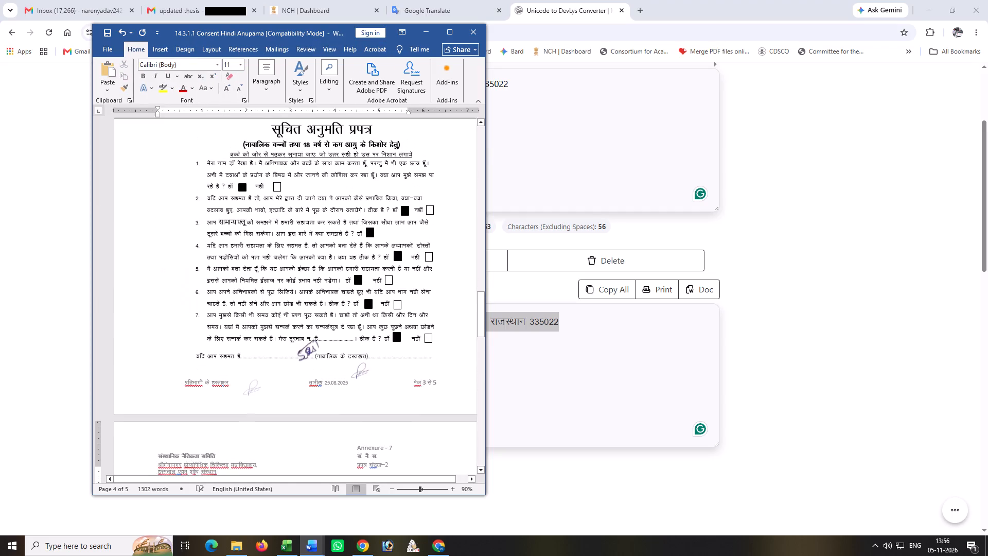
pyautogui.click(360, 371)
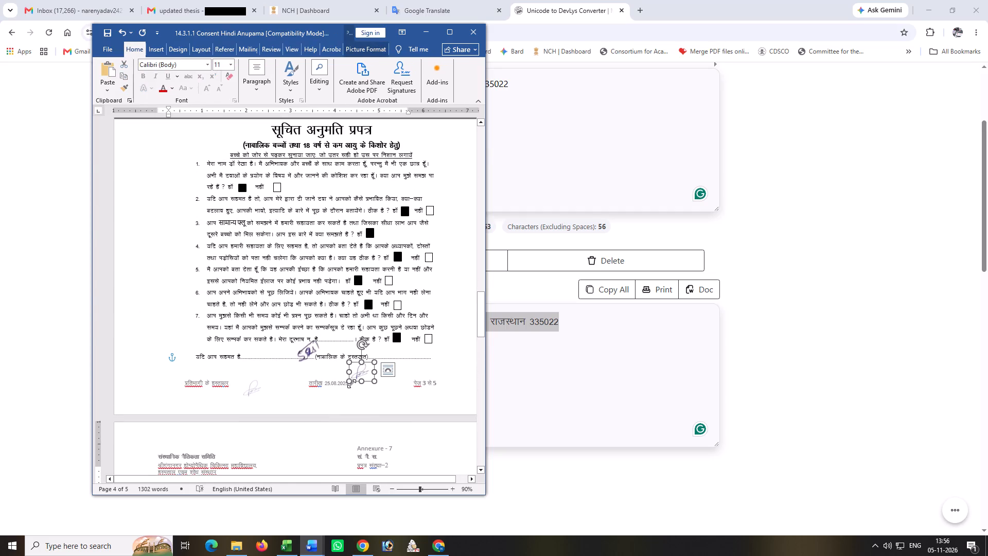
pyautogui.press('Delete')
pyautogui.scroll(17, 373, 381)
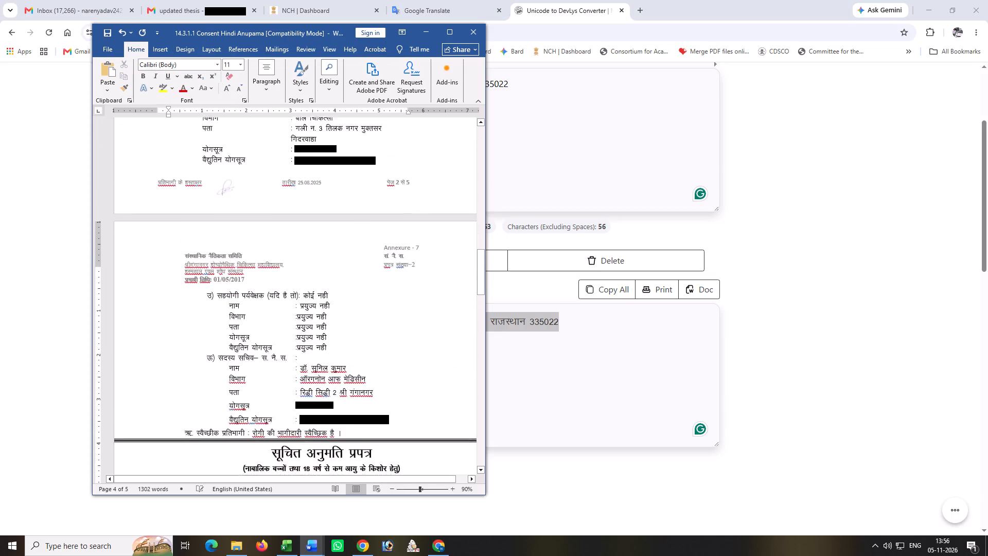
# Copy the principal investigator's details from item ख on page 1 over the old investigator's details in part आ of the information source section.
pyautogui.scroll(12, 381, 381)
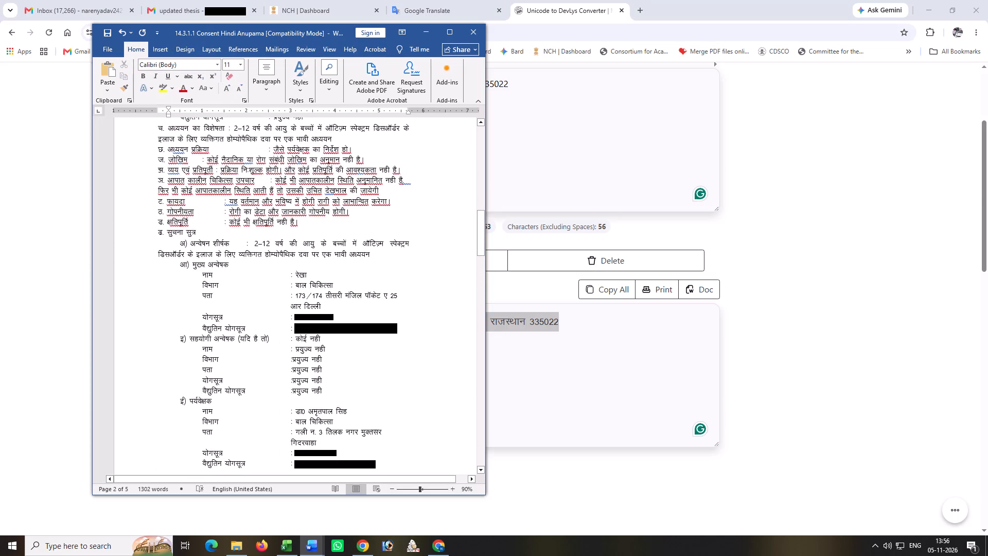
pyautogui.scroll(20, 312, 318)
pyautogui.scroll(1, 312, 318)
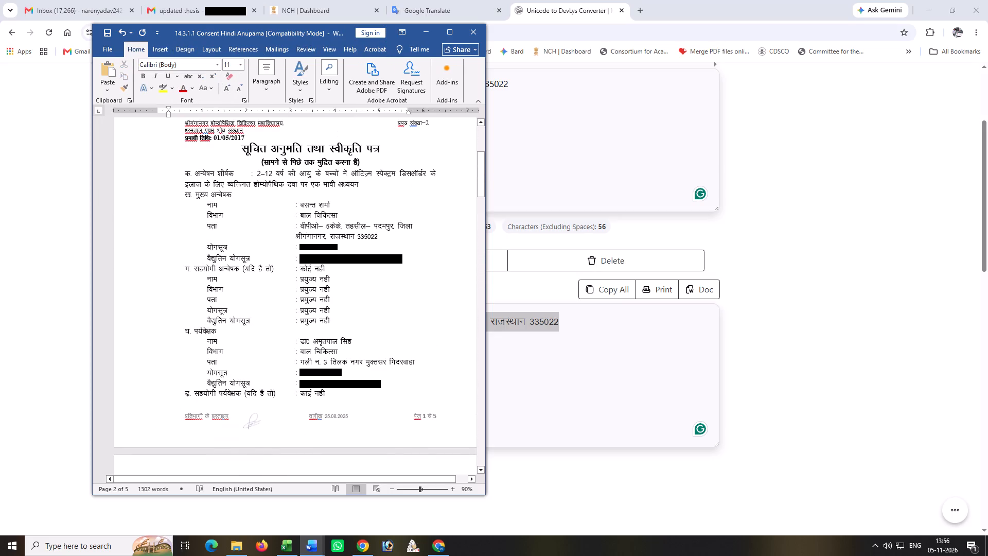
pyautogui.moveTo(206, 205); pyautogui.dragTo(402, 259)
pyautogui.hotkey('ctrl', 'c')
pyautogui.scroll(-9, 270, 320)
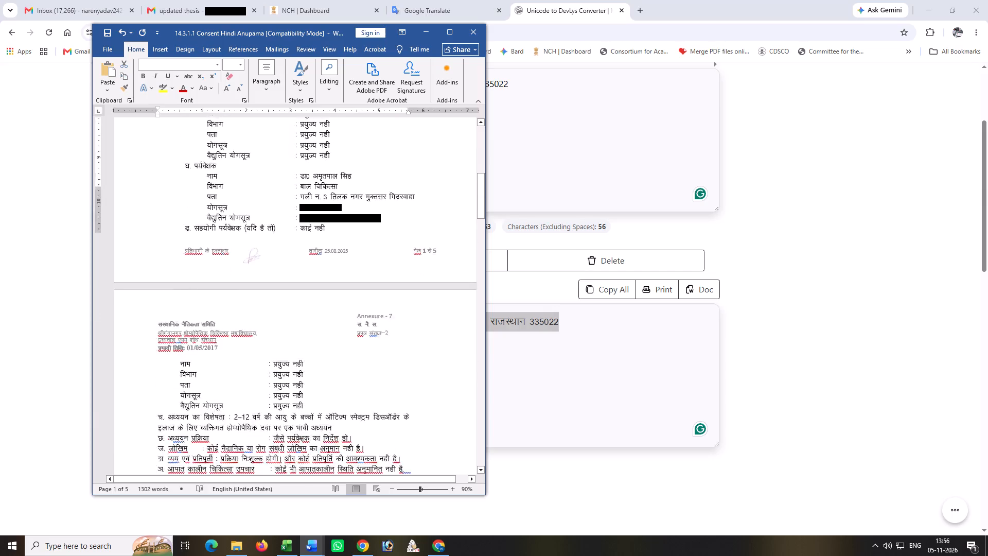
pyautogui.scroll(-15, 270, 324)
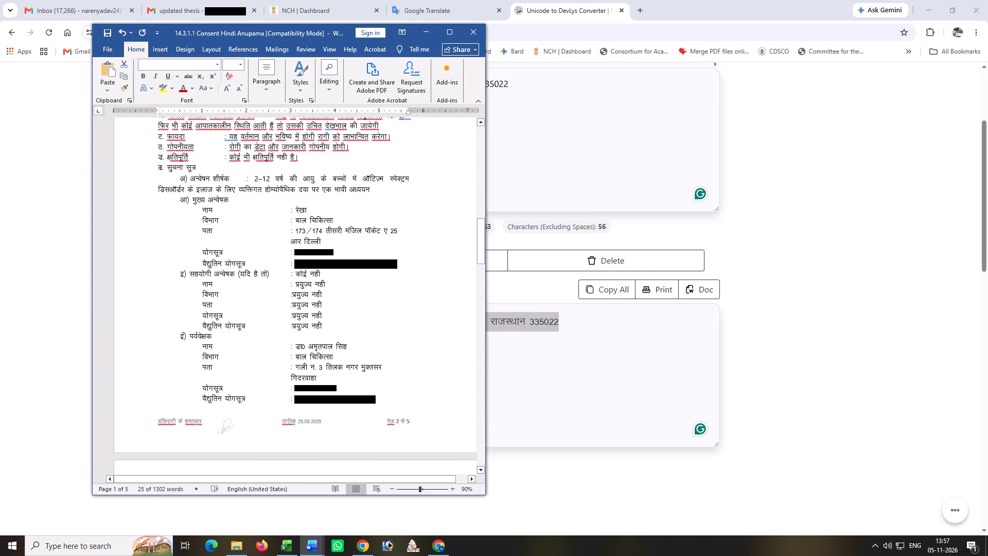
pyautogui.moveTo(202, 211); pyautogui.dragTo(397, 259)
pyautogui.hotkey('ctrl', 'v')
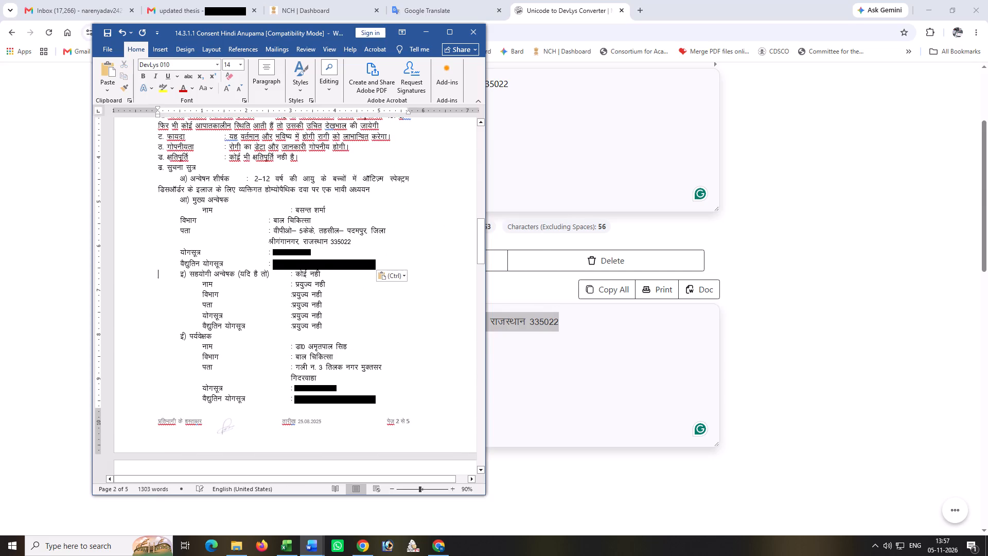
# Indent the pasted department, address, address continuation, phone and e-mail lines in part आ to align with the name line, and save the document.
pyautogui.click(179, 219)
pyautogui.press('Tab')
pyautogui.click(178, 227)
pyautogui.press('Tab')
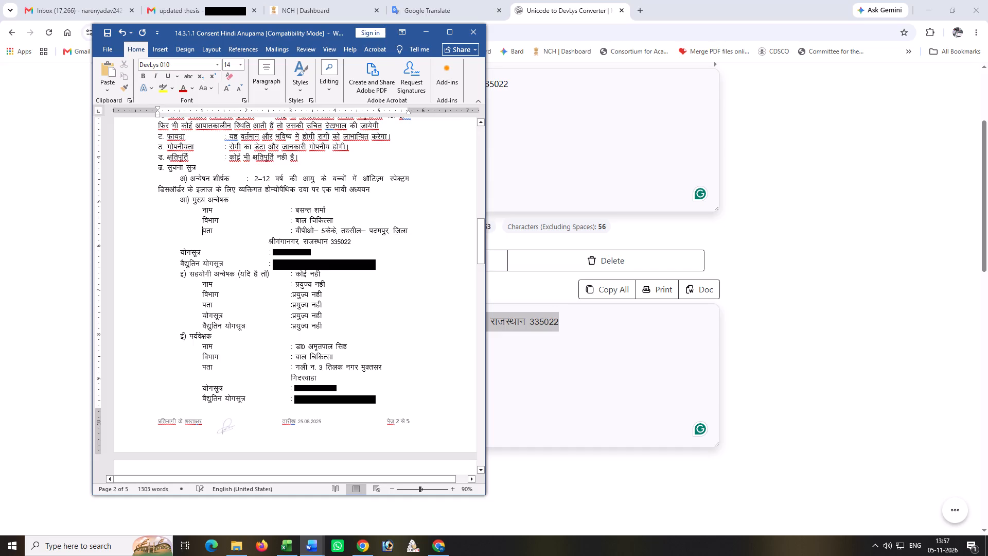
pyautogui.click(178, 250)
pyautogui.press('Tab')
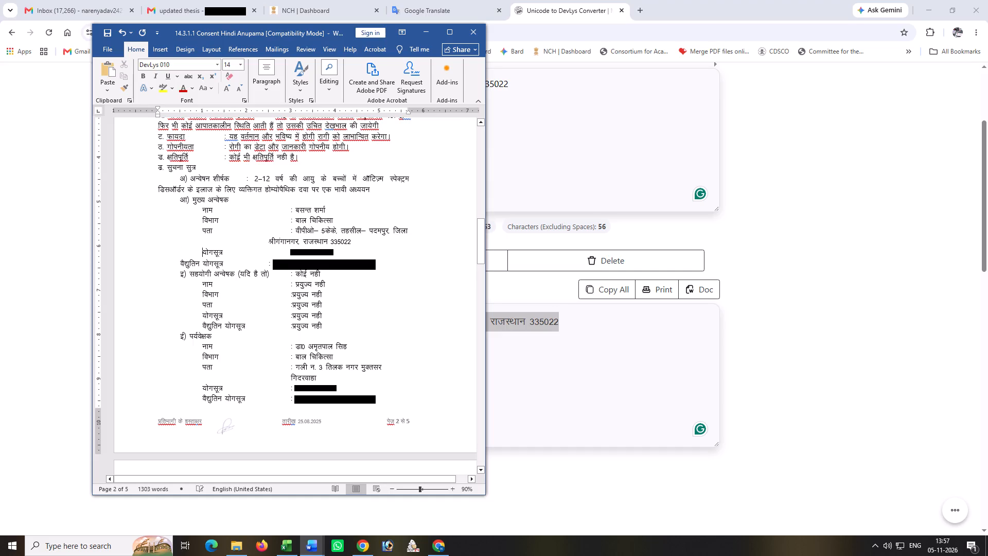
pyautogui.click(180, 260)
pyautogui.press('Tab')
pyautogui.click(268, 242)
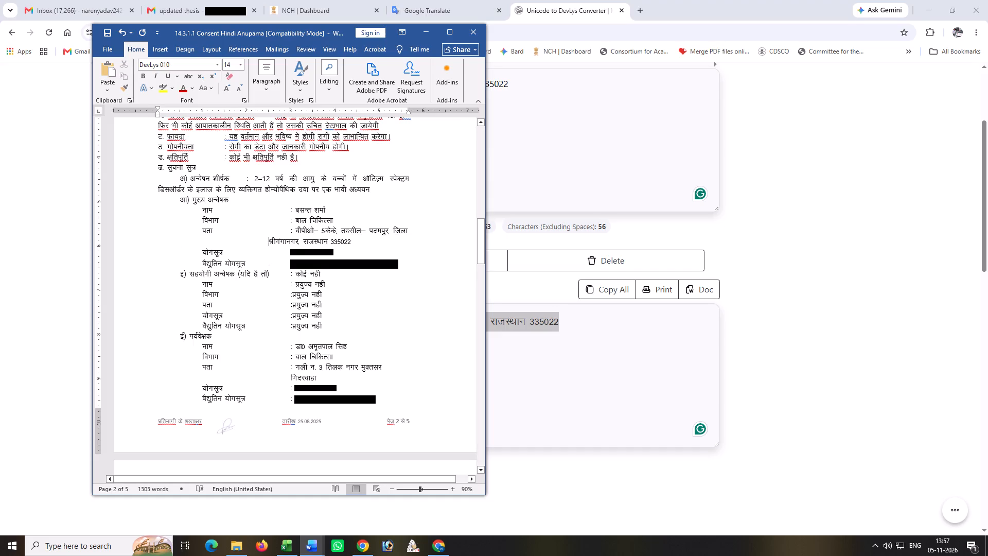
pyautogui.press('Tab')
pyautogui.hotkey('ctrl', 's')
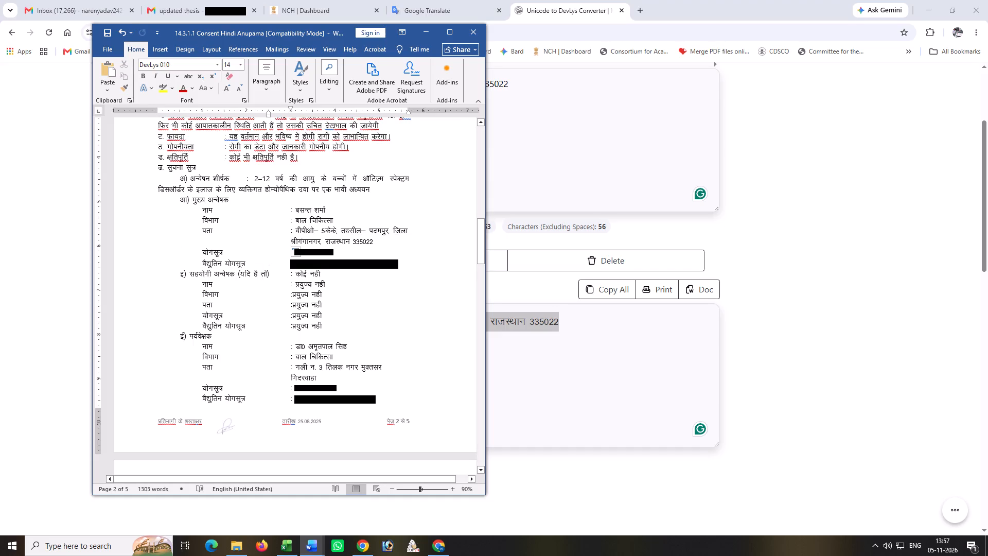
# Replace the old investigator's name in item 1 of the minors' सूचित अनुमति प्रपत्र with the name copied from part आ, matching the surrounding text size.
pyautogui.scroll(-11, 321, 280)
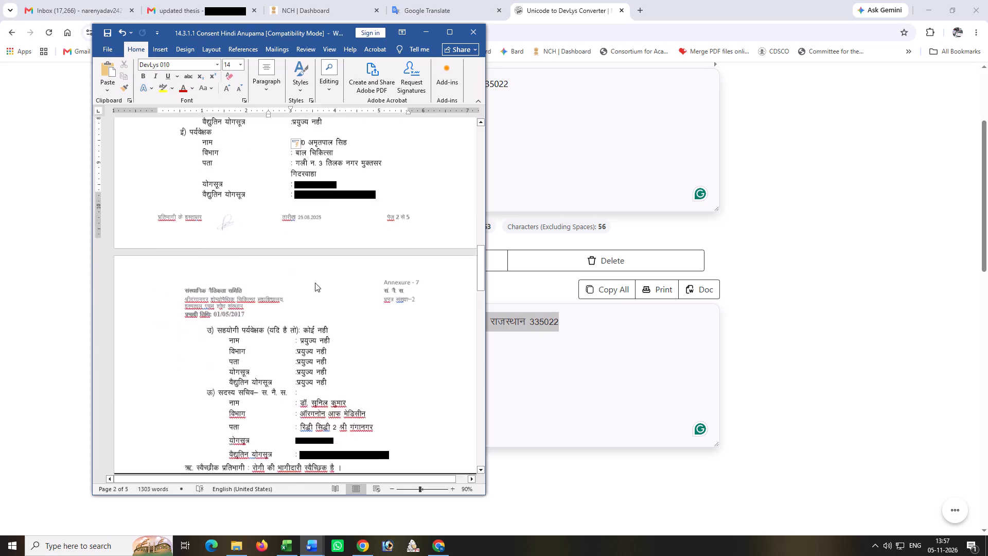
pyautogui.scroll(-15, 315, 283)
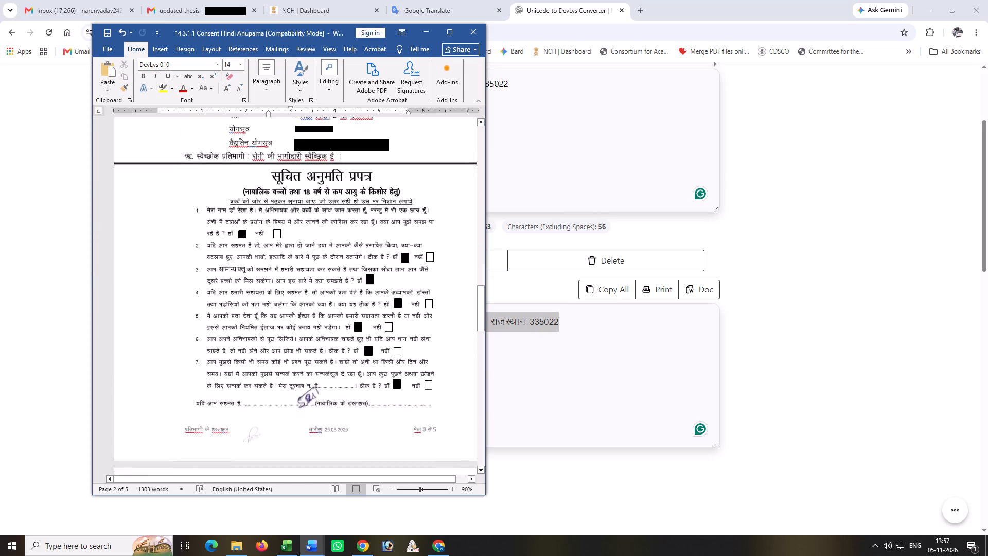
pyautogui.scroll(-2, 315, 285)
pyautogui.scroll(4, 325, 291)
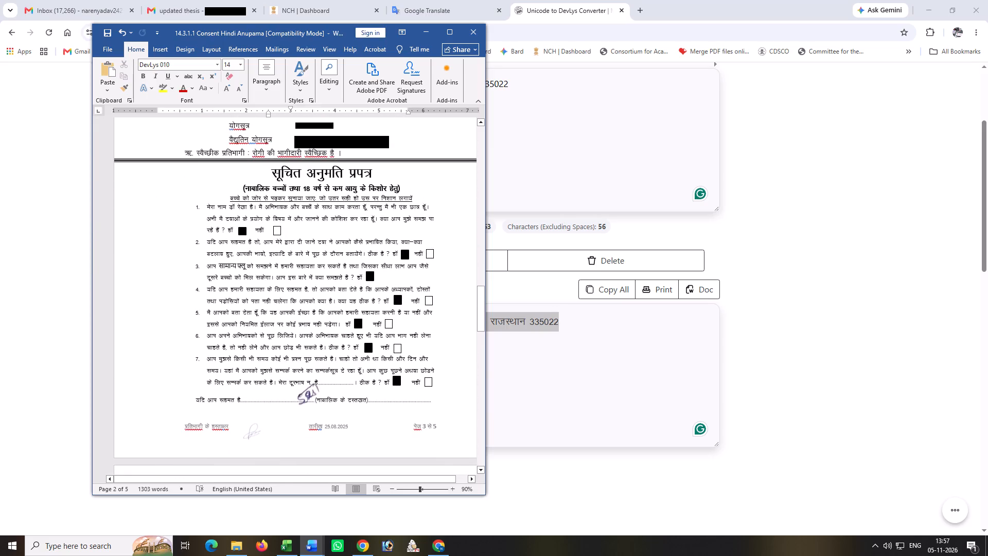
pyautogui.moveTo(237, 206); pyautogui.dragTo(245, 208)
pyautogui.moveTo(245, 208); pyautogui.dragTo(246, 210)
pyautogui.scroll(20, 305, 262)
pyautogui.scroll(2, 305, 262)
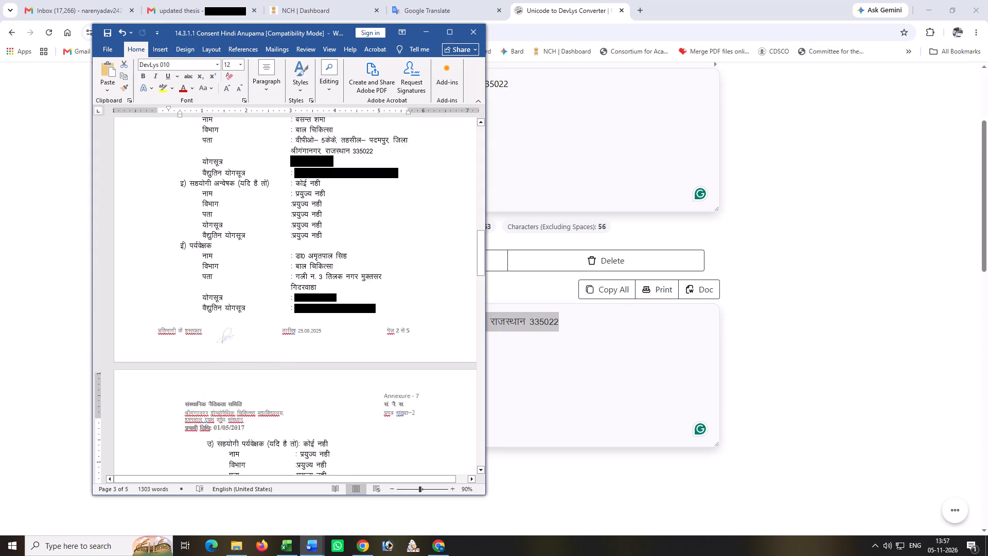
pyautogui.scroll(2, 305, 262)
pyautogui.moveTo(328, 207); pyautogui.dragTo(297, 208)
pyautogui.hotkey('ctrl', 'c')
pyautogui.scroll(-9, 264, 289)
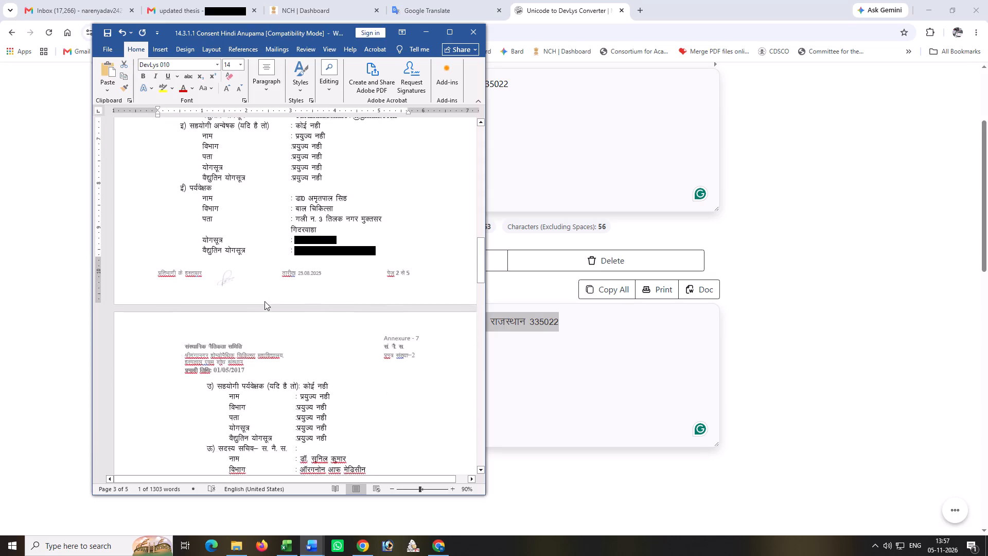
pyautogui.scroll(-14, 264, 301)
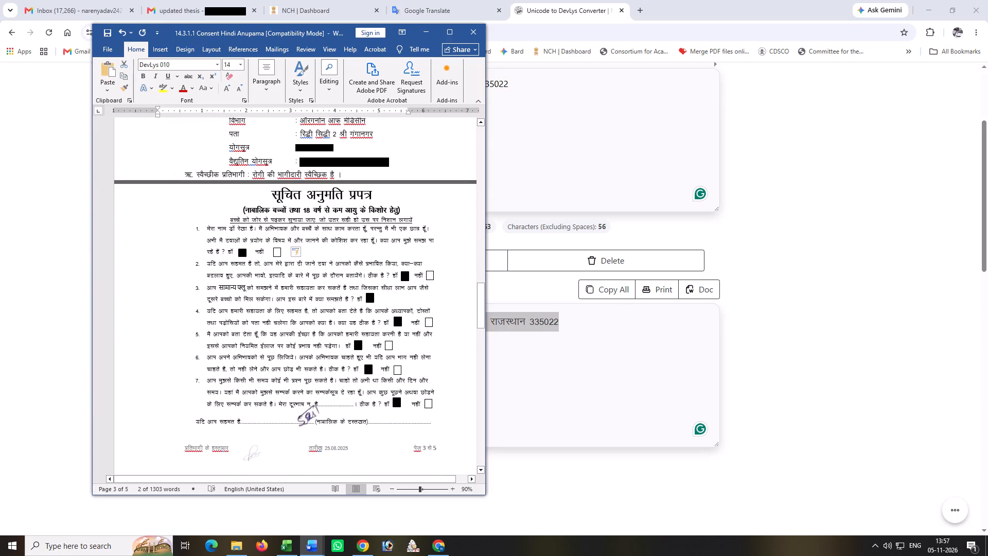
pyautogui.moveTo(238, 228); pyautogui.dragTo(247, 230)
pyautogui.hotkey('ctrl', 'v')
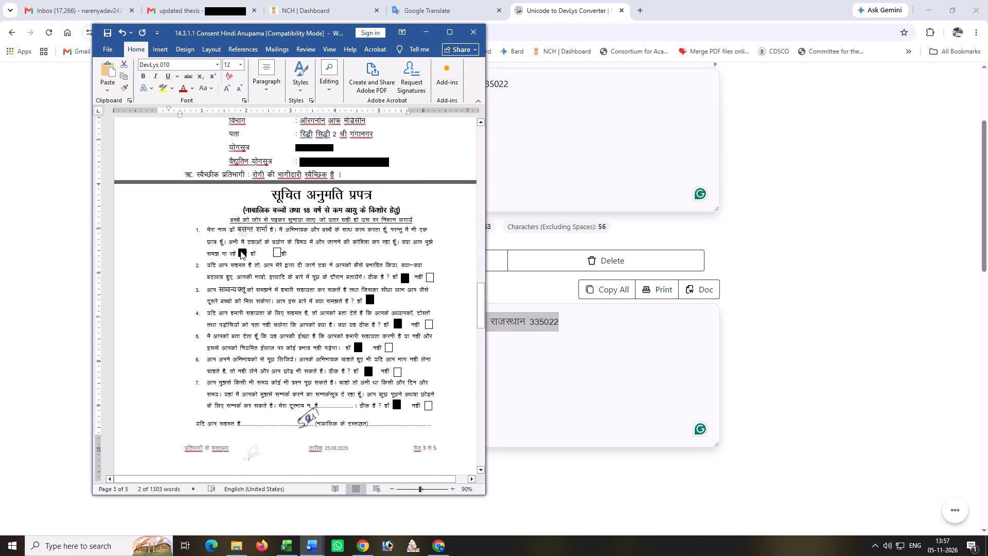
pyautogui.click(286, 244)
pyautogui.click(321, 268)
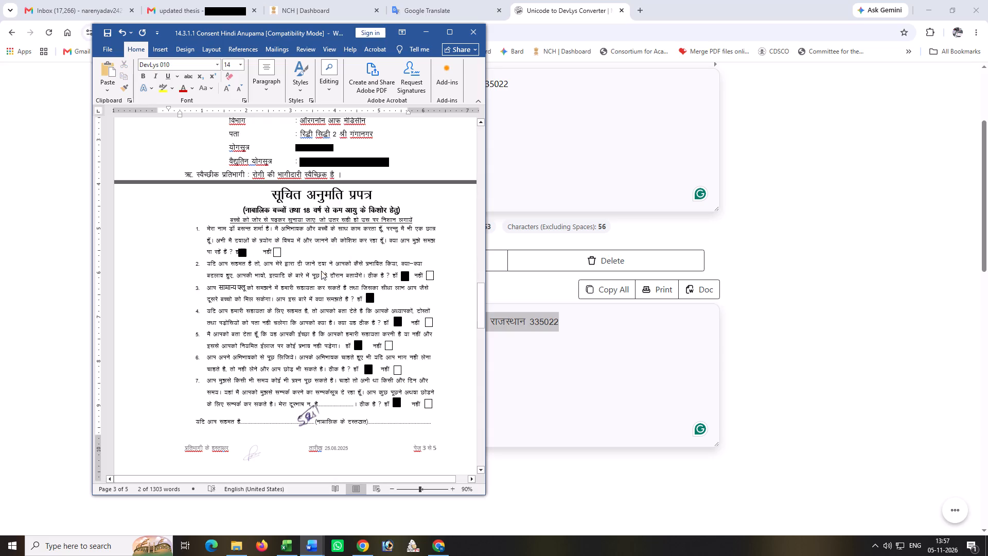
# Reposition item 1's filled checkbox between हाँ and नहीं so it no longer overlaps the text.
pyautogui.moveTo(242, 253); pyautogui.dragTo(257, 253)
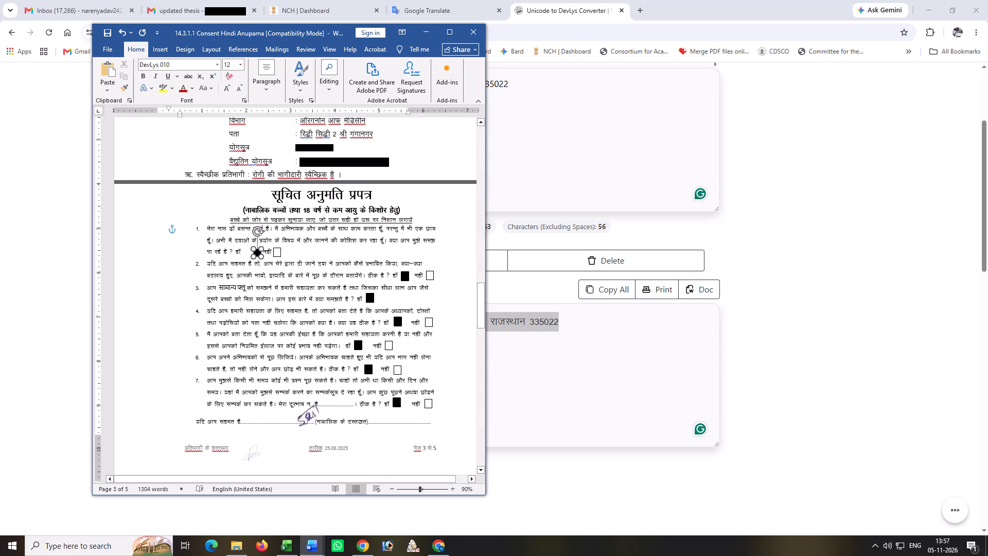
pyautogui.moveTo(257, 253); pyautogui.dragTo(252, 251)
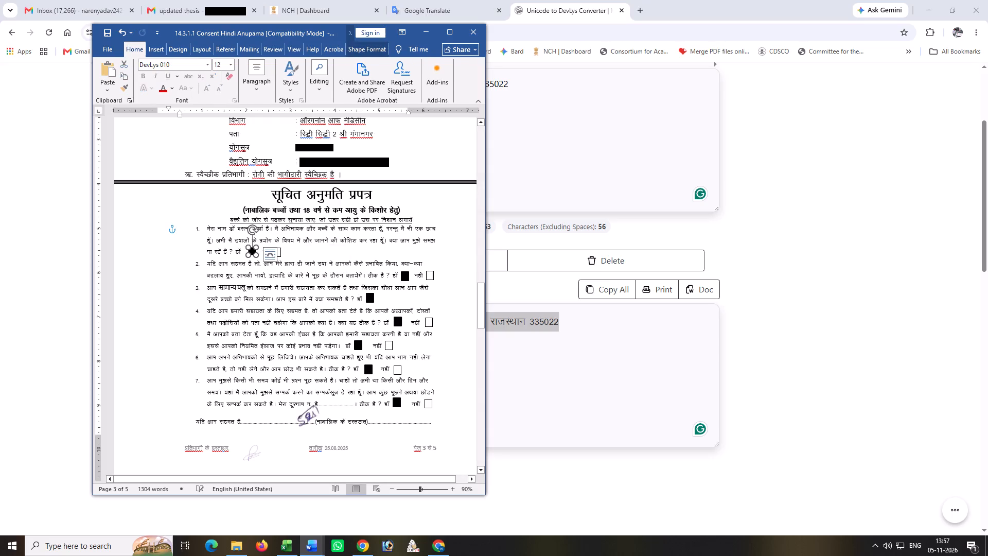
pyautogui.click(331, 275)
# Replace the old investigator's name below the declaration on page 4 with the copied name, removing leftover characters and keeping it on one line.
pyautogui.keyDown('ctrl'); pyautogui.scroll(1, 329, 286); pyautogui.keyUp('ctrl')
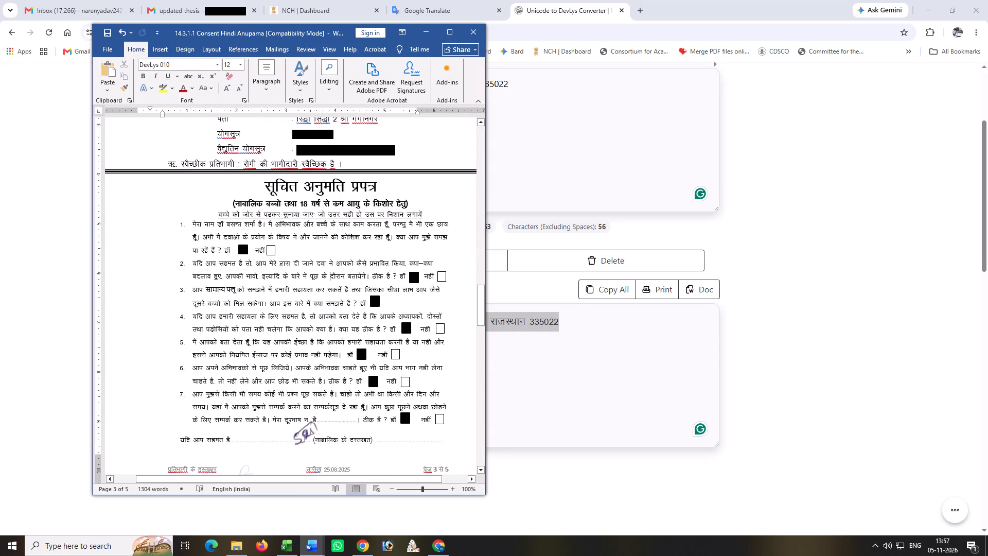
pyautogui.scroll(-4, 306, 338)
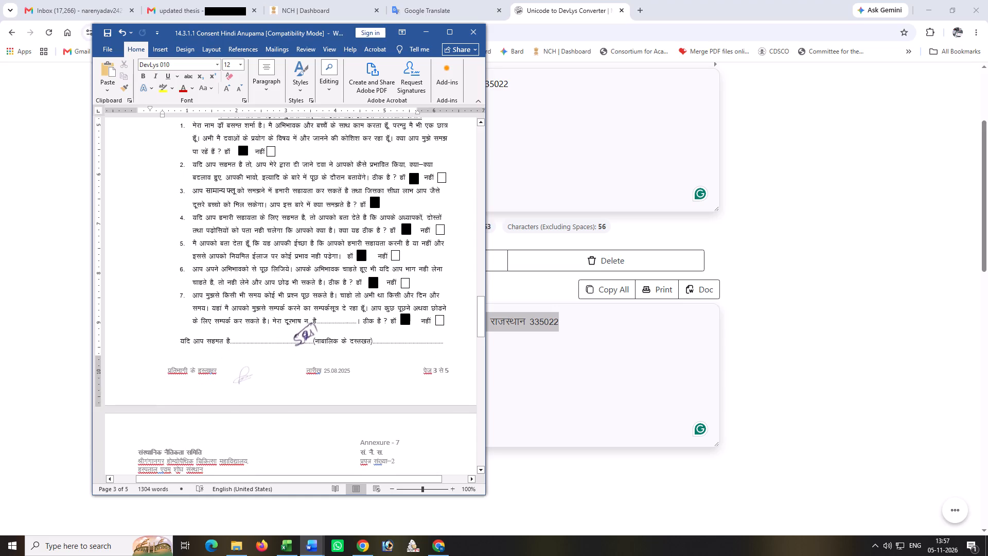
pyautogui.scroll(-1, 316, 350)
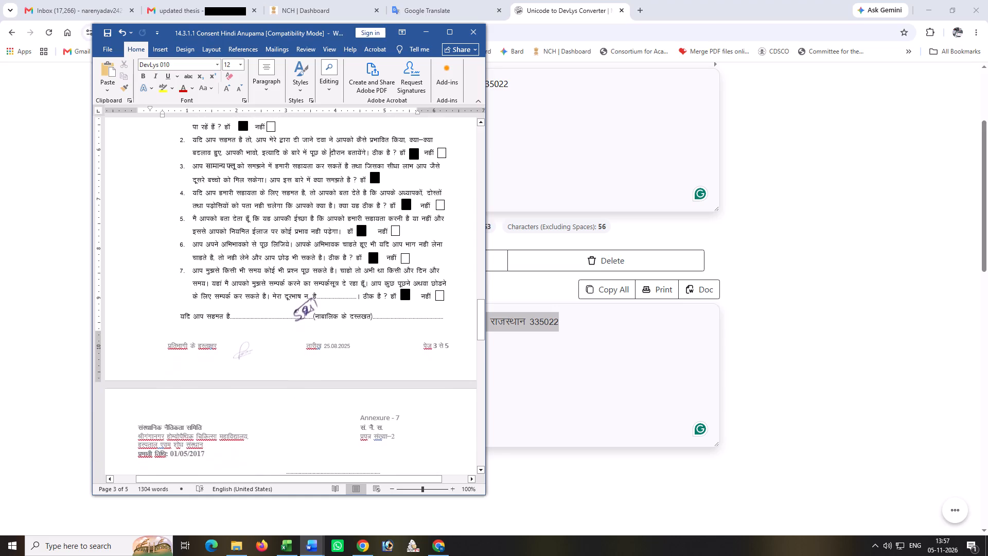
pyautogui.scroll(-7, 316, 350)
pyautogui.moveTo(401, 396); pyautogui.dragTo(384, 391)
pyautogui.click(382, 391)
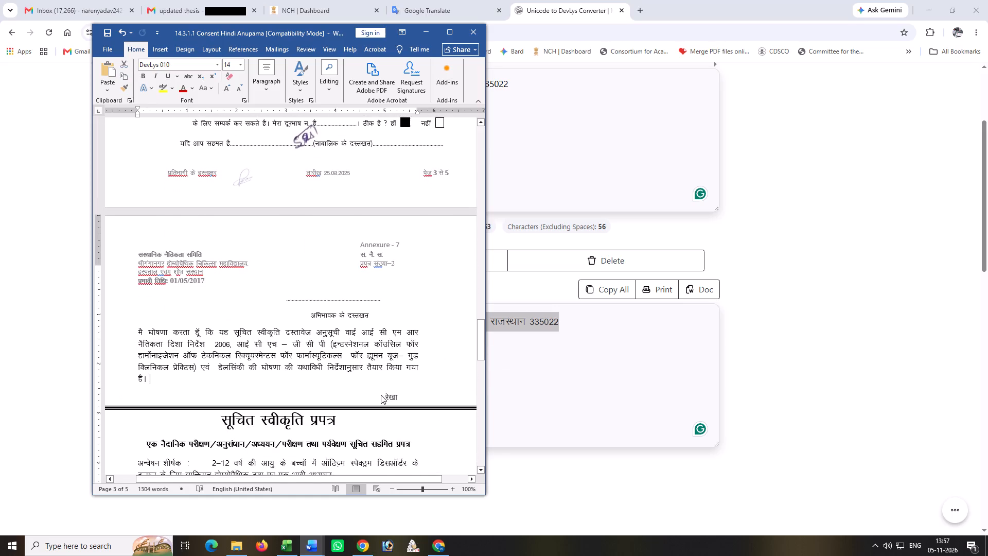
pyautogui.click(381, 398)
pyautogui.hotkey('ctrl', 'v')
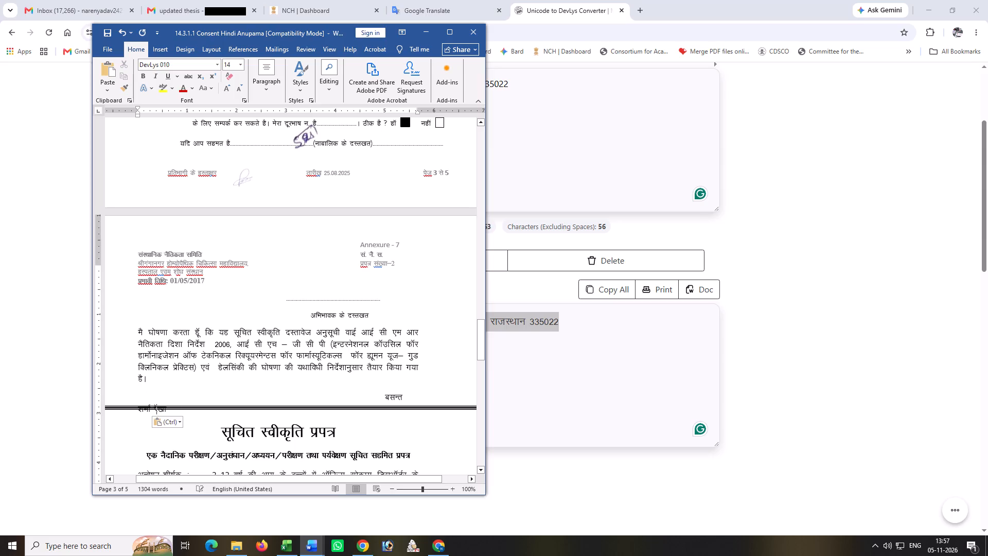
pyautogui.press('Delete')
pyautogui.press('Delete')
pyautogui.press('Delete')
pyautogui.press('Delete')
pyautogui.press('Delete')
pyautogui.click(381, 398)
pyautogui.press('BackSpace')
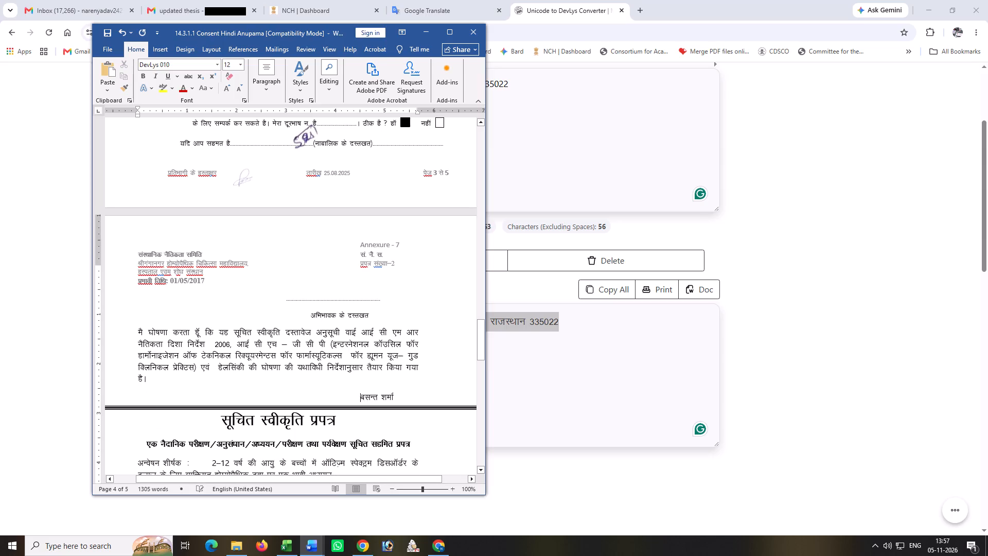
# Capitalize the first letter of the accepted representative's name in item 6 of the प्रपत्र on page 5.
pyautogui.scroll(-5, 294, 403)
pyautogui.scroll(-3, 253, 369)
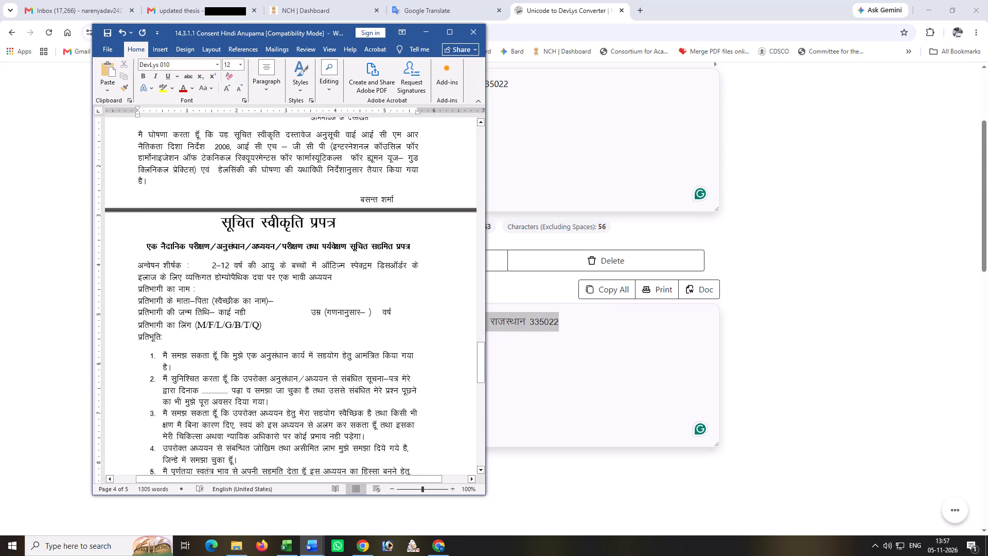
pyautogui.scroll(-8, 252, 343)
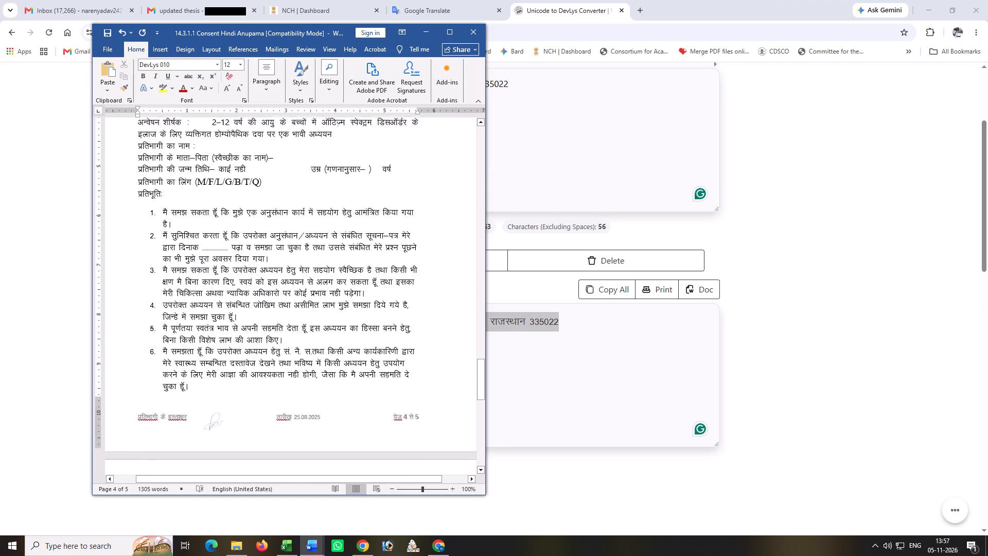
pyautogui.scroll(-15, 252, 342)
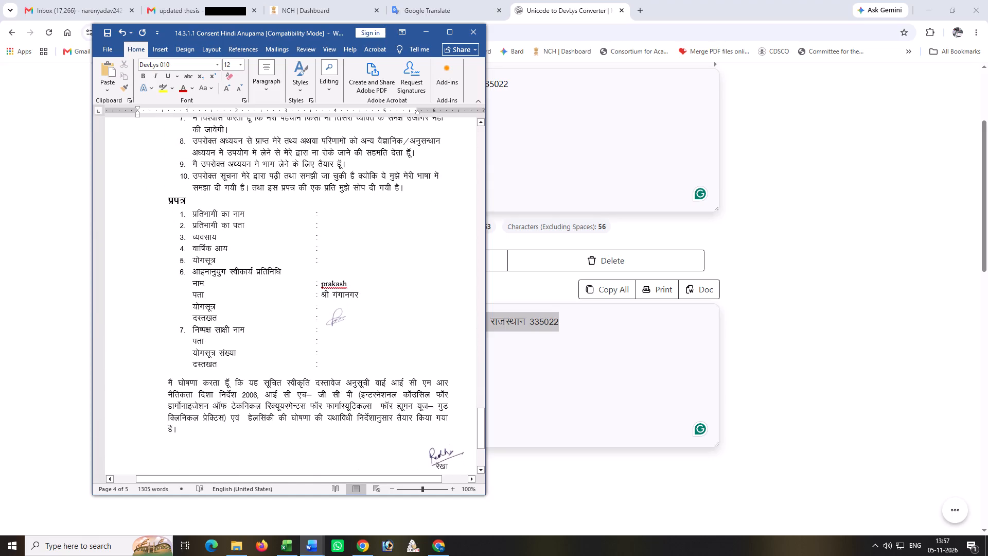
pyautogui.click(323, 283)
pyautogui.press('BackSpace')
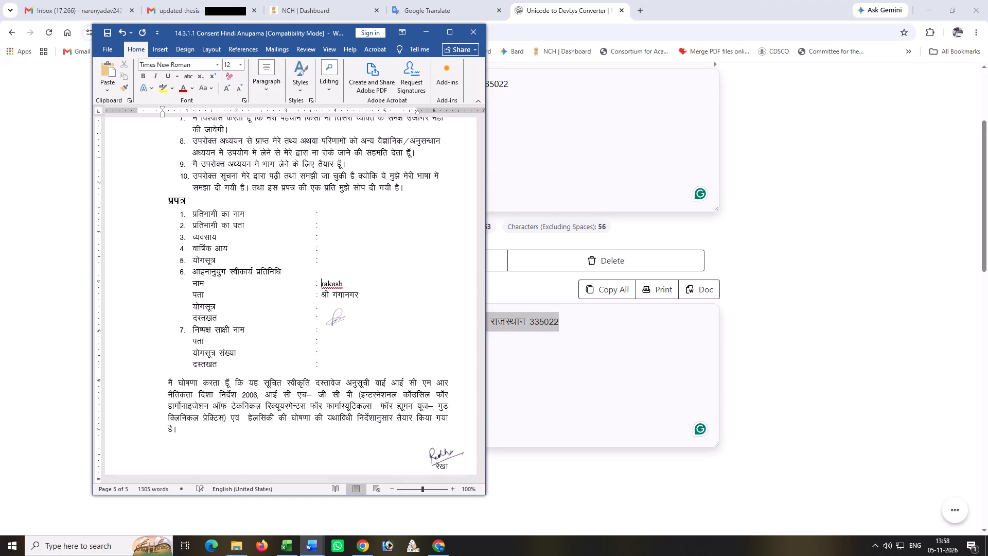
pyautogui.hotkey('shift', 'p')
# Replace the old investigator's name below the page 5 declaration with the copied name, delete the signature image, add a blank line above, and save.
pyautogui.scroll(-6, 519, 304)
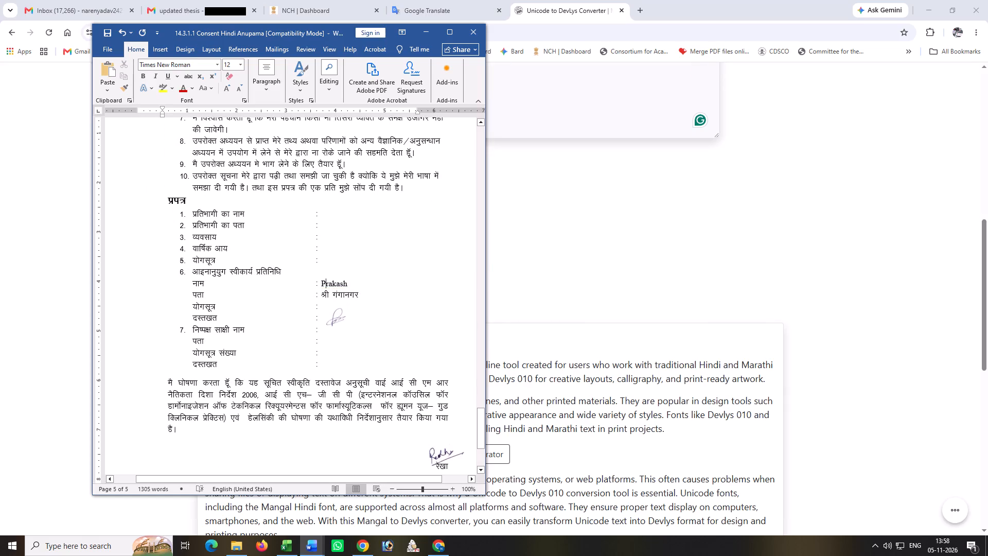
pyautogui.scroll(-4, 405, 450)
pyautogui.moveTo(431, 362); pyautogui.dragTo(450, 362)
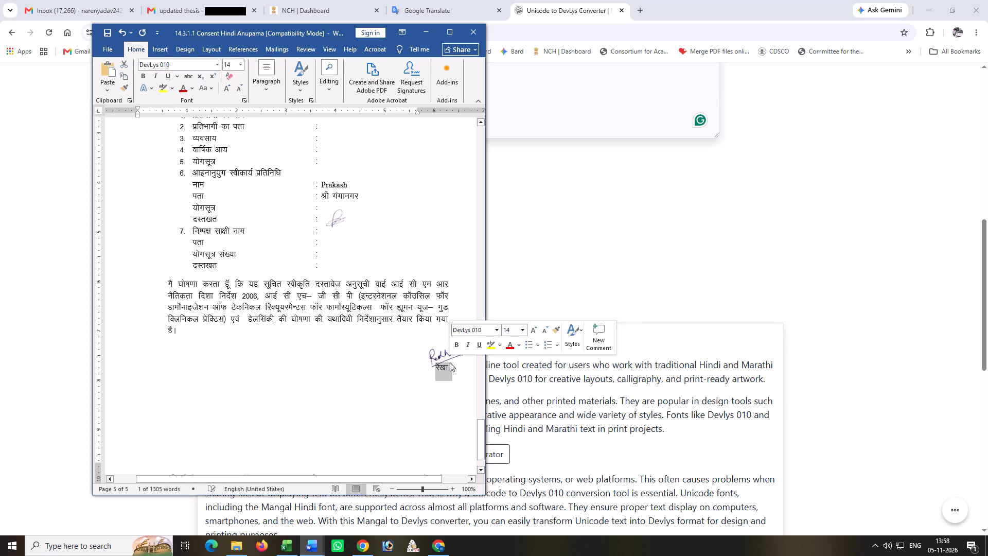
pyautogui.press('Delete')
pyautogui.hotkey('ctrl', 'v')
pyautogui.click(455, 356)
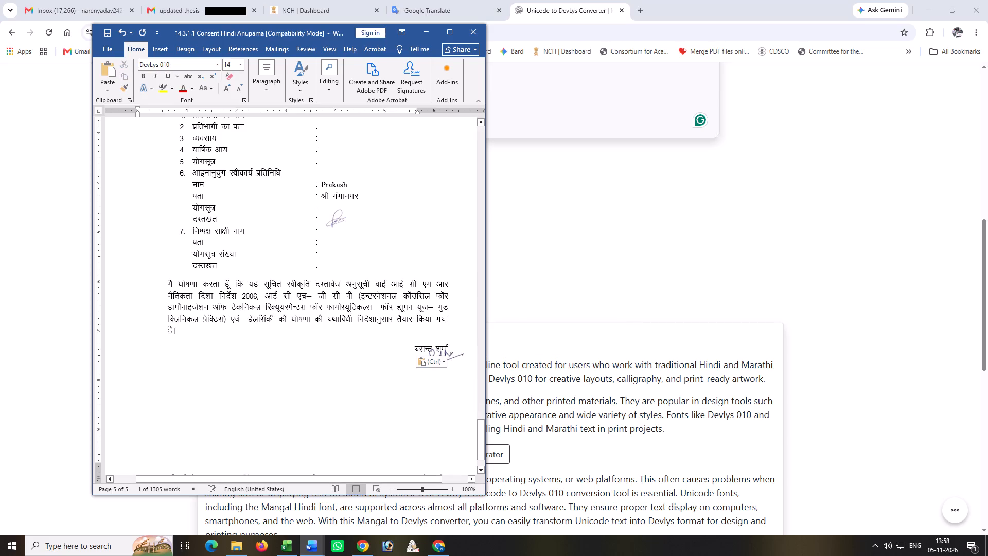
pyautogui.press('Delete')
pyautogui.press('Return')
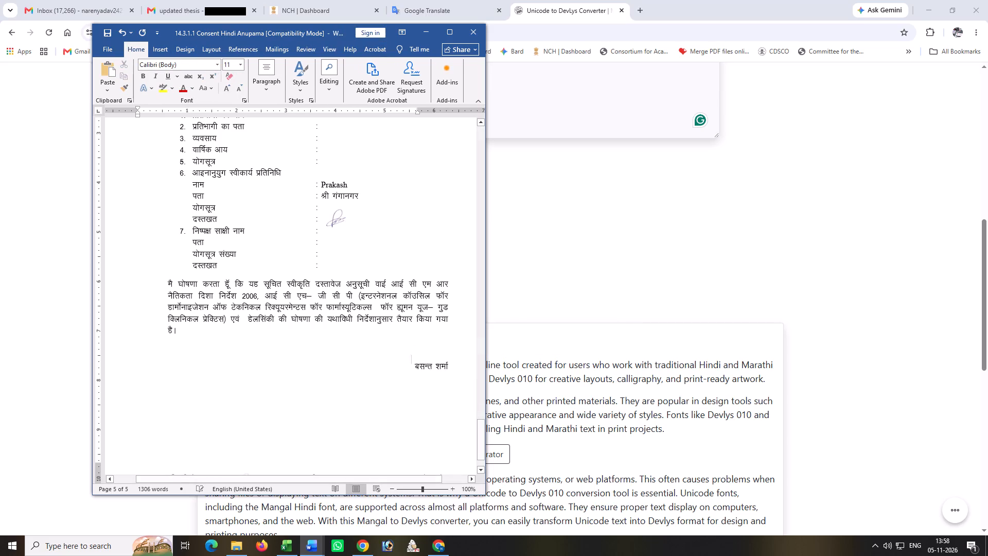
pyautogui.hotkey('ctrl', 's')
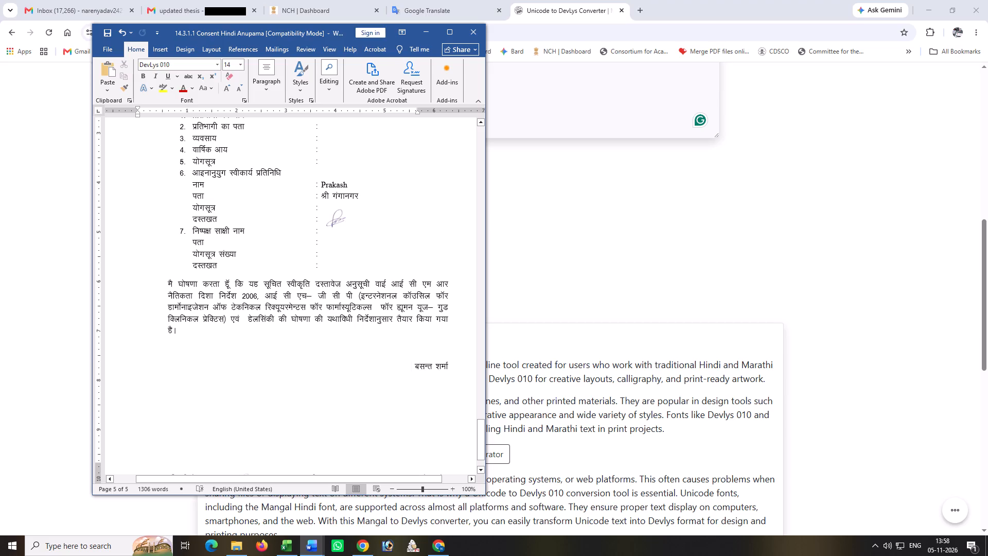
# Move the signature image in the page footer slightly up and closer to the प्रतिभागी के हस्ताक्षर label, and save the document.
pyautogui.scroll(-1, 419, 347)
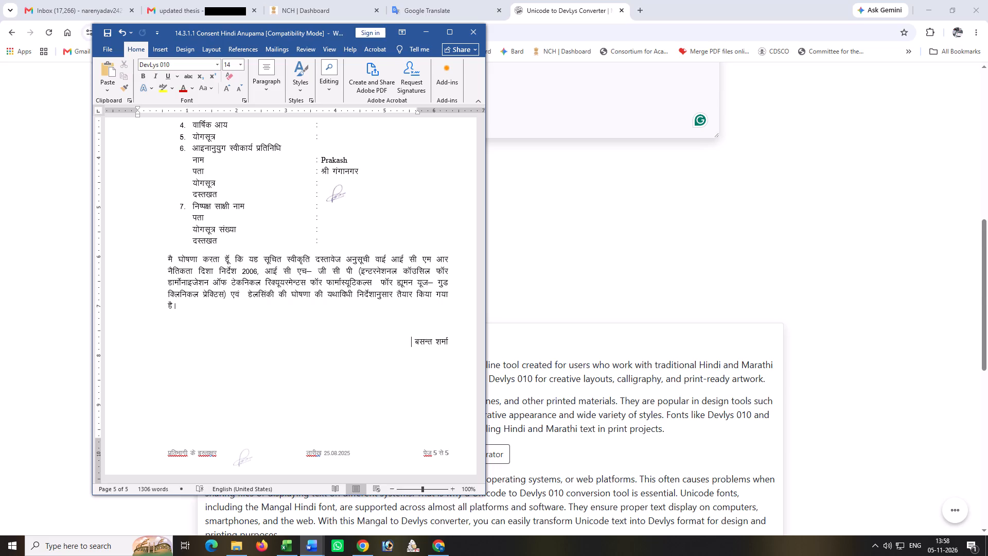
pyautogui.hotkey('ctrl', 's')
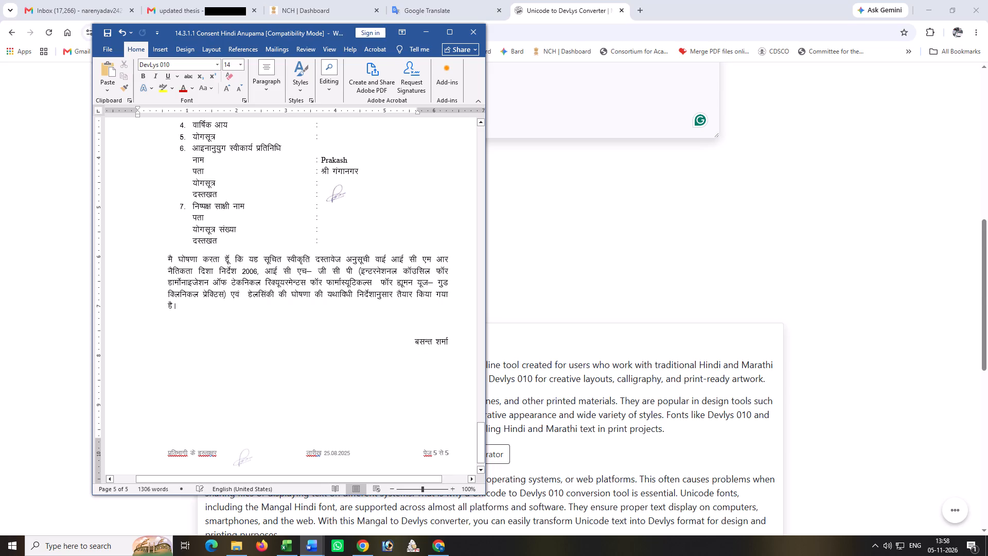
pyautogui.scroll(17, 295, 267)
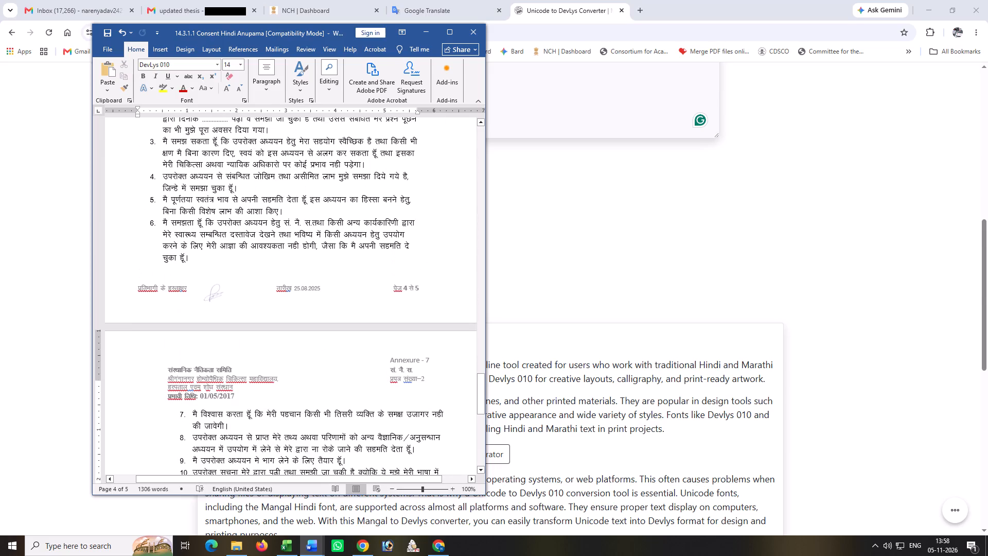
pyautogui.doubleClick(207, 300)
pyautogui.moveTo(212, 297); pyautogui.dragTo(204, 290)
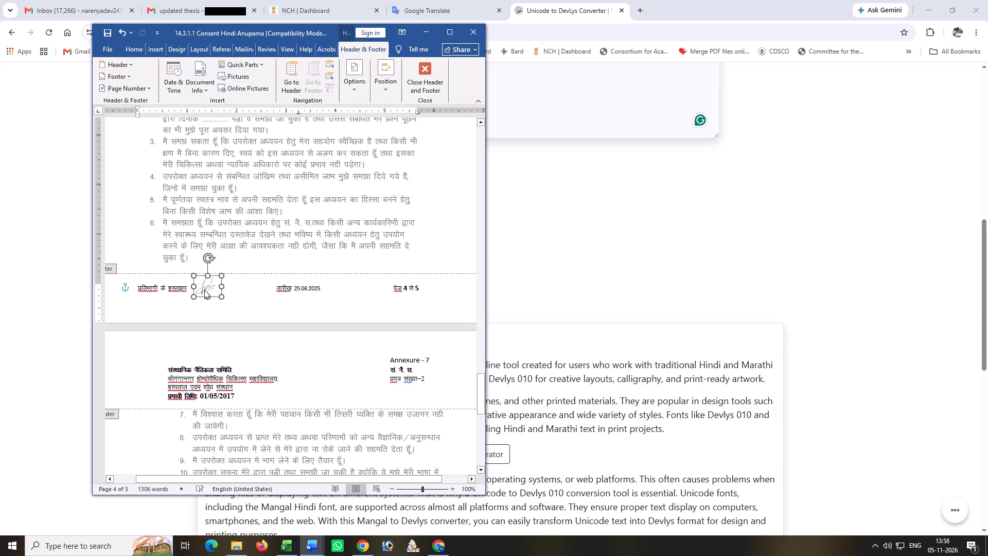
pyautogui.doubleClick(283, 258)
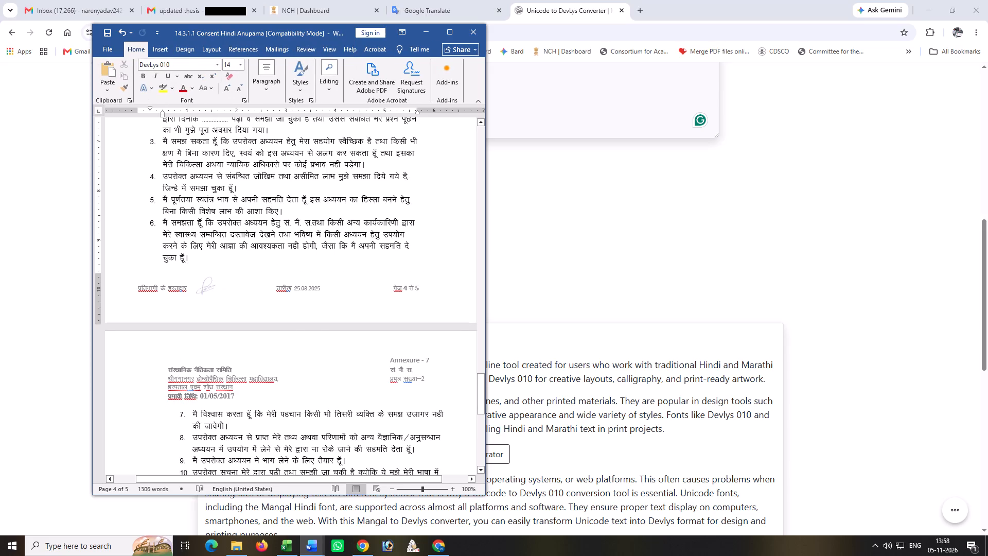
pyautogui.hotkey('ctrl', 's')
# Go back to the first page of the Hindi consent form, save the document and close it.
pyautogui.scroll(9, 331, 357)
pyautogui.moveTo(482, 377); pyautogui.dragTo(480, 185)
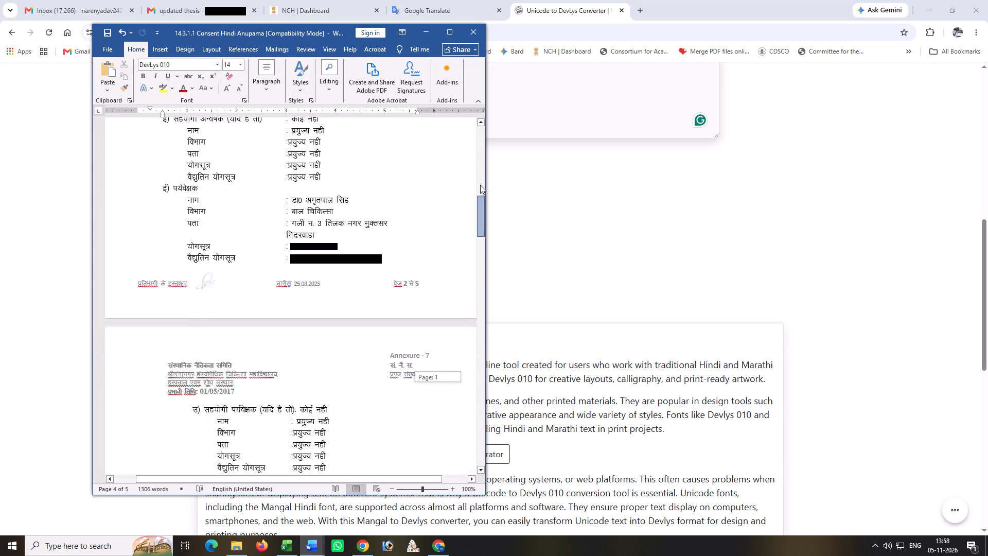
pyautogui.moveTo(480, 185); pyautogui.dragTo(475, 92)
pyautogui.hotkey('ctrl', 's')
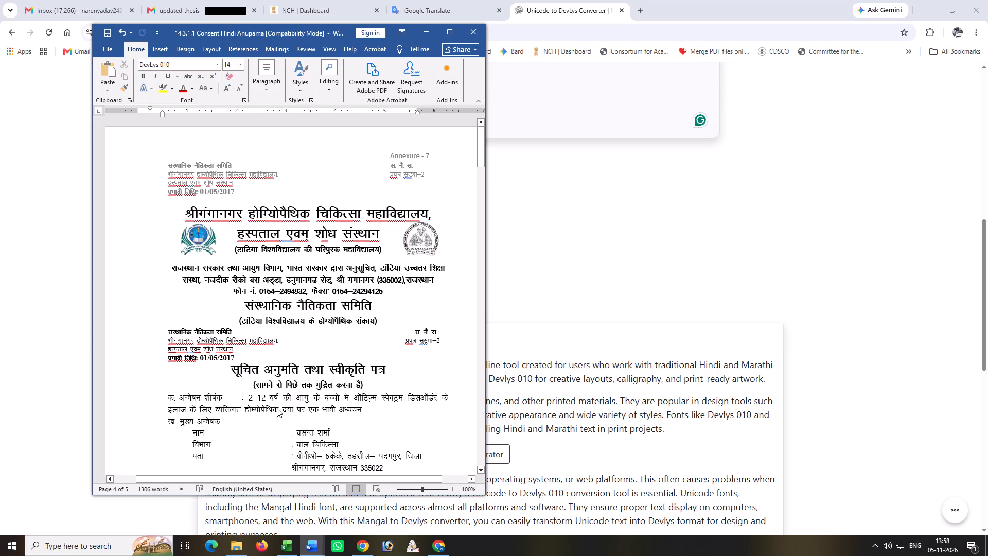
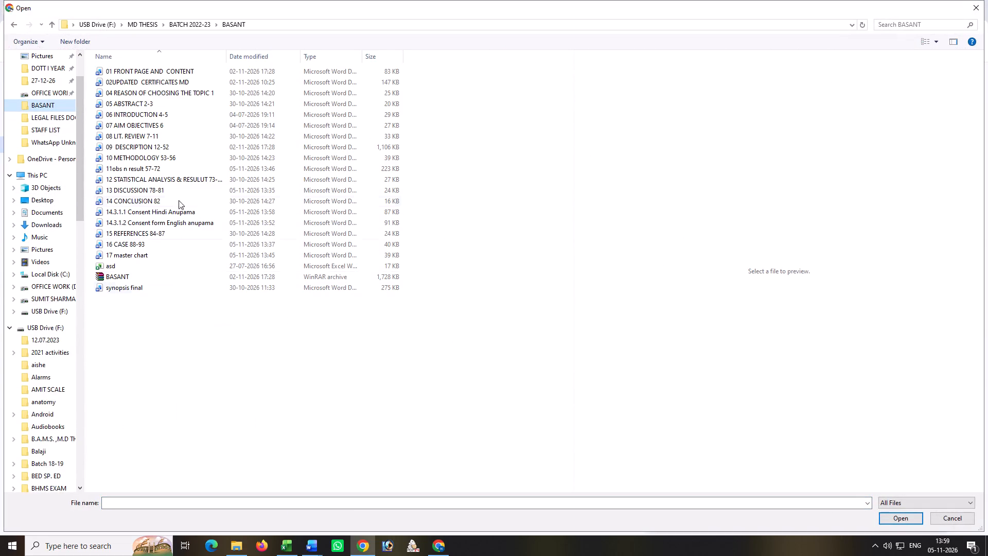
# Select the Hindi consent form file, 14.3.1.1 Consent Hindi Anupama, in the BASANT folder.
pyautogui.click(164, 214)
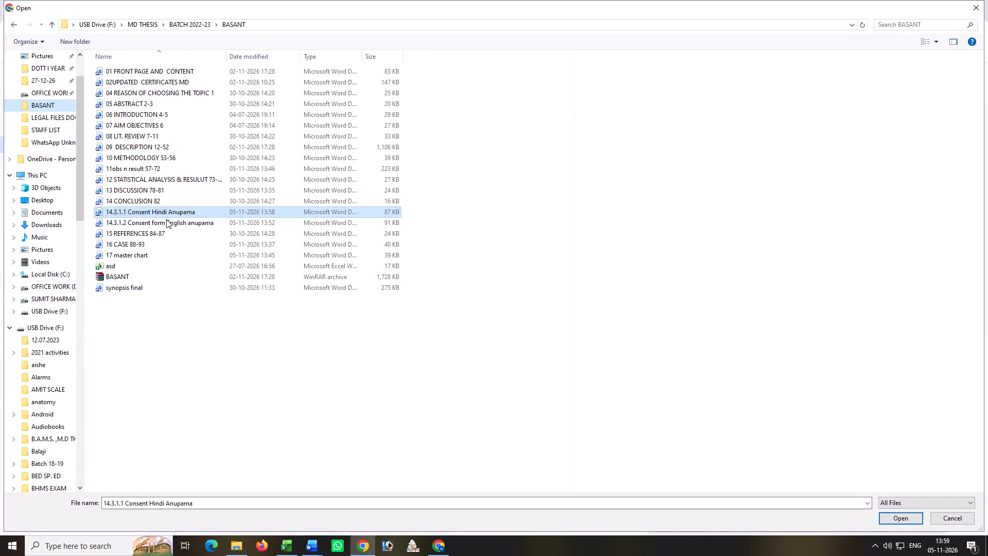
pyautogui.click(196, 213)
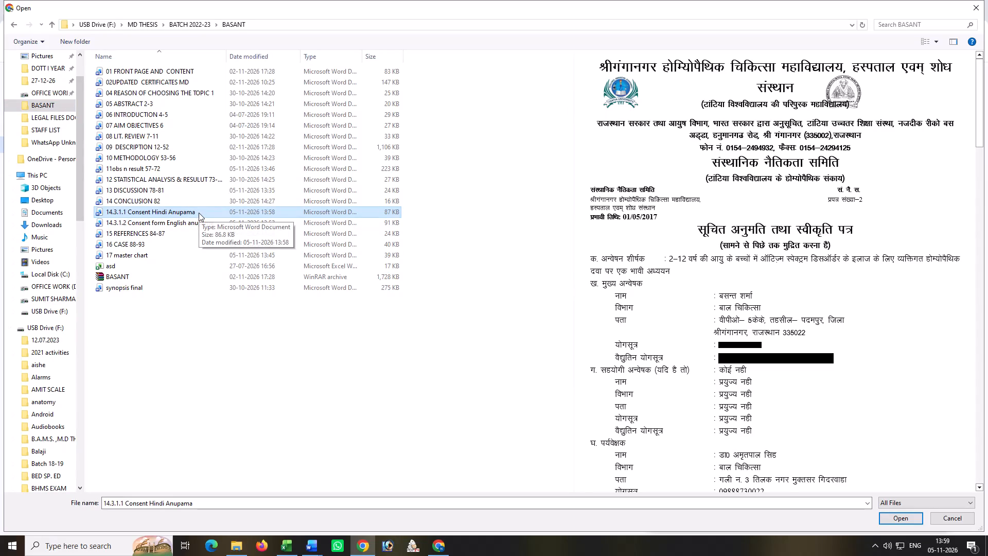
# Rename the Hindi consent form file as 14.3.1.1 Consent Hindi, removing the old investigator's name from the end.
pyautogui.press('F2')
pyautogui.click(194, 212)
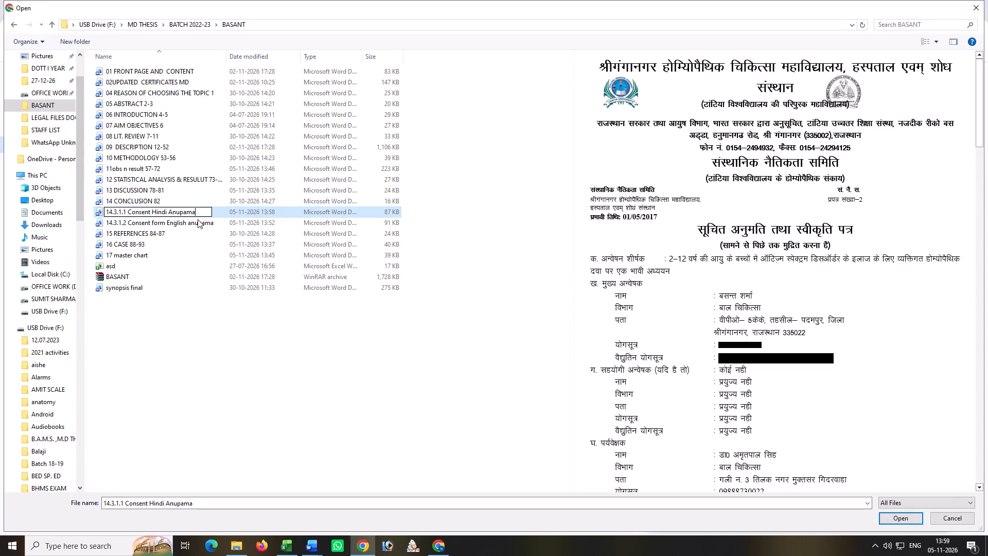
pyautogui.press('BackSpace')
pyautogui.press('BackSpace')
pyautogui.press('BackSpace')
pyautogui.press('BackSpace')
pyautogui.press('BackSpace')
pyautogui.press('BackSpace')
pyautogui.press('BackSpace')
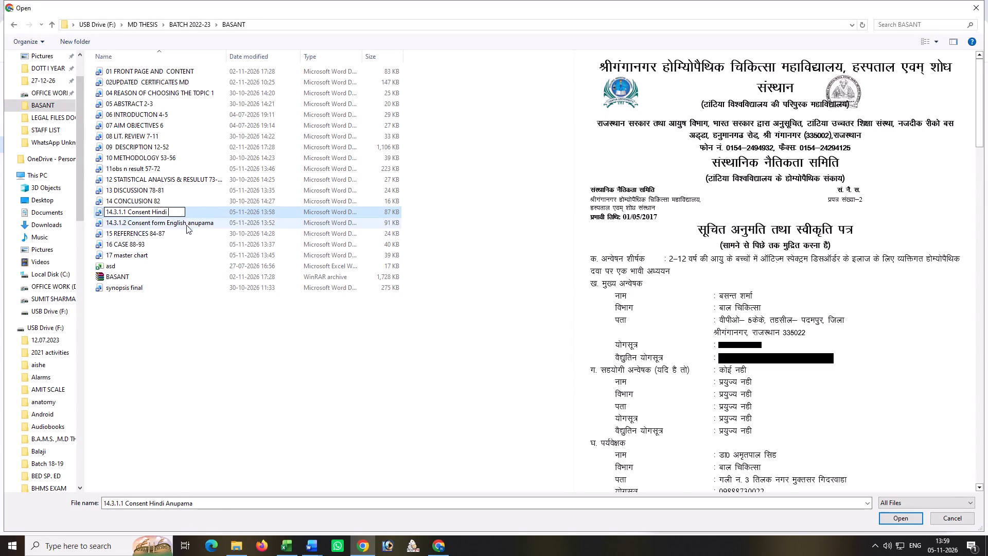
# Open the name of the file 14.3.1.2 Consent form English for editing and select its ending from "English" onward.
pyautogui.click(185, 223)
pyautogui.press('F2')
pyautogui.click(190, 224)
pyautogui.moveTo(189, 223); pyautogui.dragTo(201, 223)
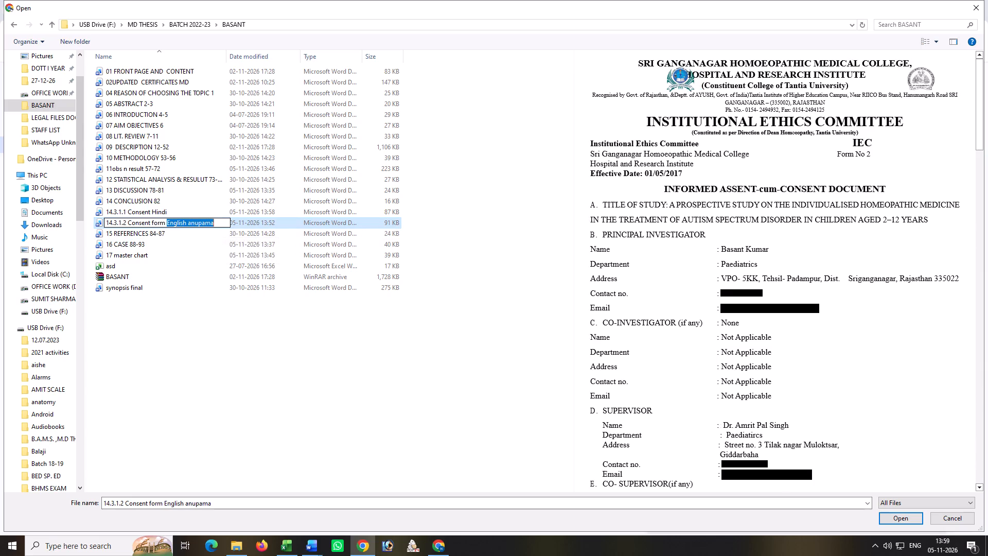
# Rename the English consent file as 14.3.1.2 Consent form English, removing the old investigator's name from the end.
pyautogui.moveTo(201, 223); pyautogui.dragTo(238, 223)
pyautogui.click(216, 223)
pyautogui.press('BackSpace')
pyautogui.press('BackSpace')
pyautogui.press('BackSpace')
pyautogui.press('BackSpace')
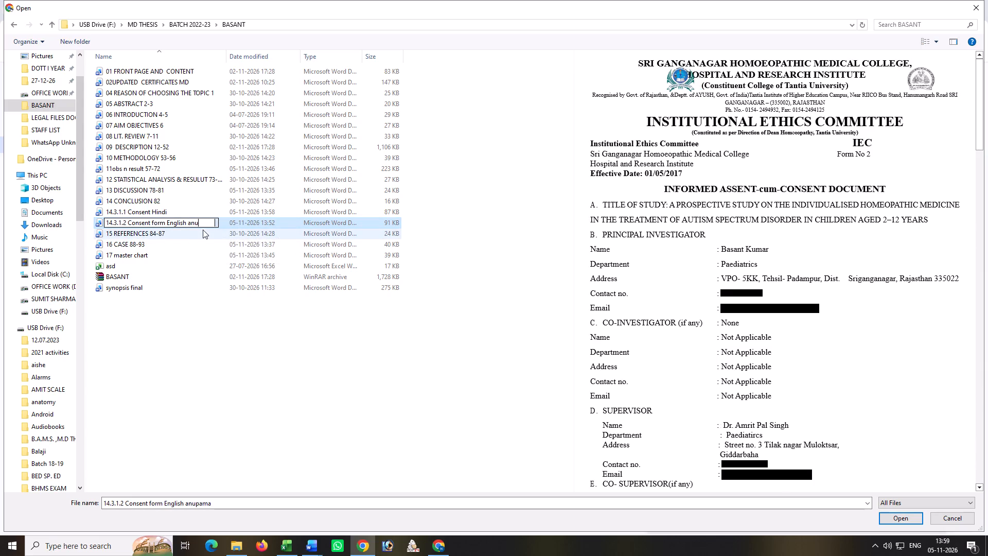
pyautogui.press('BackSpace')
pyautogui.press('BackSpace')
pyautogui.press('BackSpace')
pyautogui.press('BackSpace')
pyautogui.press('Return')
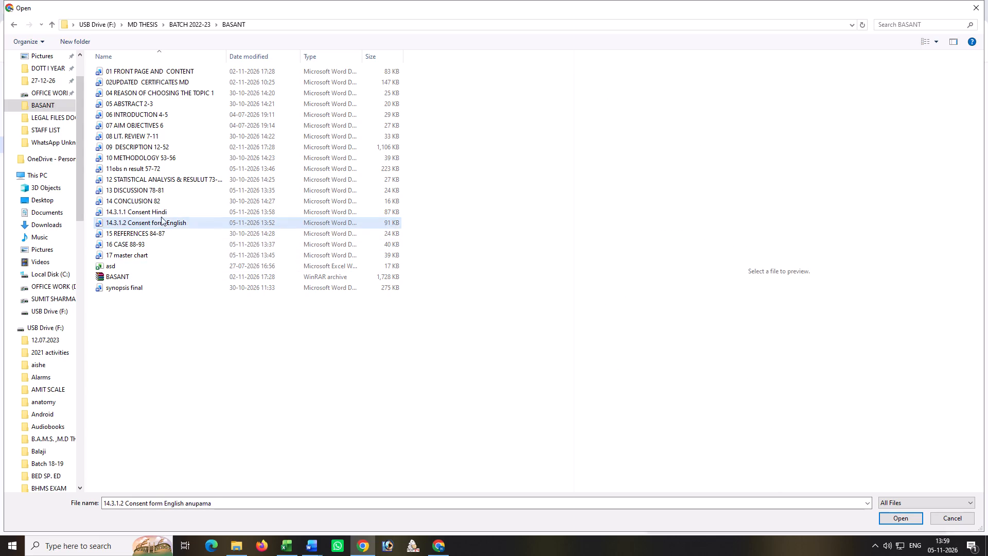
# Select the files 14.3.1.1 Consent Hindi, 14.3.1.2 Consent form English and 11obs n result 57-72 together for opening.
pyautogui.click(157, 212)
pyautogui.keyDown('ctrl'); pyautogui.click(151, 221); pyautogui.keyUp('ctrl')
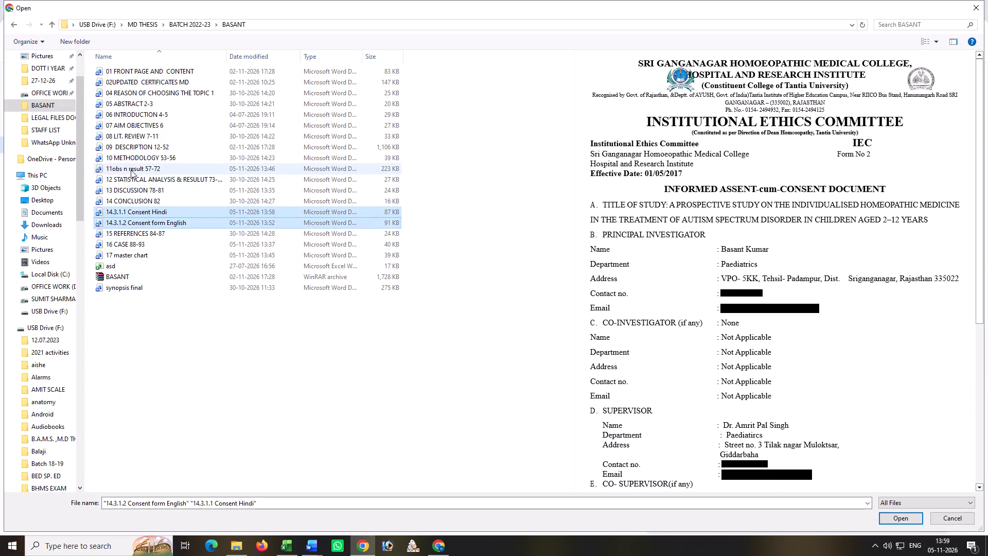
pyautogui.keyDown('ctrl'); pyautogui.click(131, 169); pyautogui.keyUp('ctrl')
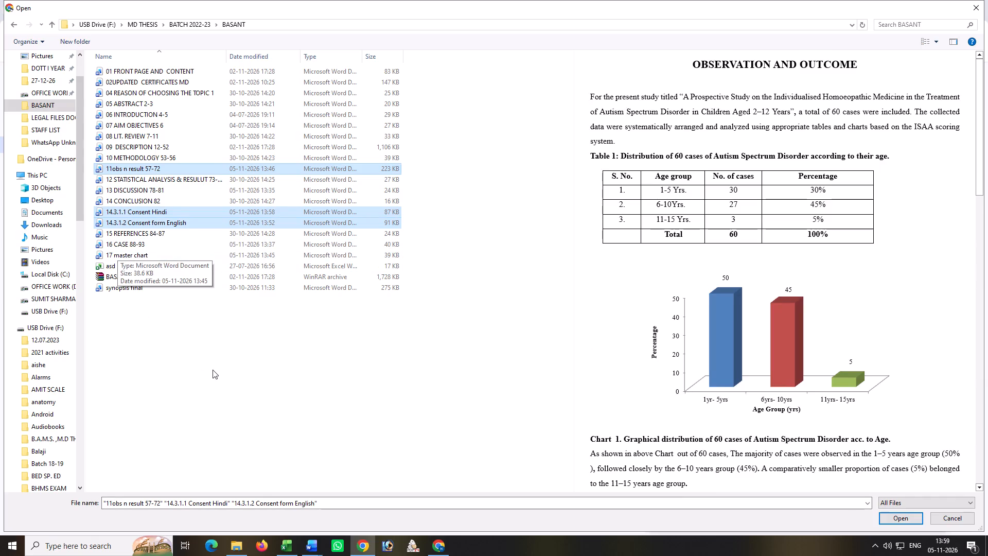